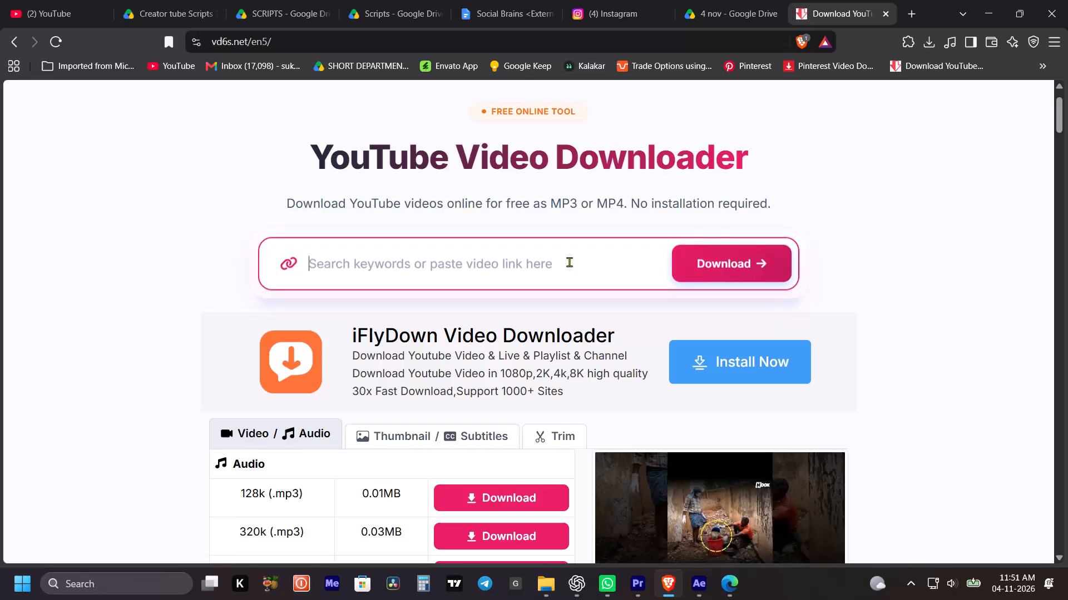
{"action": "key", "text": "ctrl+v"}
{"action": "left_click", "coordinate": [764, 243]}
{"action": "scroll", "coordinate": [736, 235], "scroll_direction": "down", "scroll_amount": 3}
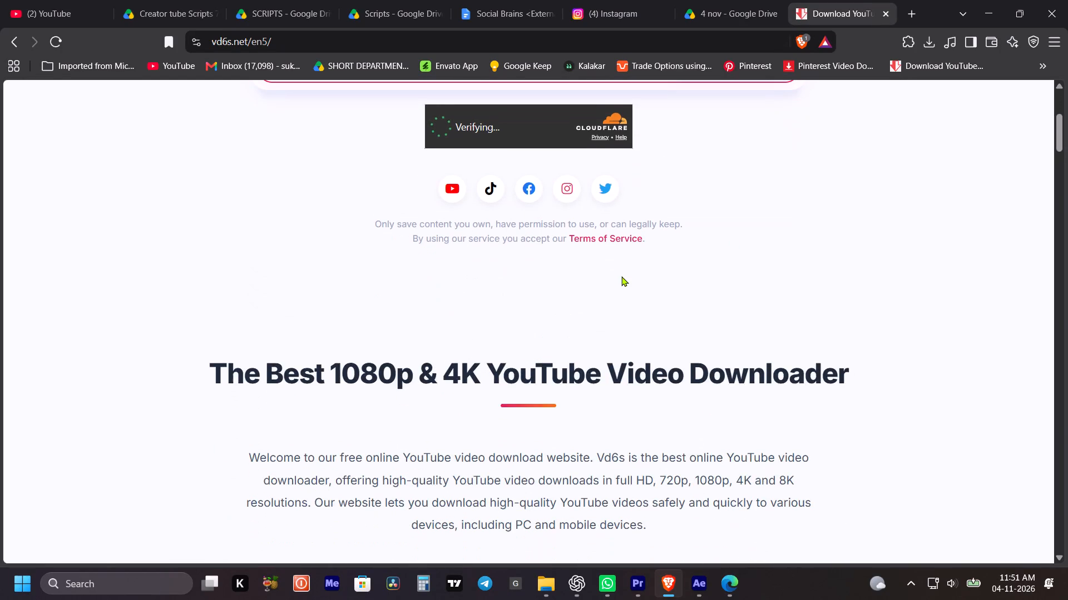
{"action": "scroll", "coordinate": [621, 276], "scroll_direction": "up", "scroll_amount": 2}
{"action": "left_click_drag", "start_coordinate": [534, 333], "coordinate": [641, 334]}
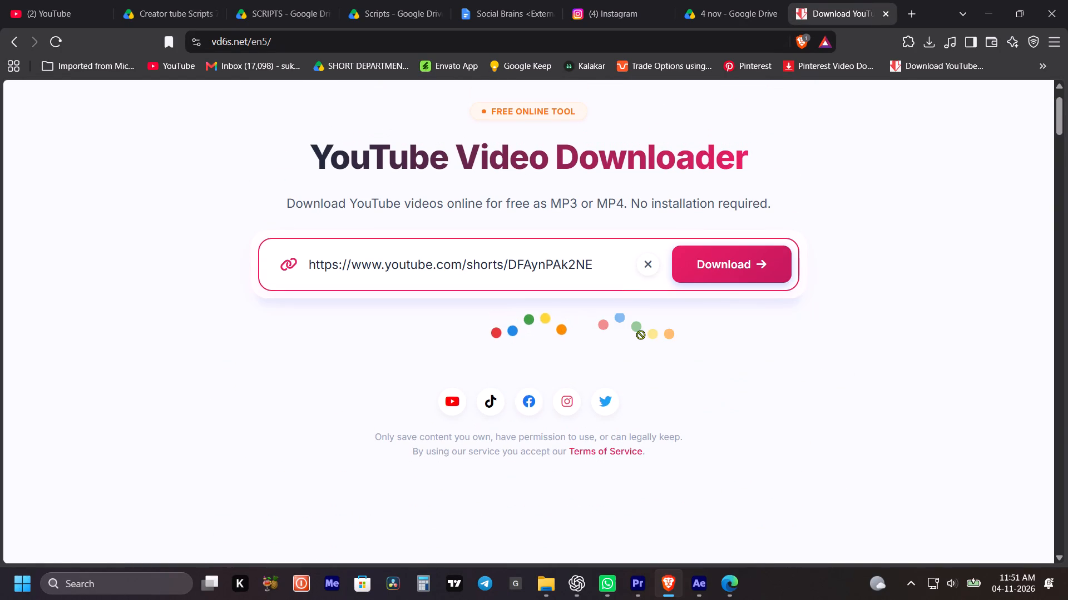
{"action": "left_click_drag", "start_coordinate": [641, 334], "coordinate": [616, 344]}
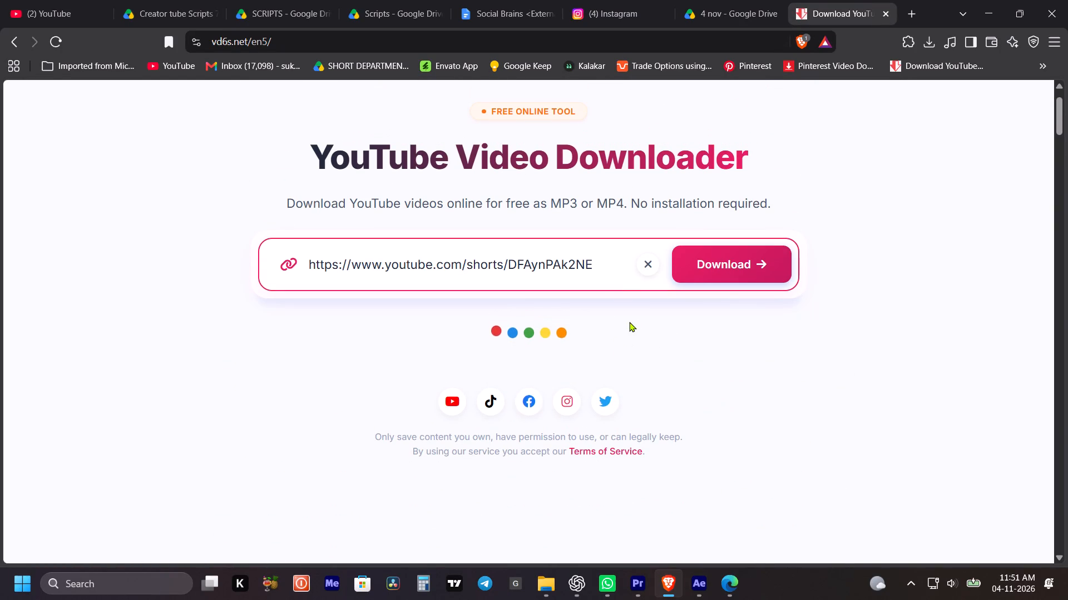
Download the Karnataka Hospital Shame video in 720p as an MP4 into the social braain karnatak folder.
{"action": "scroll", "coordinate": [532, 507], "scroll_direction": "down", "scroll_amount": 4}
{"action": "left_click", "coordinate": [513, 364]}
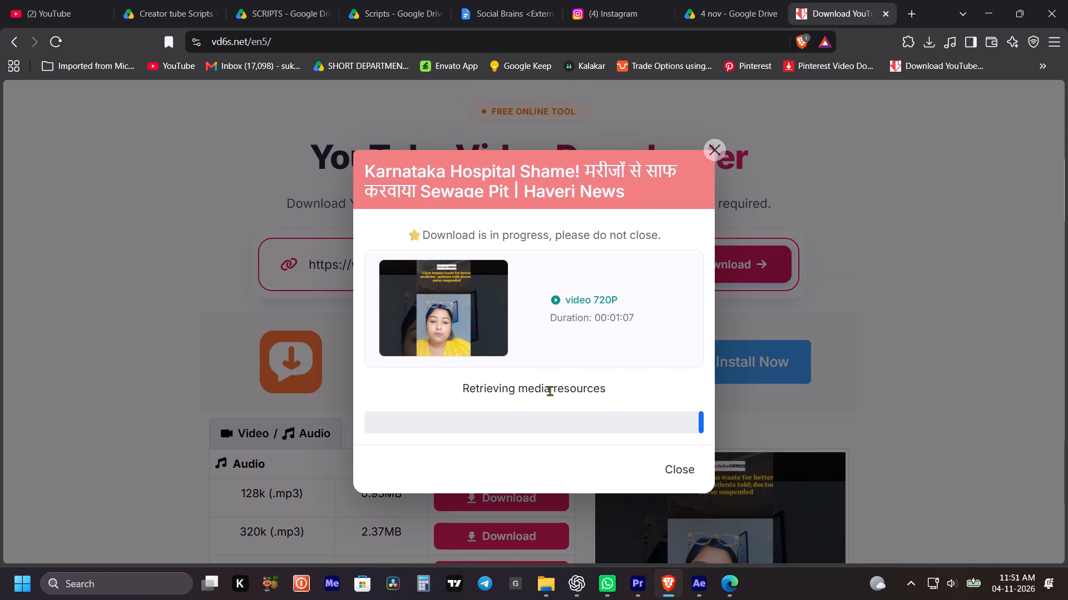
{"action": "scroll", "coordinate": [550, 391], "scroll_direction": "down", "scroll_amount": 4}
{"action": "scroll", "coordinate": [809, 399], "scroll_direction": "down", "scroll_amount": 3}
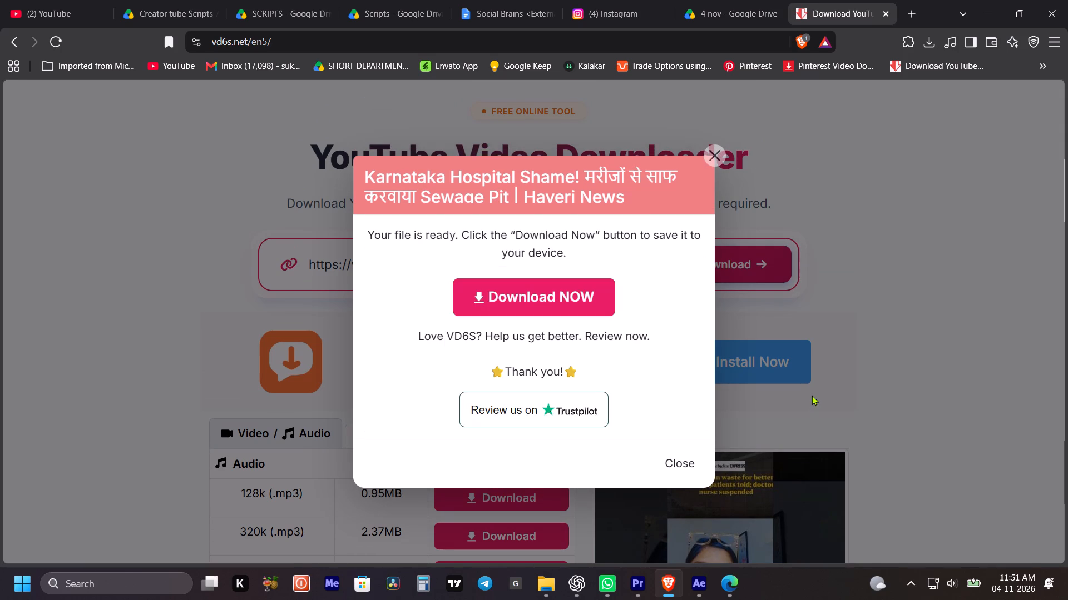
{"action": "left_click", "coordinate": [579, 326]}
{"action": "left_click", "coordinate": [582, 308]}
{"action": "key", "text": "ctrl+c"}
{"action": "key", "text": "ctrl+c"}
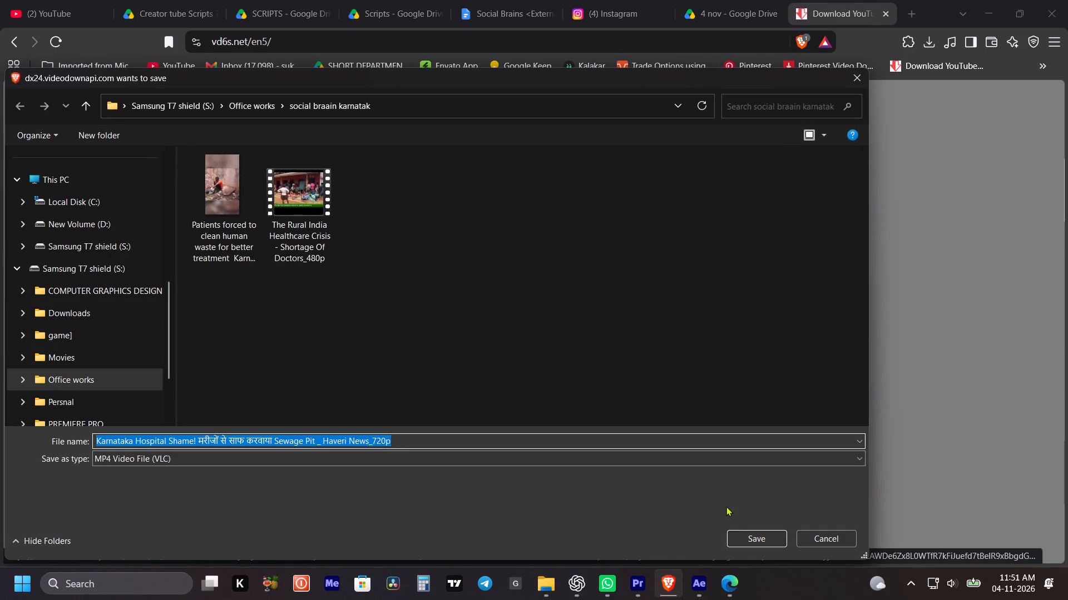
{"action": "left_click", "coordinate": [738, 531]}
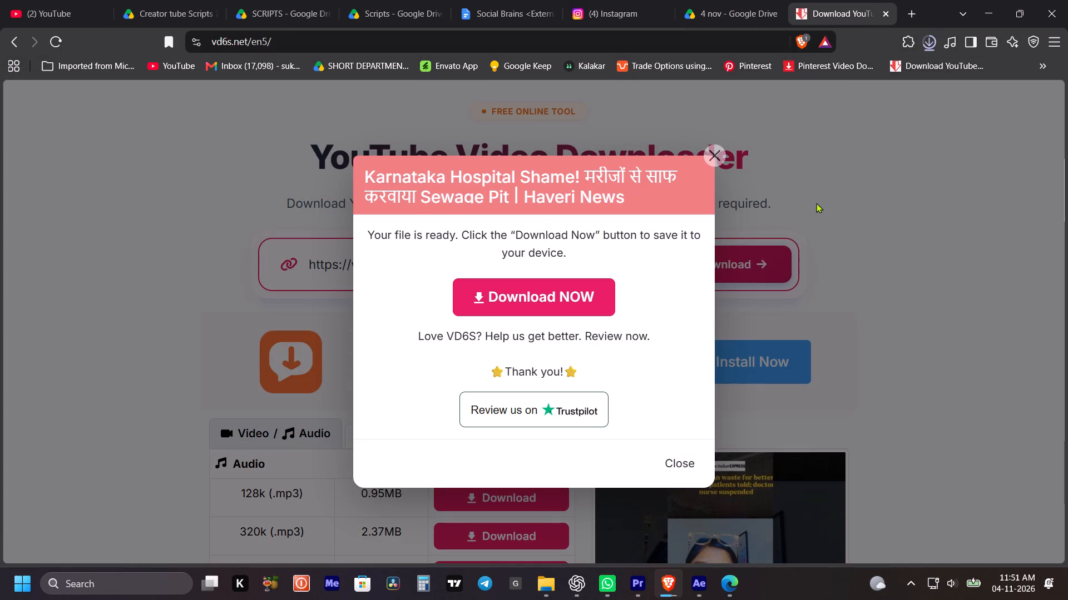
Bring the downloaded Karnataka Hospital Shame 720p video into the b roll folder of the After Effects project.
{"action": "left_click_drag", "start_coordinate": [805, 78], "coordinate": [708, 533]}
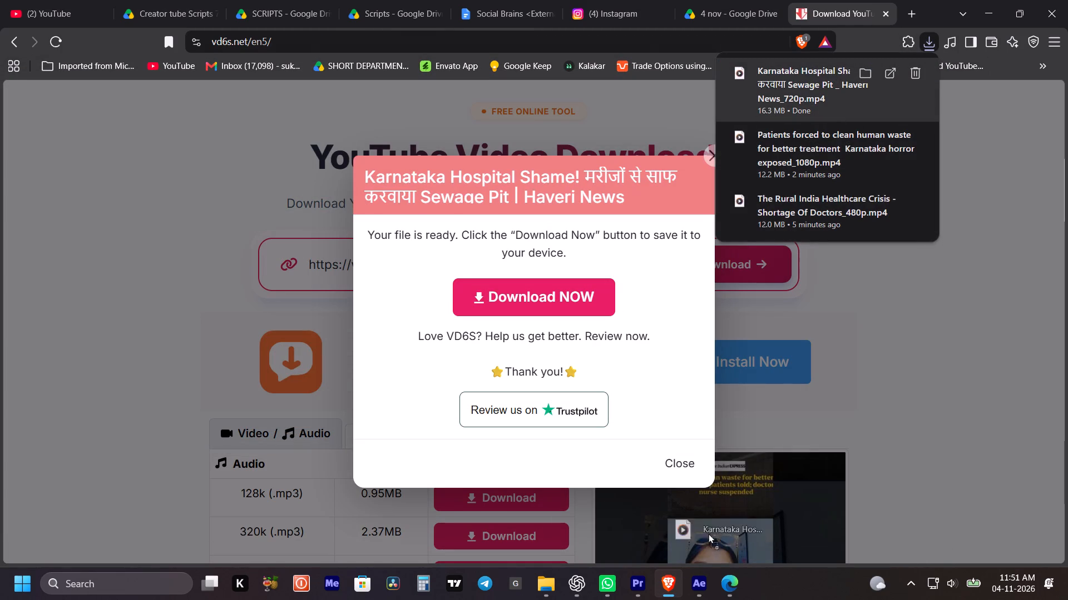
{"action": "left_click_drag", "start_coordinate": [708, 533], "coordinate": [90, 68]}
{"action": "scroll", "coordinate": [90, 68], "scroll_direction": "up", "scroll_amount": 2}
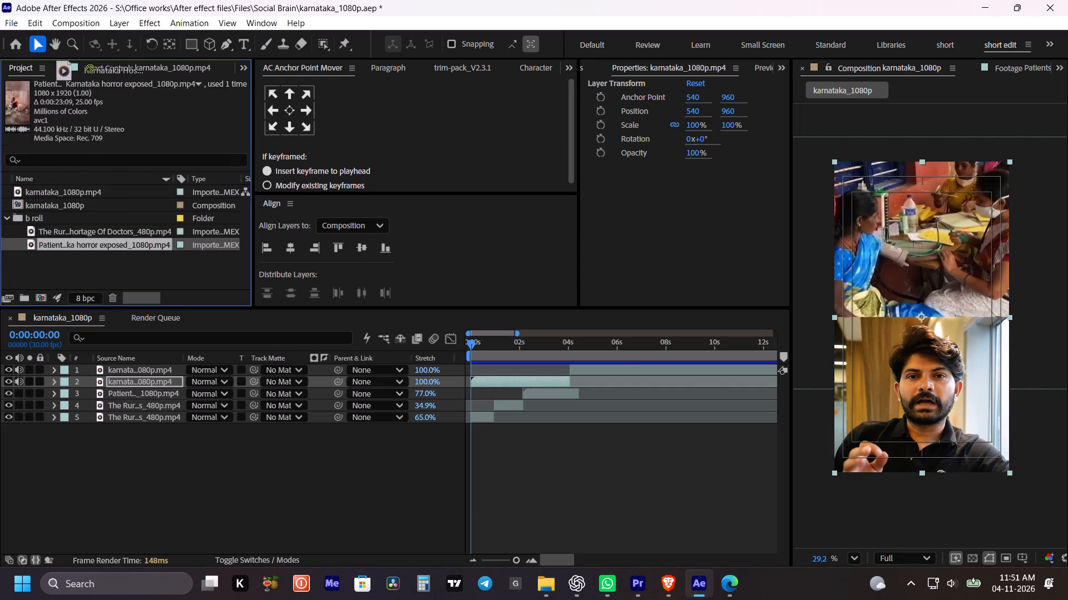
{"action": "left_click_drag", "start_coordinate": [90, 68], "coordinate": [73, 217]}
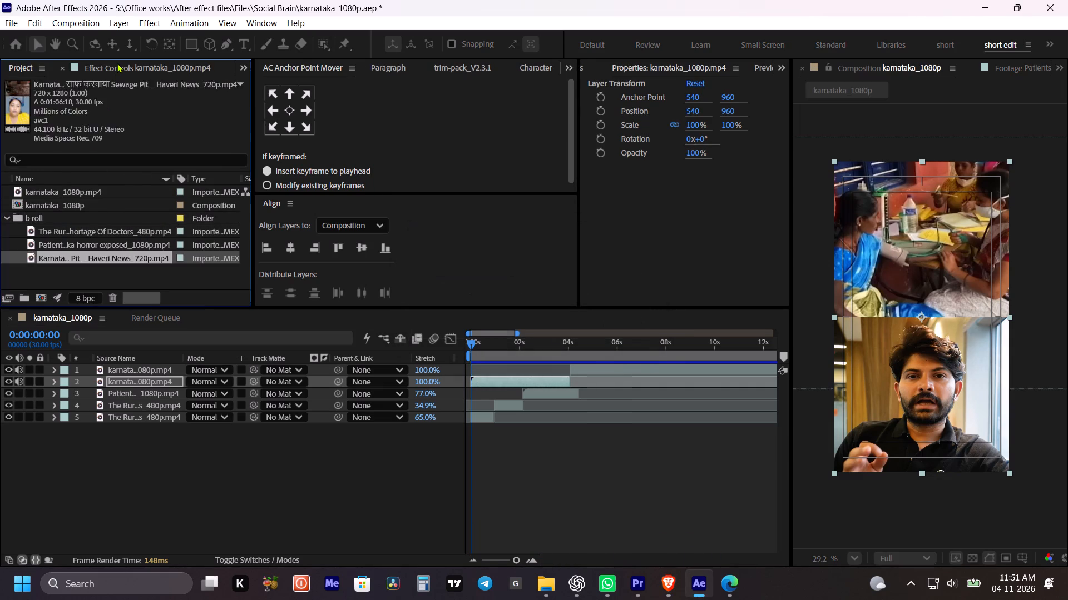
Set the Drop Shadow direction on the second karnataka_1080p layer to 0°.
{"action": "left_click", "coordinate": [117, 63]}
{"action": "left_click", "coordinate": [167, 231]}
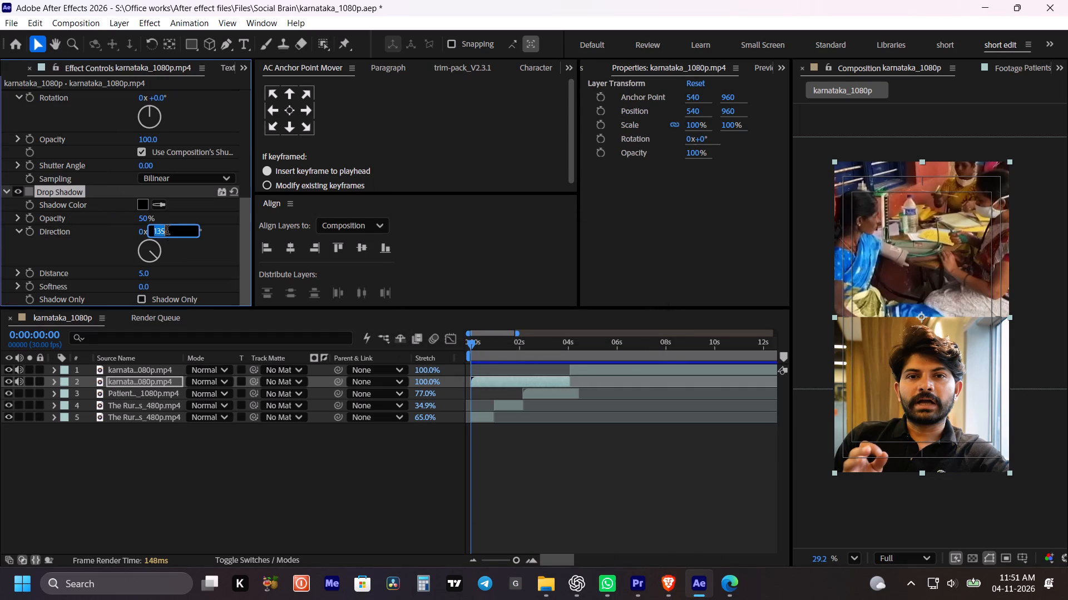
{"action": "key", "text": "0"}
{"action": "left_click", "coordinate": [205, 261]}
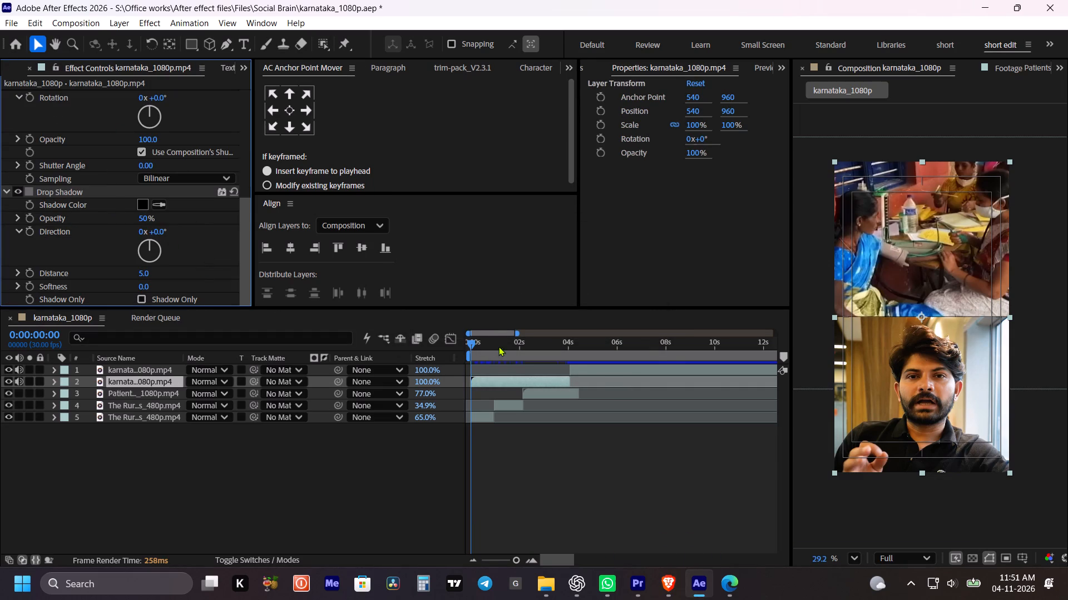
Preview the composition from the start, checking the split-screen b-roll opening and the full-frame speaker section that follows.
{"action": "left_click_drag", "start_coordinate": [498, 345], "coordinate": [421, 357]}
{"action": "key", "text": "space"}
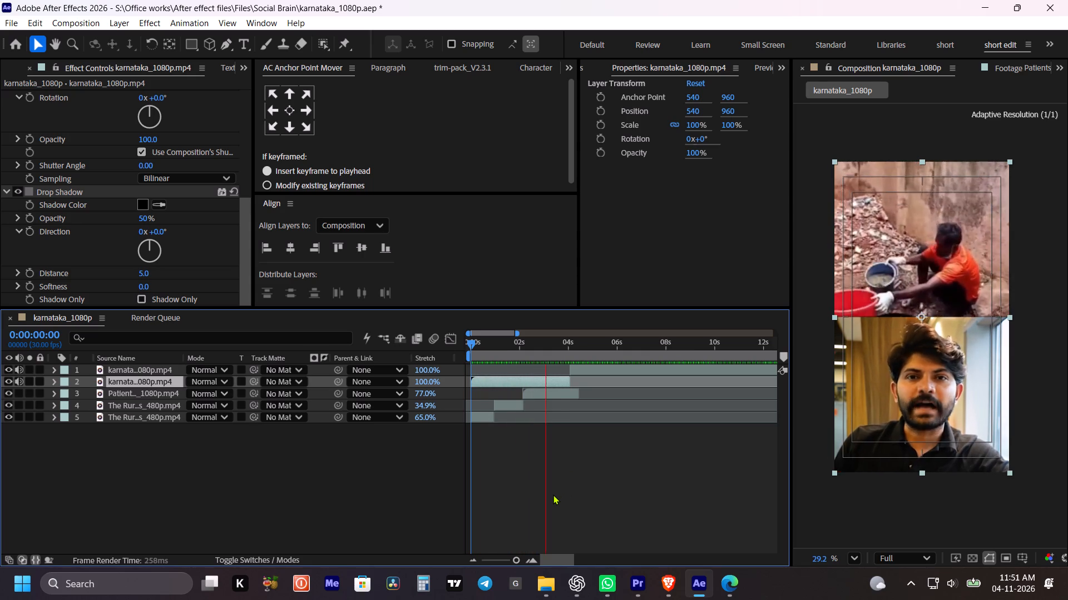
{"action": "key", "text": "space"}
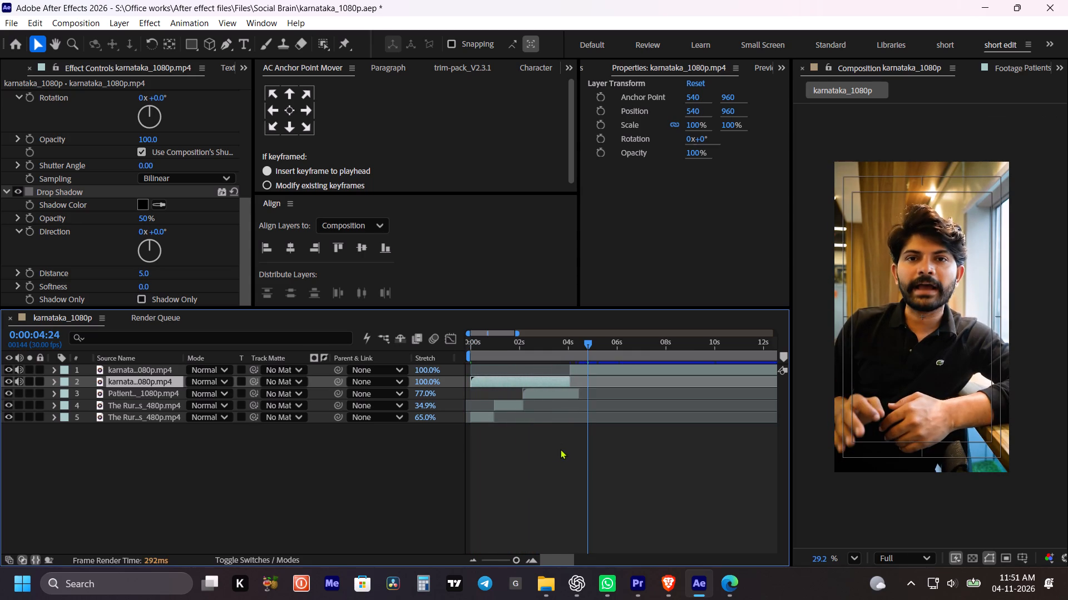
{"action": "key", "text": "space"}
{"action": "scroll", "coordinate": [563, 449], "scroll_direction": "down", "scroll_amount": 2, "text": "alt"}
{"action": "key", "text": "space"}
{"action": "left_click_drag", "start_coordinate": [586, 461], "coordinate": [578, 461]}
{"action": "key", "text": "space"}
{"action": "left_click_drag", "start_coordinate": [551, 451], "coordinate": [578, 463]}
{"action": "key", "text": "space"}
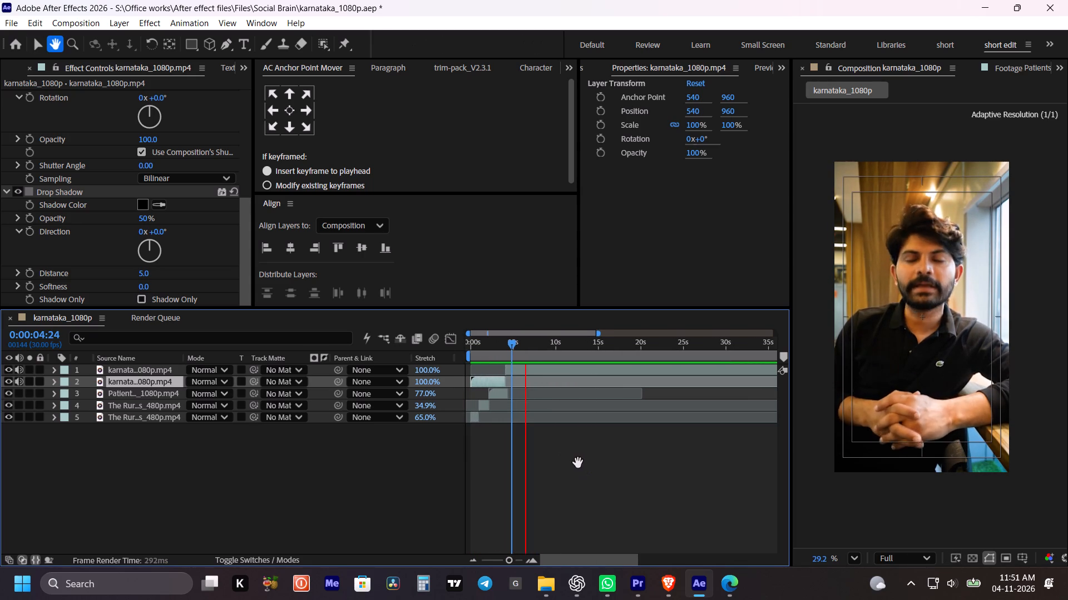
{"action": "key", "text": "space"}
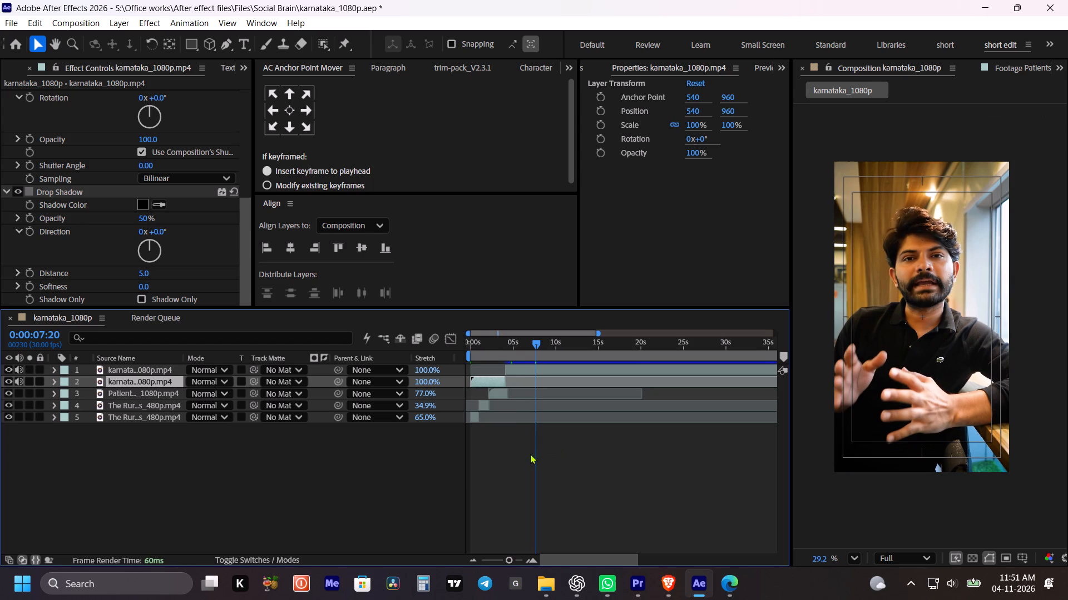
{"action": "key", "text": "space"}
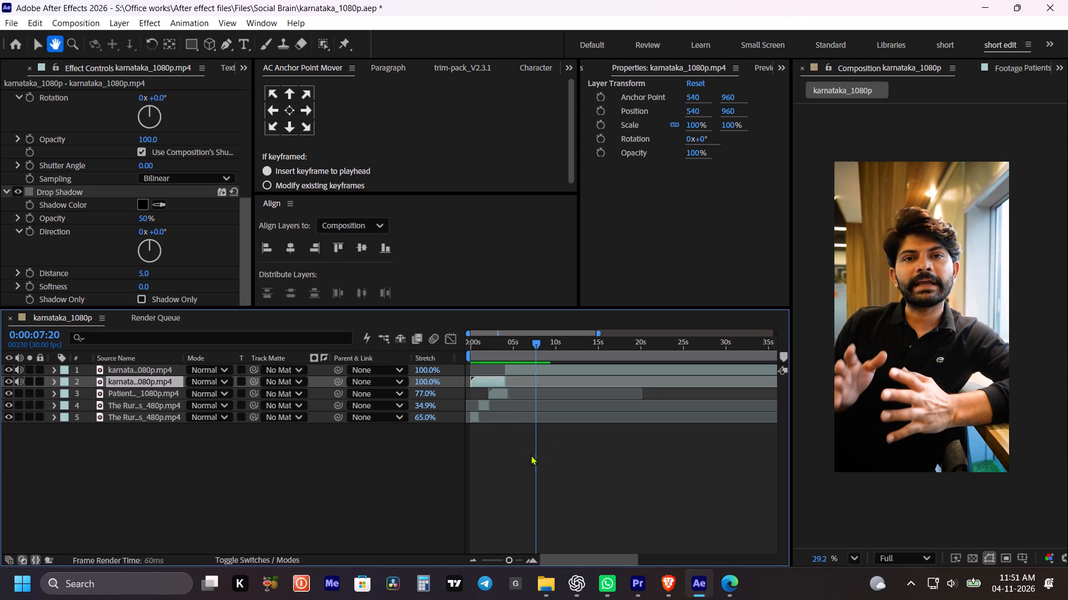
{"action": "key", "text": "space"}
{"action": "left_click_drag", "start_coordinate": [527, 455], "coordinate": [538, 457]}
{"action": "key", "text": "space"}
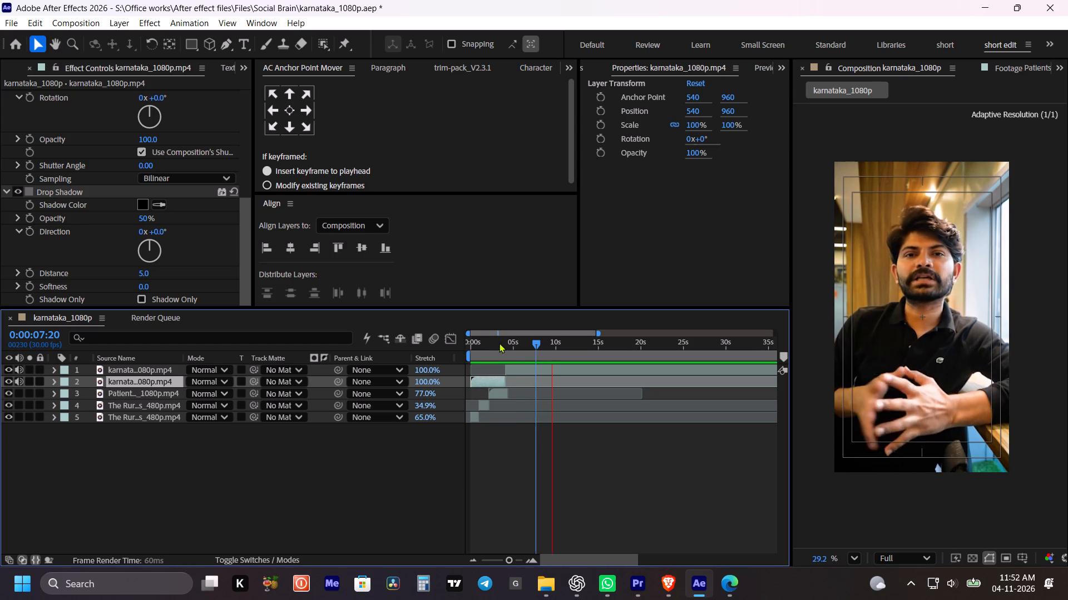
Replay the passage around the 4-second cut from split screen to full-frame speaker.
{"action": "left_click", "coordinate": [499, 343]}
{"action": "key", "text": "space"}
{"action": "scroll", "coordinate": [500, 373], "scroll_direction": "up", "scroll_amount": 1, "text": "alt"}
{"action": "key", "text": "space"}
{"action": "left_click_drag", "start_coordinate": [527, 444], "coordinate": [551, 452]}
{"action": "key", "text": "space"}
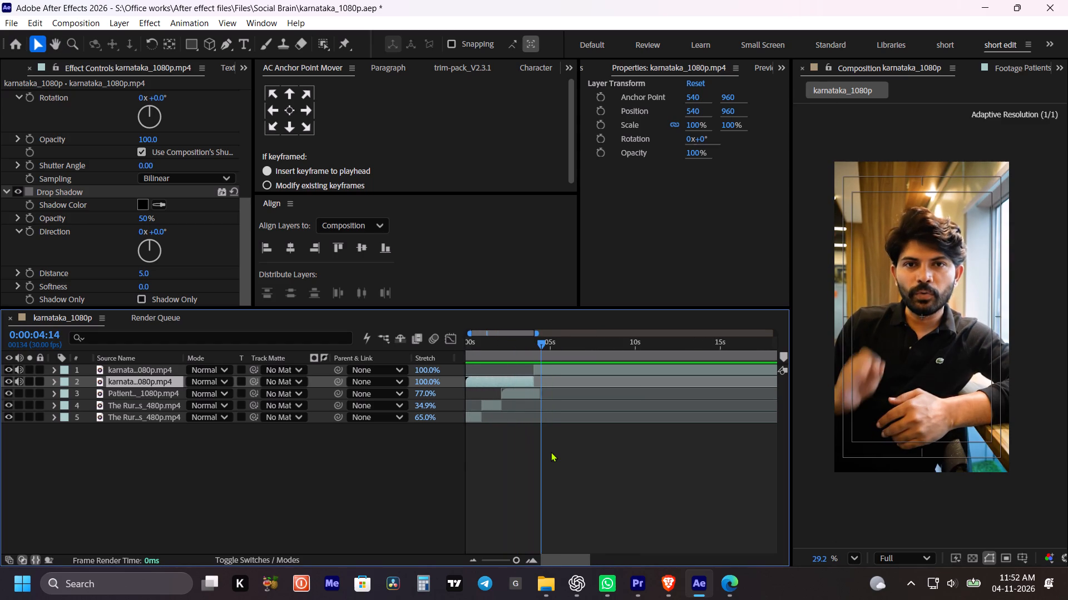
{"action": "key", "text": "space"}
{"action": "key", "text": "space"}
{"action": "key", "text": "space"}
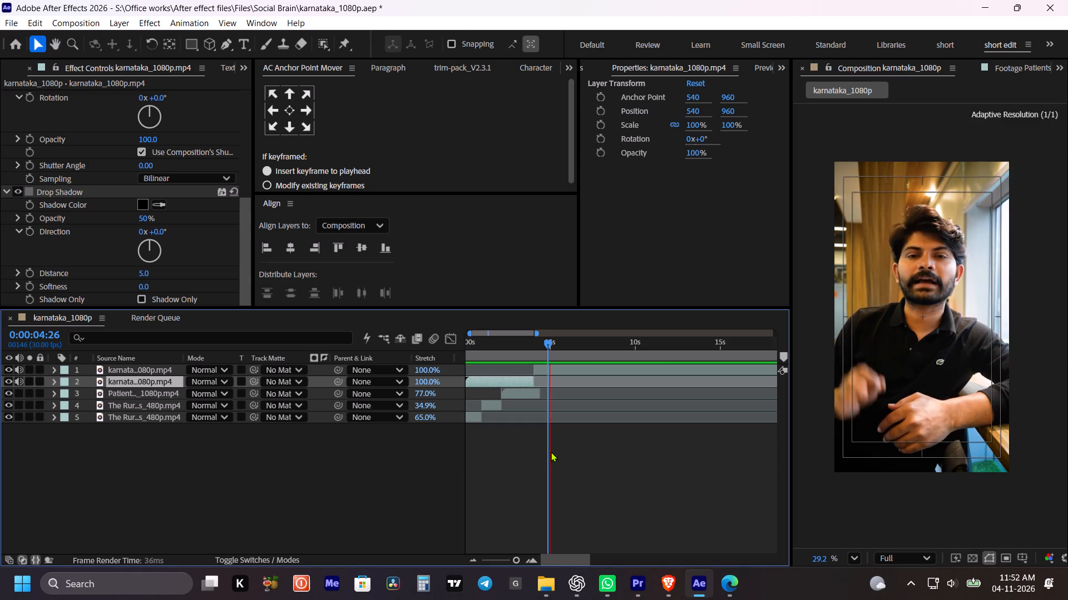
{"action": "key", "text": "space"}
{"action": "left_click_drag", "start_coordinate": [556, 453], "coordinate": [571, 456]}
{"action": "key", "text": "space"}
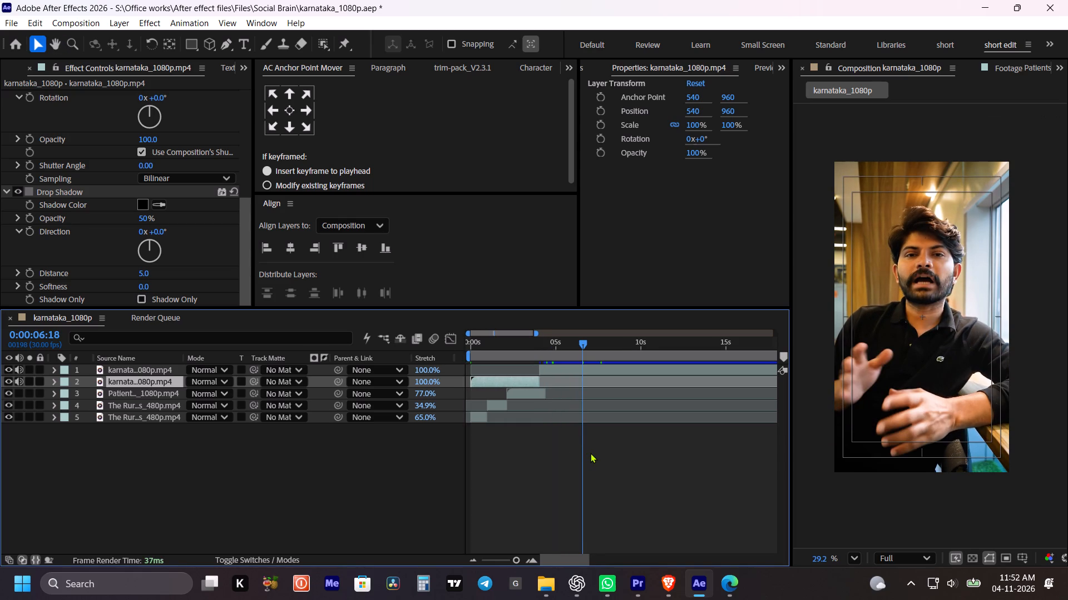
Play the composition from 0:00:03:02 onward through the speaker section to check where the footage ends.
{"action": "left_click_drag", "start_coordinate": [570, 348], "coordinate": [564, 348]}
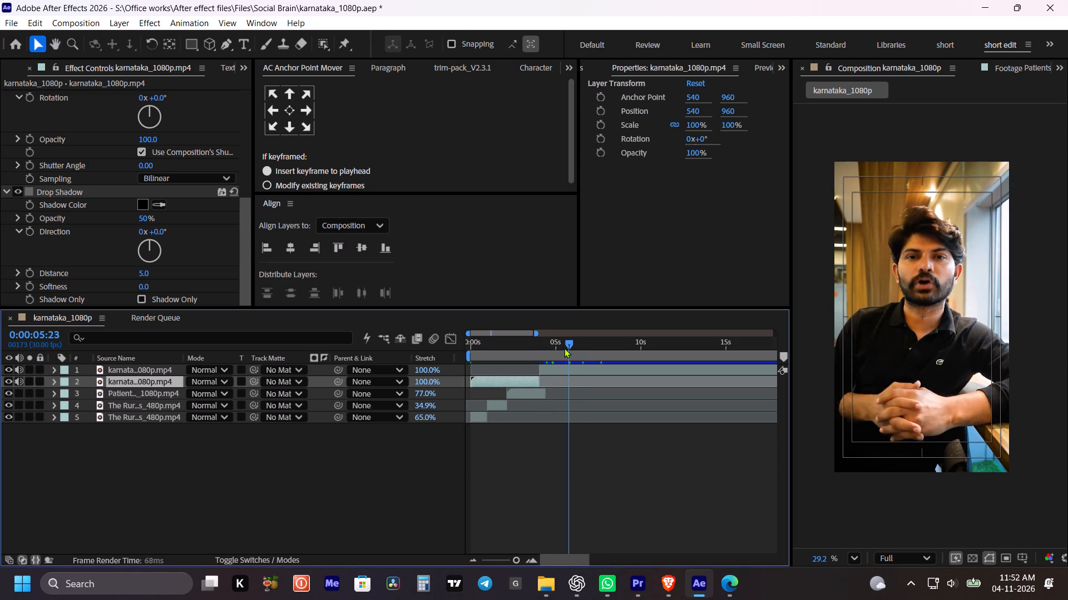
{"action": "left_click_drag", "start_coordinate": [564, 348], "coordinate": [523, 347]}
{"action": "key", "text": "space"}
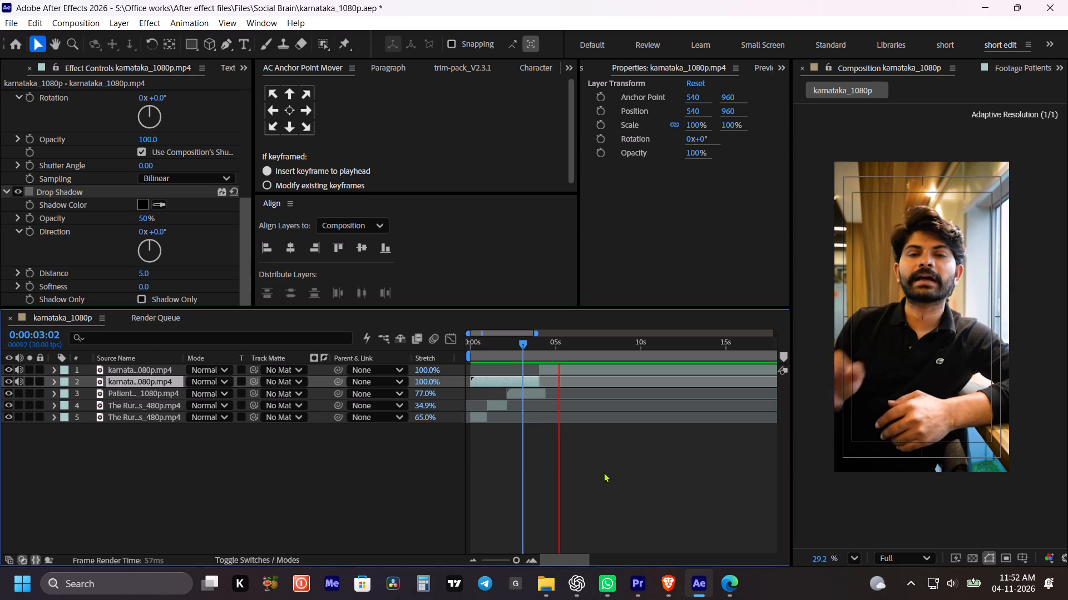
{"action": "scroll", "coordinate": [604, 471], "scroll_direction": "down", "scroll_amount": 1, "text": "alt"}
{"action": "key", "text": "space"}
{"action": "left_click_drag", "start_coordinate": [599, 468], "coordinate": [615, 477]}
{"action": "scroll", "coordinate": [615, 477], "scroll_direction": "down", "scroll_amount": 3, "text": "alt"}
{"action": "key", "text": "space"}
{"action": "left_click_drag", "start_coordinate": [581, 467], "coordinate": [590, 473]}
{"action": "key", "text": "v"}
{"action": "key", "text": "space"}
{"action": "left_click_drag", "start_coordinate": [539, 454], "coordinate": [553, 459]}
{"action": "scroll", "coordinate": [511, 443], "scroll_direction": "up", "scroll_amount": 1, "text": "alt"}
{"action": "key", "text": "space"}
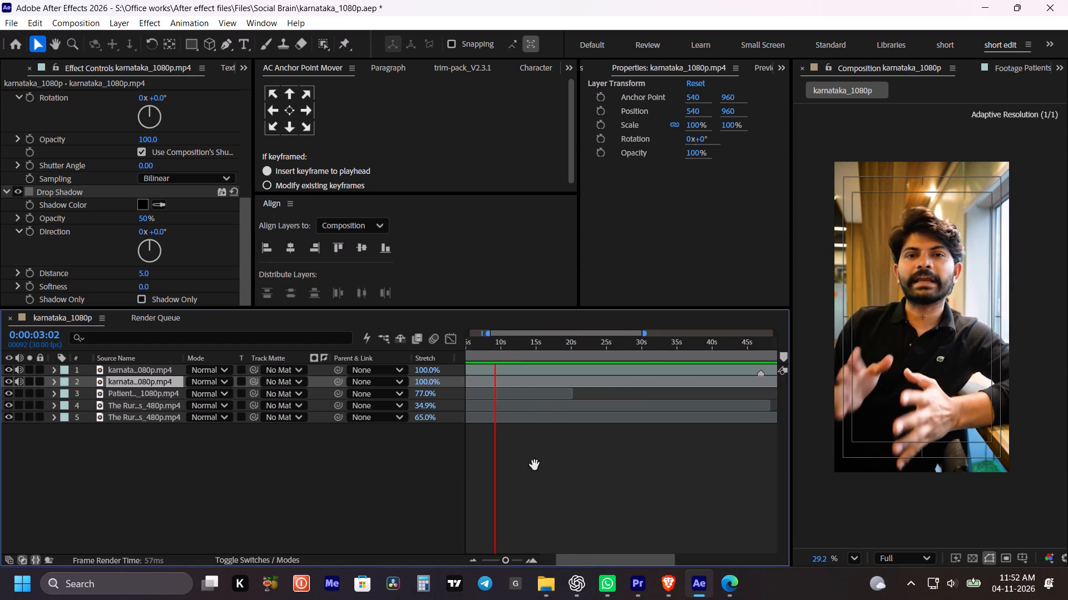
{"action": "left_click_drag", "start_coordinate": [535, 466], "coordinate": [620, 485]}
{"action": "key", "text": "space"}
{"action": "key", "text": "space"}
{"action": "key", "text": "space"}
{"action": "left_click_drag", "start_coordinate": [603, 469], "coordinate": [619, 471]}
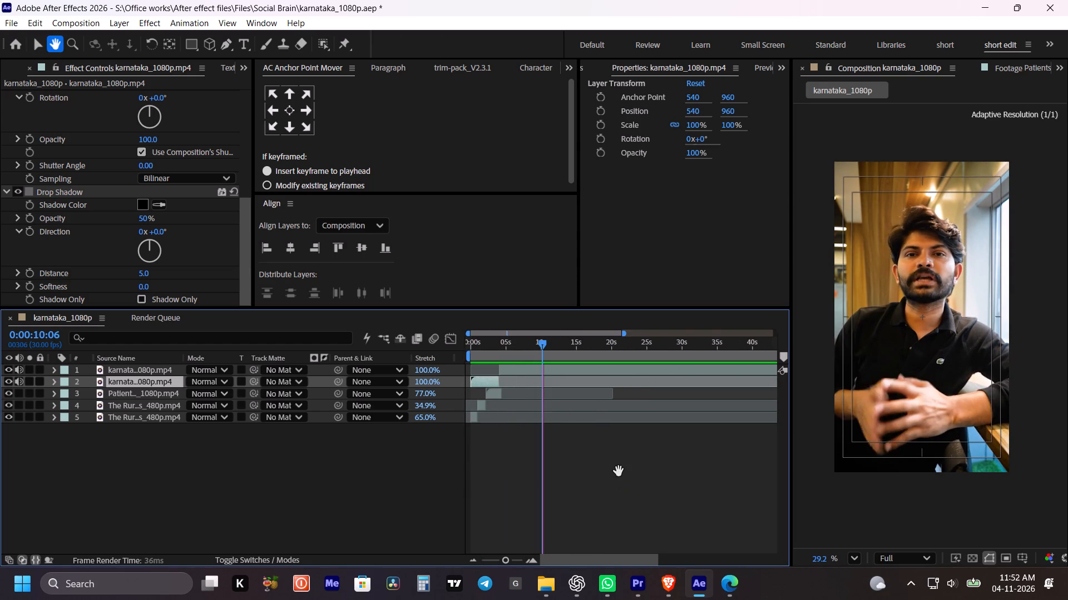
{"action": "left_click_drag", "start_coordinate": [619, 471], "coordinate": [620, 471]}
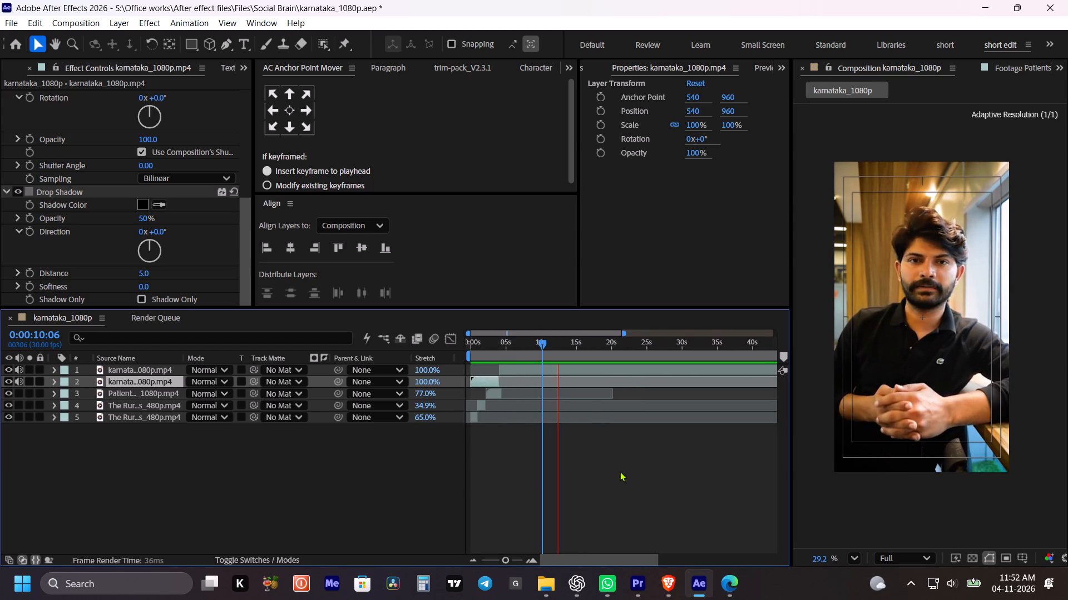
{"action": "key", "text": "space"}
Place the playhead at 0:00:12:17, the first black frame after the speaker footage, and save the project.
{"action": "left_click_drag", "start_coordinate": [568, 349], "coordinate": [567, 349]}
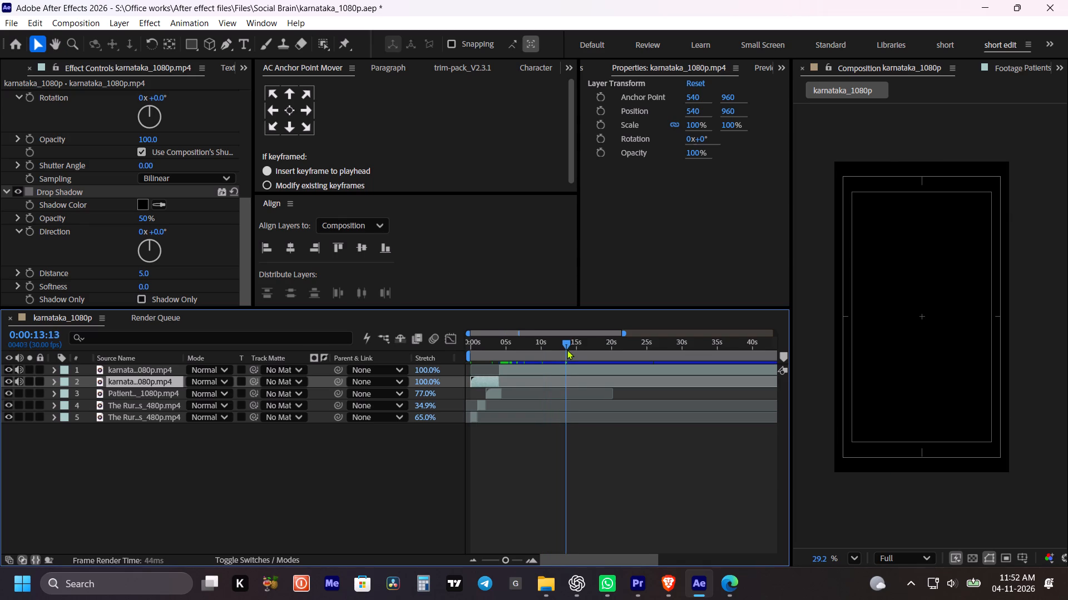
{"action": "left_click_drag", "start_coordinate": [567, 349], "coordinate": [557, 350]}
{"action": "key", "text": "space"}
{"action": "key", "text": "space"}
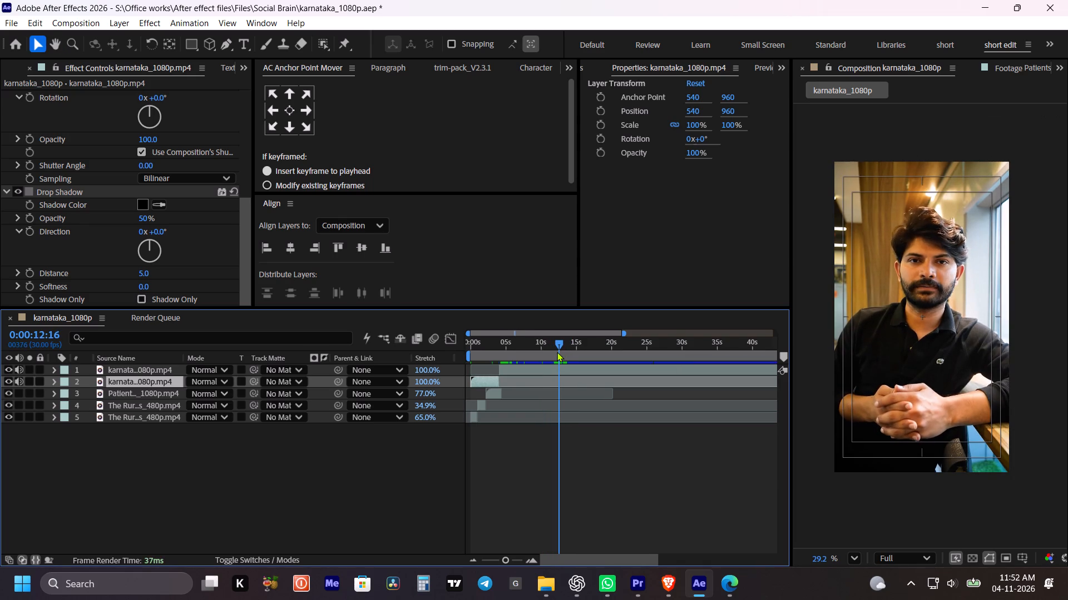
{"action": "key", "text": "ctrl+Right"}
{"action": "key", "text": "ctrl+Left"}
{"action": "key", "text": "ctrl+Right"}
{"action": "key", "text": "ctrl+s"}
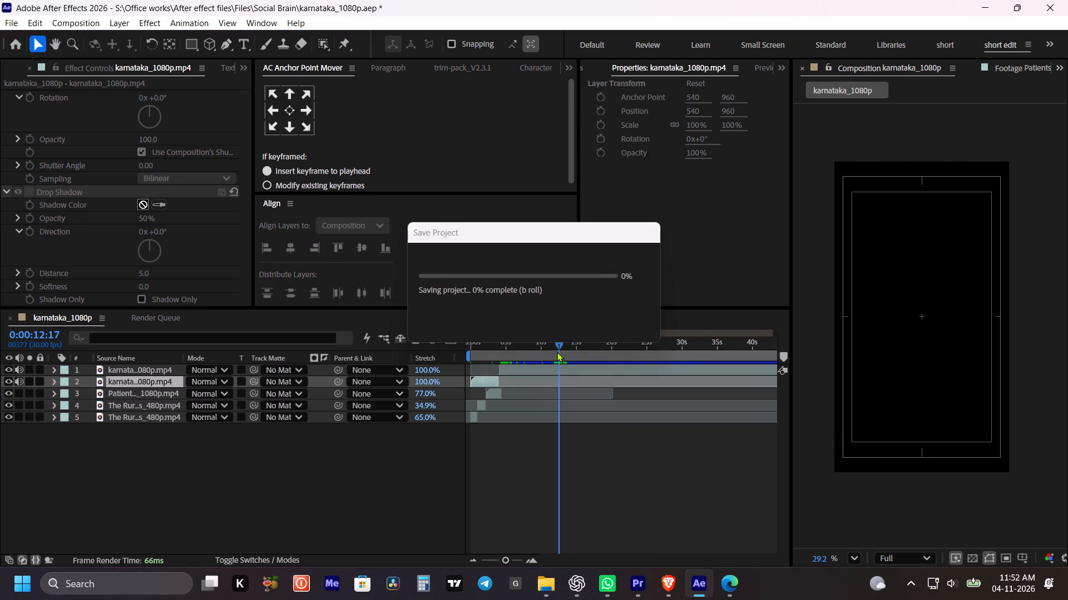
Add a composition marker at 0:00:12:17 with no layer selected.
{"action": "left_click", "coordinate": [622, 485]}
{"action": "key", "text": "asterisk"}
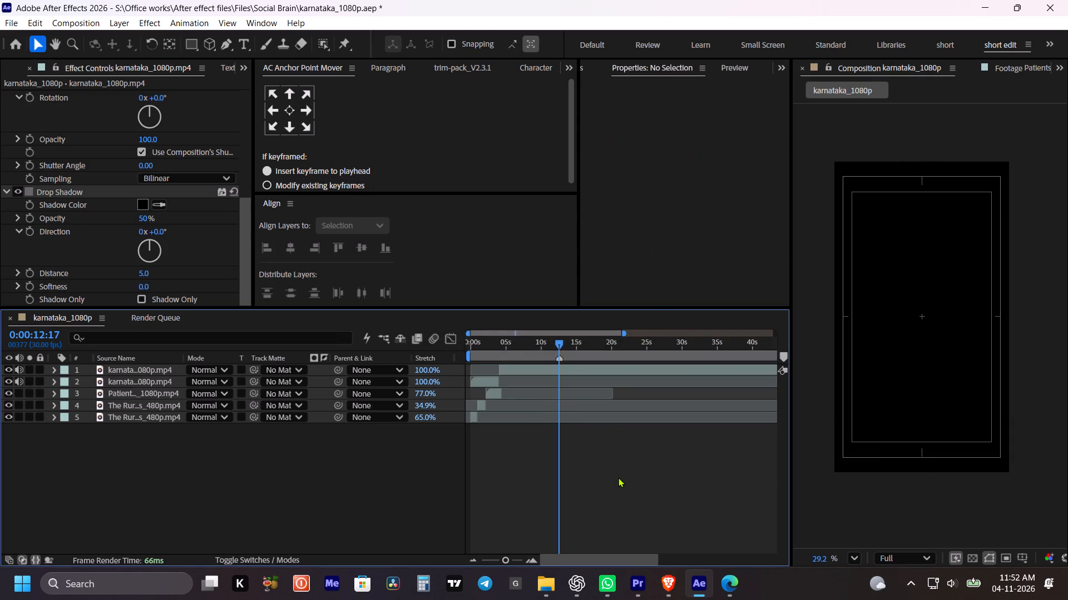
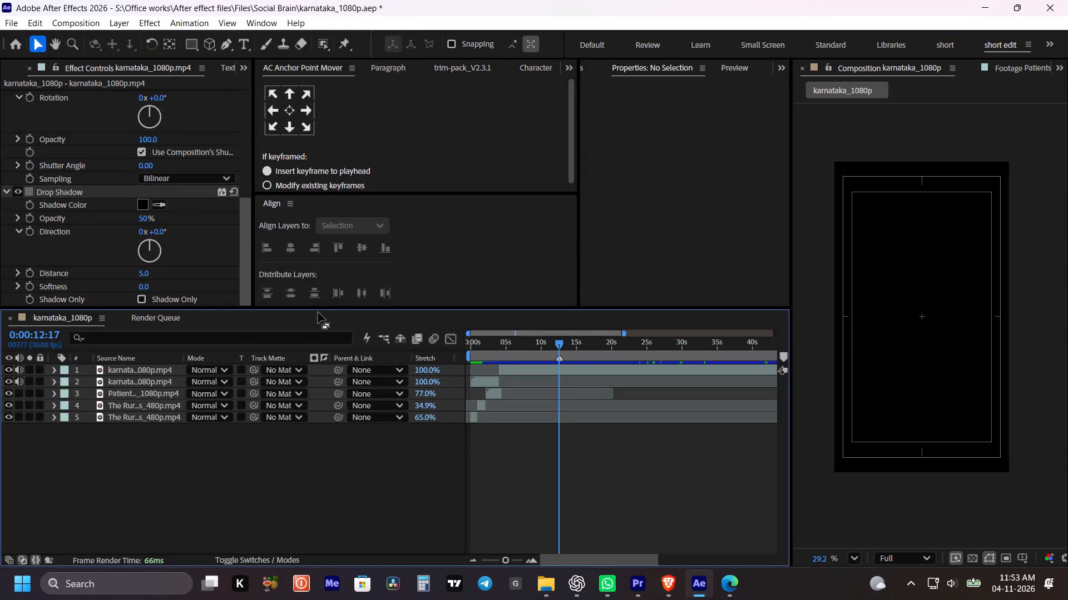
Play the composition from 0:00:00:00 through the split-screen opening and into the full-frame speaker section to review the cut.
{"action": "left_click_drag", "start_coordinate": [505, 339], "coordinate": [467, 346]}
{"action": "key", "text": "space"}
{"action": "scroll", "coordinate": [507, 397], "scroll_direction": "up", "scroll_amount": 2, "text": "alt"}
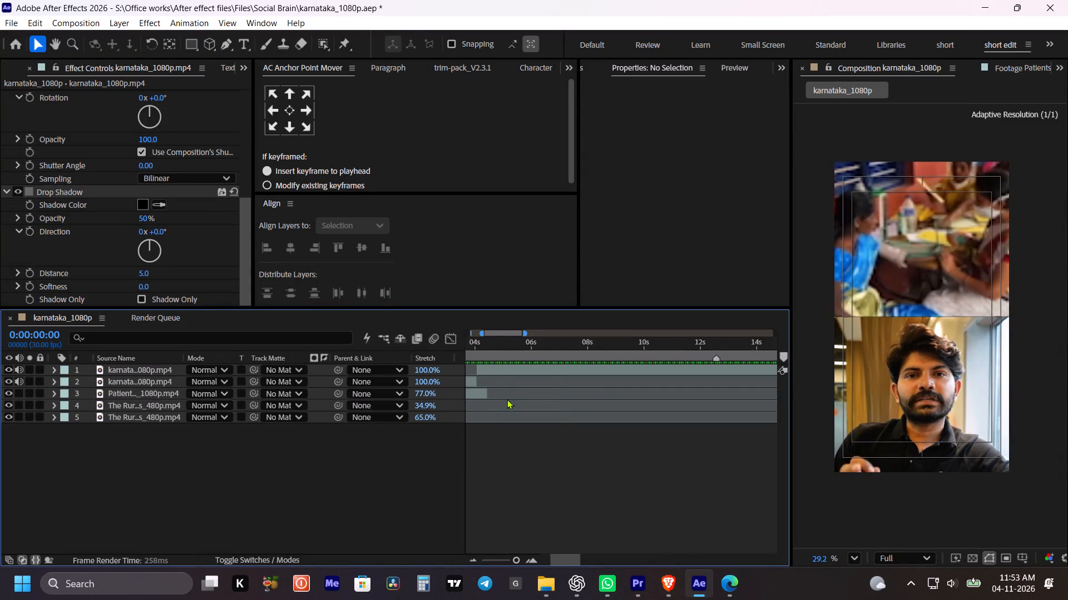
{"action": "key", "text": "space"}
{"action": "left_click_drag", "start_coordinate": [515, 441], "coordinate": [591, 460]}
{"action": "key", "text": "v"}
{"action": "key", "text": "space"}
{"action": "left_click_drag", "start_coordinate": [548, 444], "coordinate": [584, 455]}
{"action": "scroll", "coordinate": [584, 453], "scroll_direction": "down", "scroll_amount": 1, "text": "alt"}
{"action": "key", "text": "space"}
{"action": "left_click_drag", "start_coordinate": [542, 446], "coordinate": [560, 448]}
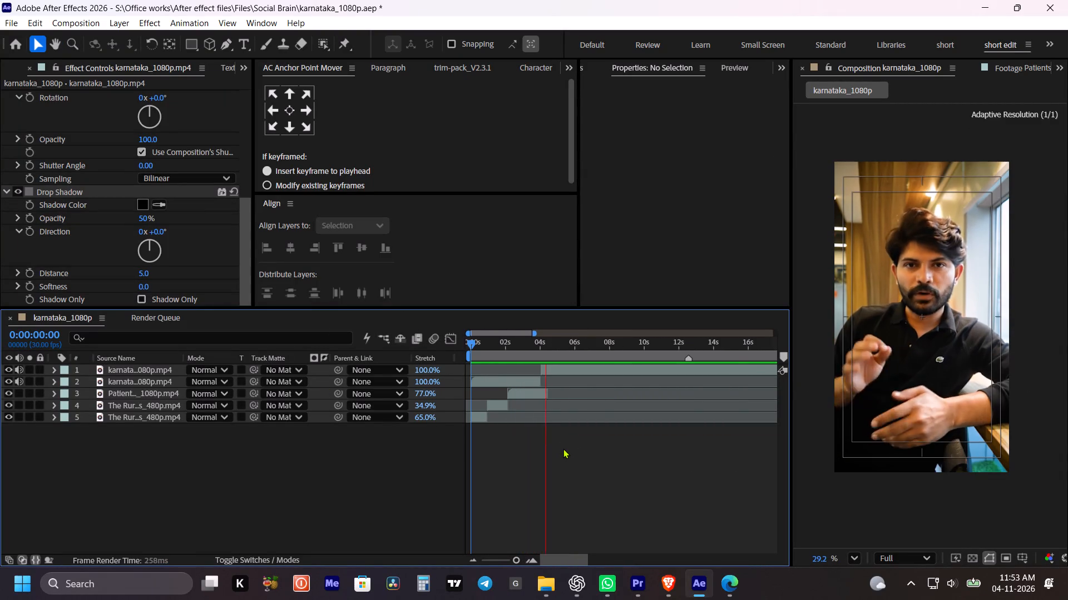
{"action": "scroll", "coordinate": [563, 448], "scroll_direction": "down", "scroll_amount": 2, "text": "alt"}
{"action": "key", "text": "space"}
{"action": "left_click_drag", "start_coordinate": [558, 444], "coordinate": [571, 446]}
{"action": "key", "text": "v"}
{"action": "scroll", "coordinate": [520, 442], "scroll_direction": "up", "scroll_amount": 1, "text": "alt"}
{"action": "key", "text": "space"}
{"action": "left_click_drag", "start_coordinate": [524, 456], "coordinate": [576, 468]}
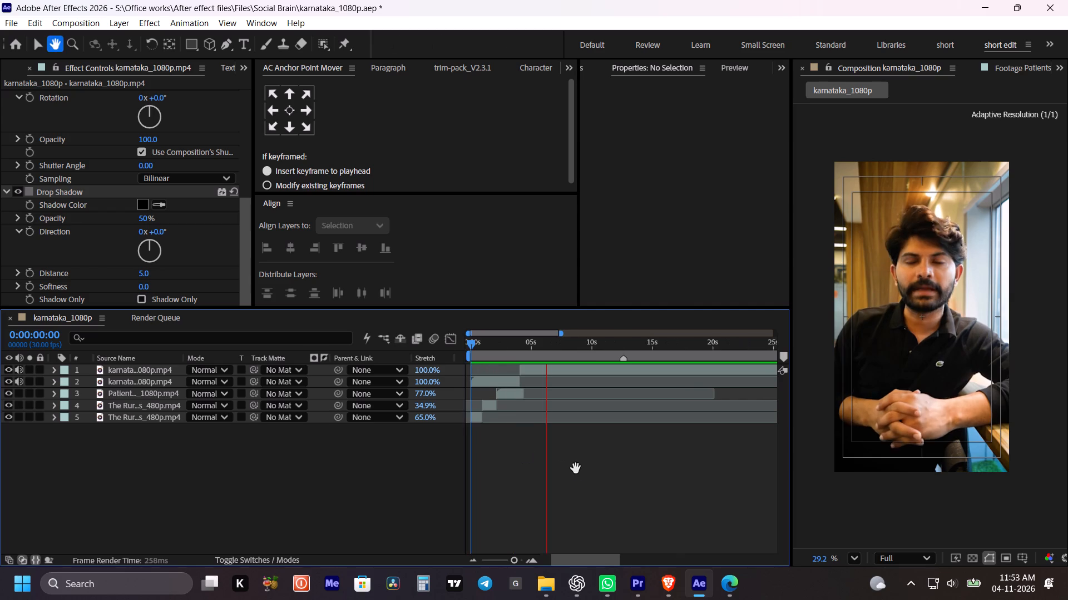
Replay from 0:00:05:26, place the playhead at 0:00:06:16 in the full-frame speaker section, and save the project.
{"action": "key", "text": "space"}
{"action": "left_click_drag", "start_coordinate": [555, 349], "coordinate": [542, 350]}
{"action": "key", "text": "space"}
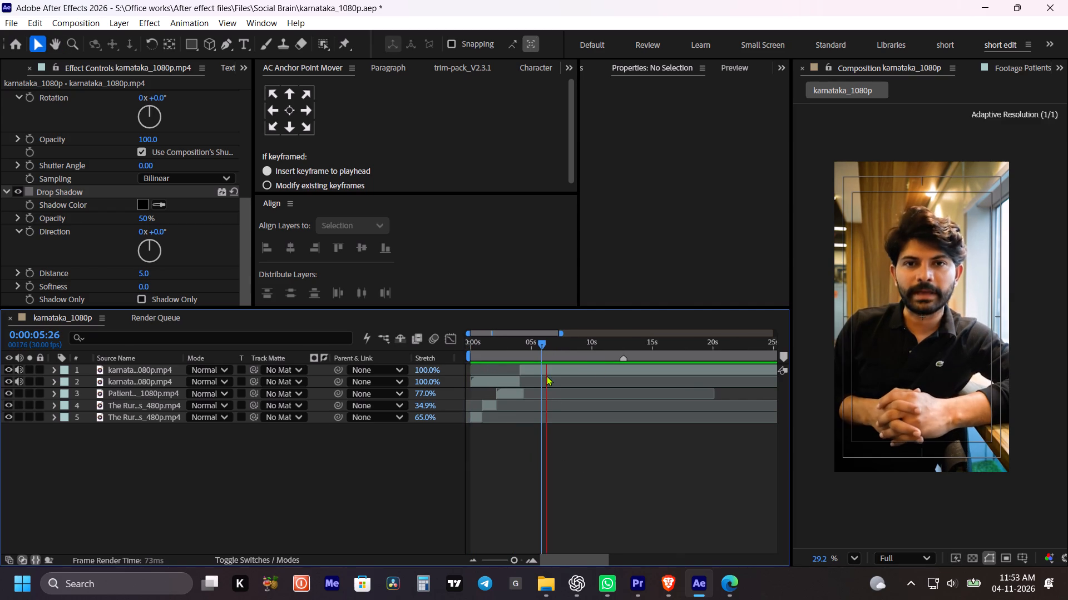
{"action": "key", "text": "space"}
{"action": "key", "text": "ctrl+Left"}
{"action": "key", "text": "ctrl+Left"}
{"action": "key", "text": "ctrl+Left"}
{"action": "key", "text": "ctrl+Right"}
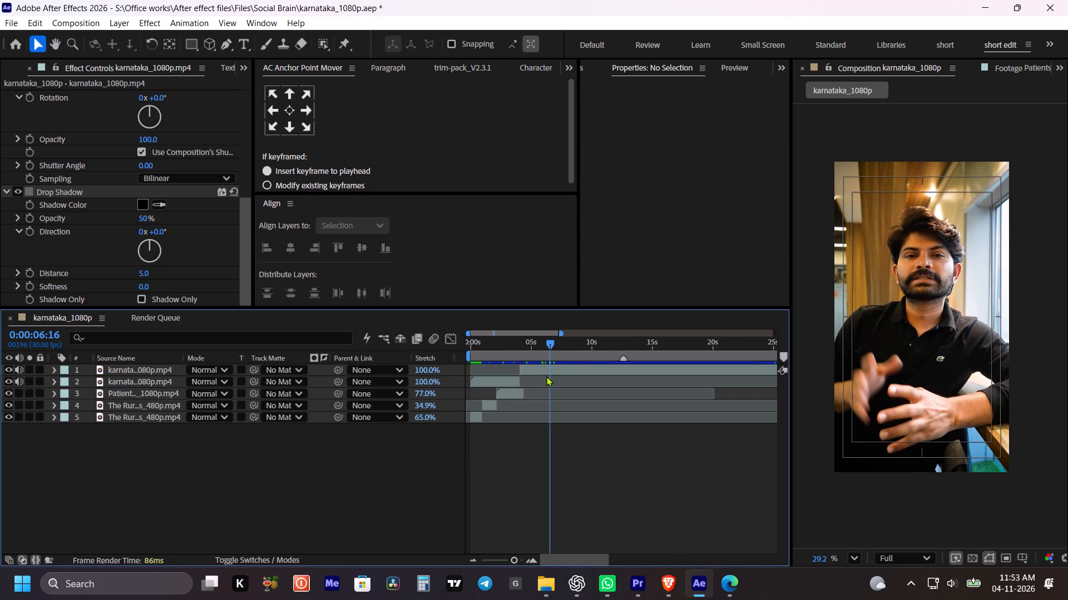
{"action": "key", "text": "ctrl+Left"}
{"action": "key", "text": "ctrl+Right"}
{"action": "key", "text": "ctrl+s"}
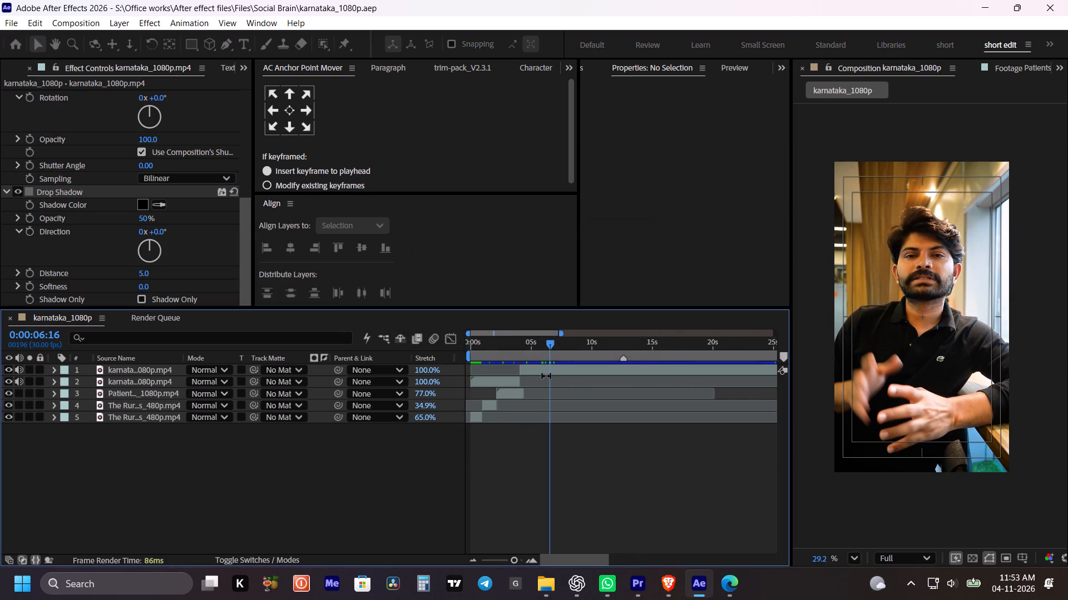
{"action": "key", "text": "ctrl+s"}
Split the full-frame speaker layer at 0:00:06:16 and again at the composition marker at 0:00:12:17.
{"action": "left_click", "coordinate": [551, 371]}
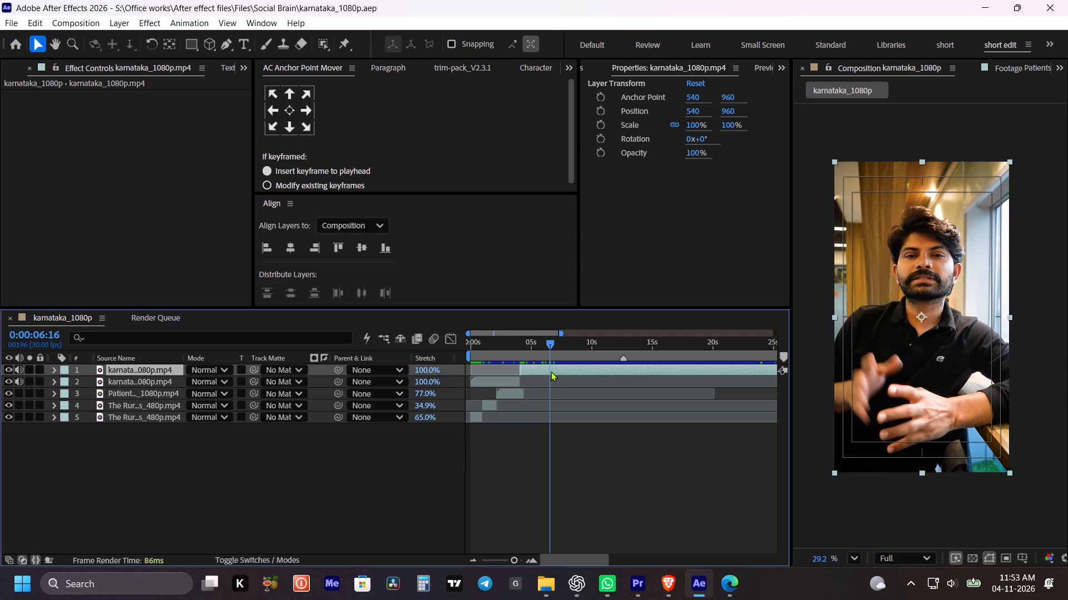
{"action": "key", "text": "ctrl+shift+d"}
{"action": "key", "text": "space"}
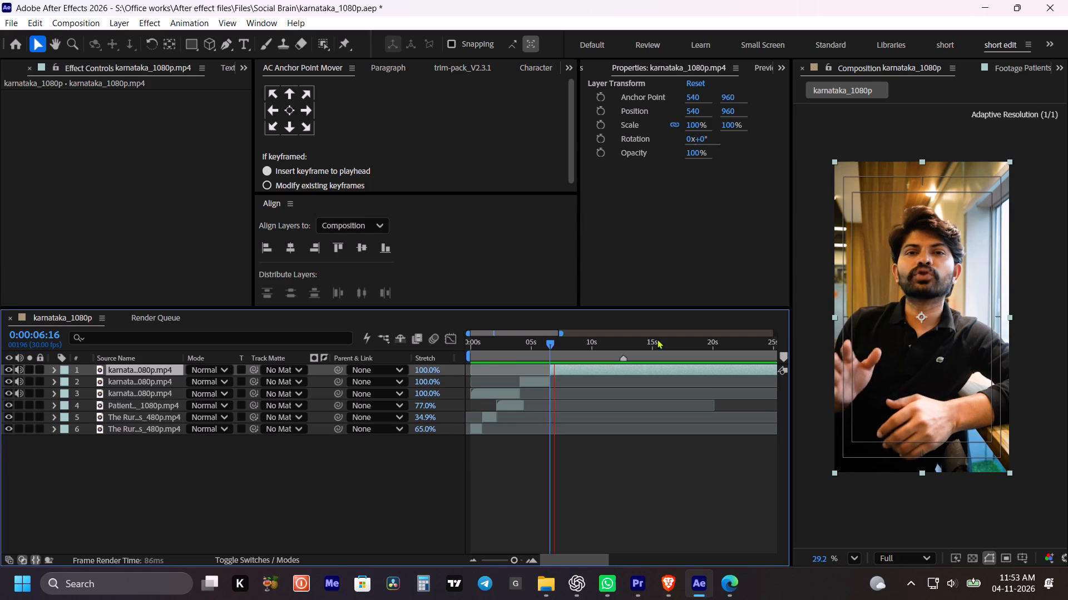
{"action": "key", "text": "space"}
{"action": "left_click_drag", "start_coordinate": [619, 344], "coordinate": [627, 345], "text": "shift"}
{"action": "left_click", "coordinate": [626, 366]}
{"action": "key", "text": "ctrl+shift+d"}
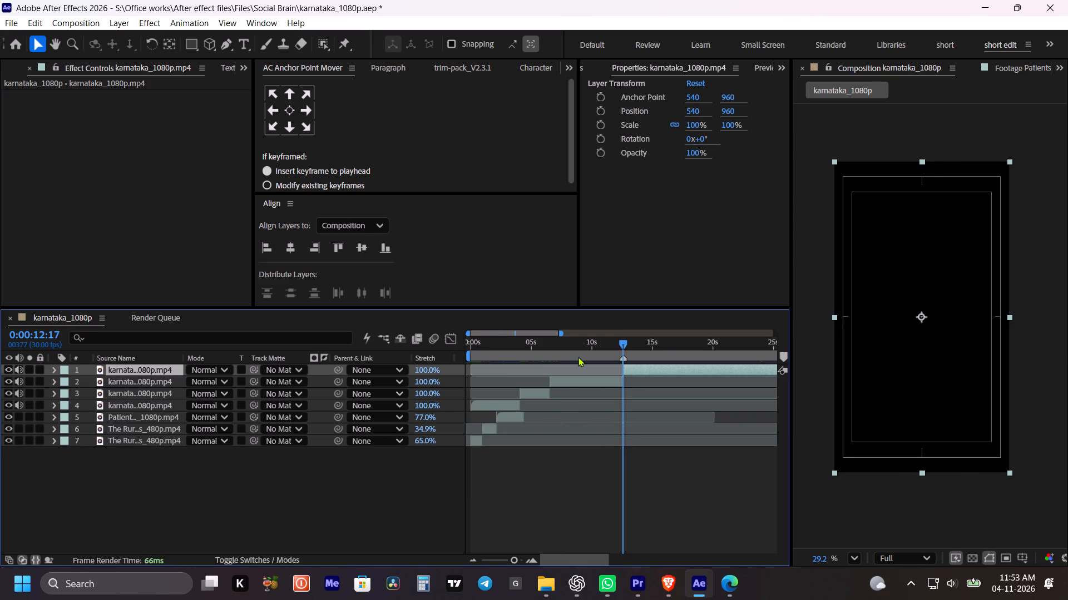
Copy the keyframed Linear Wipe and Transform properties from the opening split-screen speaker layer onto the speaker segment starting at 0:00:06:16.
{"action": "left_click", "coordinate": [560, 349], "text": "shift"}
{"action": "left_click", "coordinate": [517, 401]}
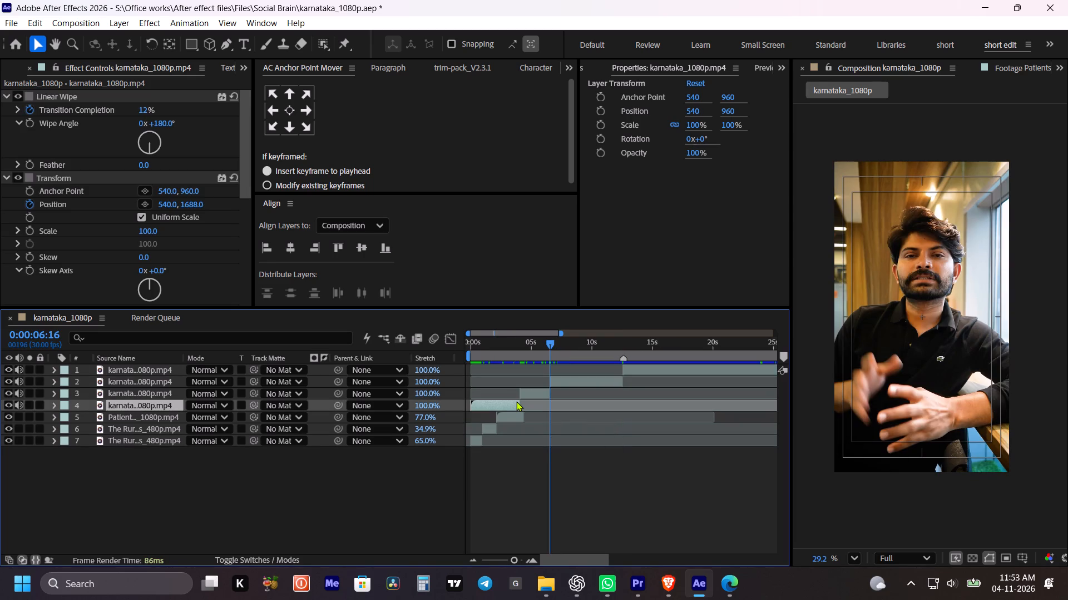
{"action": "key", "text": "u"}
{"action": "left_click_drag", "start_coordinate": [483, 426], "coordinate": [407, 525]}
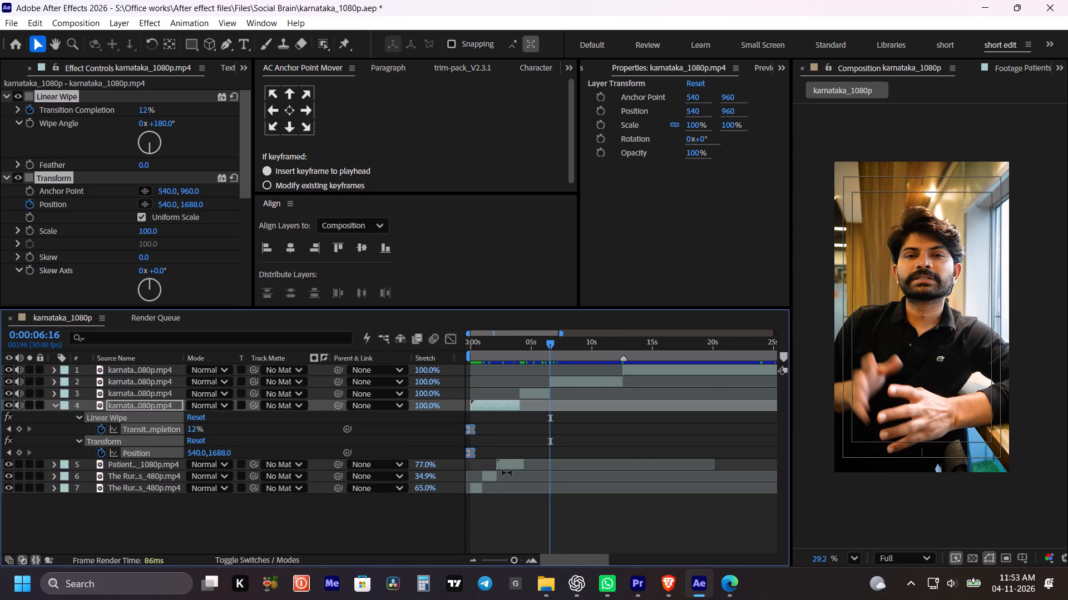
{"action": "key", "text": "ctrl+c"}
{"action": "left_click", "coordinate": [573, 382]}
{"action": "key", "text": "ctrl+v"}
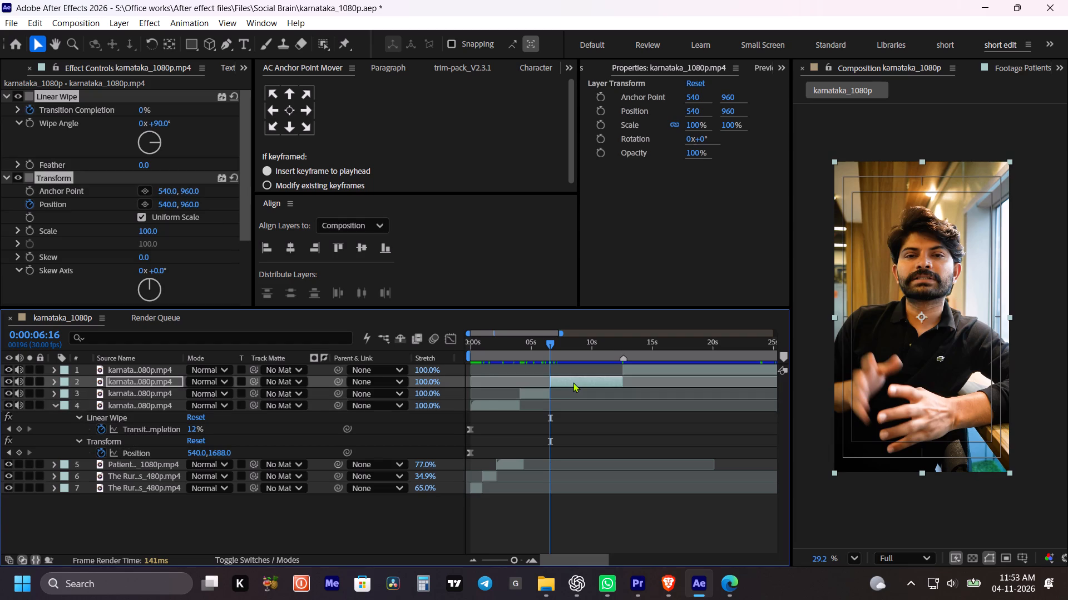
Move the pasted Transition Completion and Position keyframes earlier, to about 5 seconds, ahead of the new speaker segment's start.
{"action": "key", "text": "u"}
{"action": "left_click_drag", "start_coordinate": [572, 398], "coordinate": [503, 441]}
{"action": "left_click_drag", "start_coordinate": [556, 405], "coordinate": [536, 409]}
{"action": "left_click", "coordinate": [569, 403]}
{"action": "left_click", "coordinate": [561, 384]}
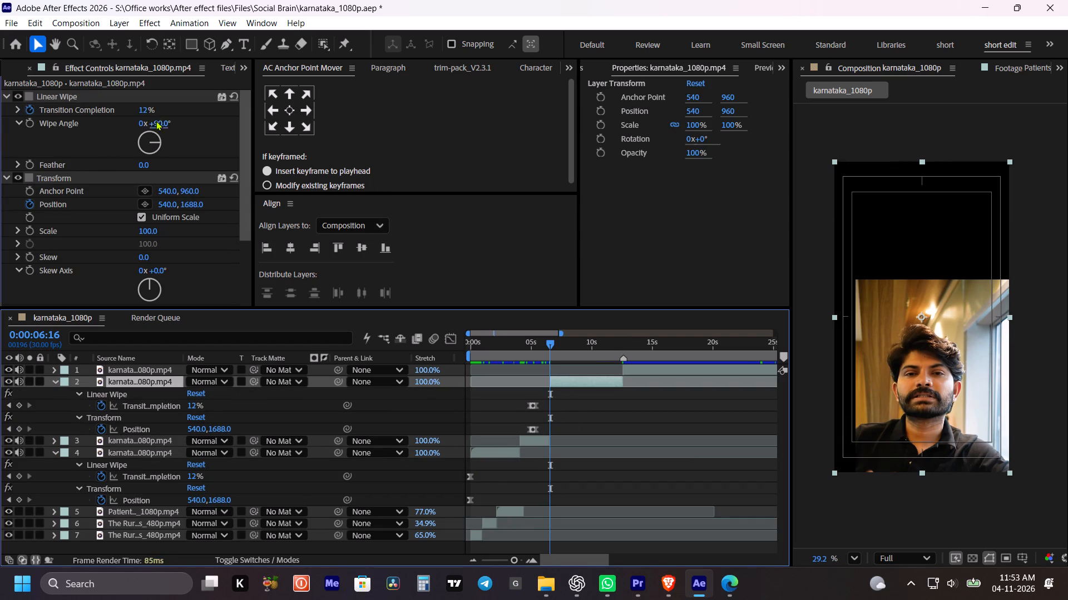
Set the Linear Wipe angle of the new speaker segment to 180° and collapse the layers' revealed properties.
{"action": "left_click", "coordinate": [156, 121]}
{"action": "type", "text": "18"}
{"action": "key", "text": "0"}
{"action": "left_click", "coordinate": [202, 149]}
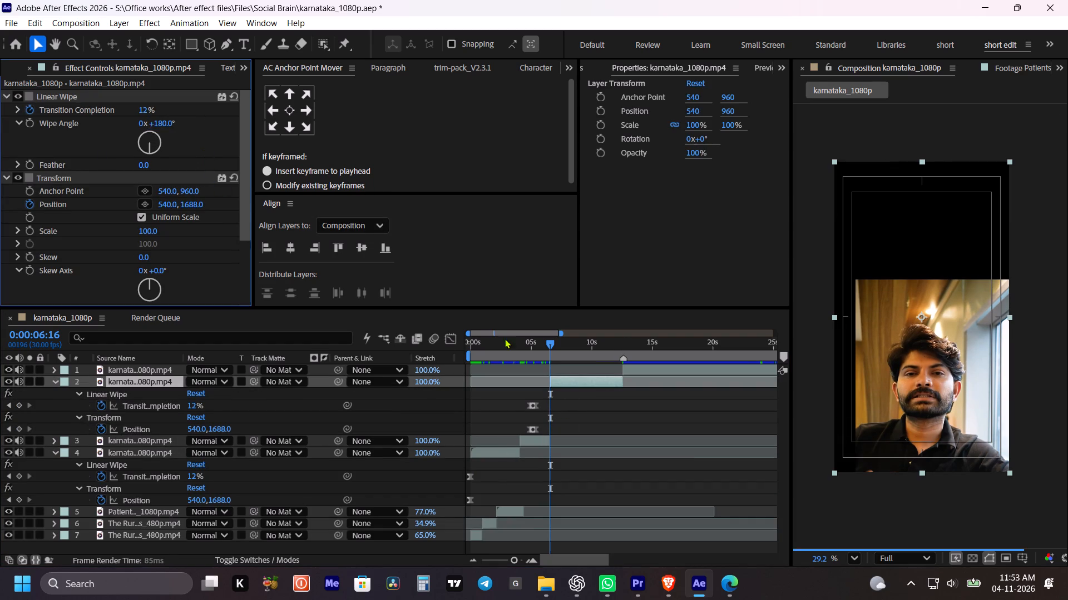
{"action": "left_click", "coordinate": [571, 413]}
{"action": "left_click", "coordinate": [575, 412]}
{"action": "key", "text": "m"}
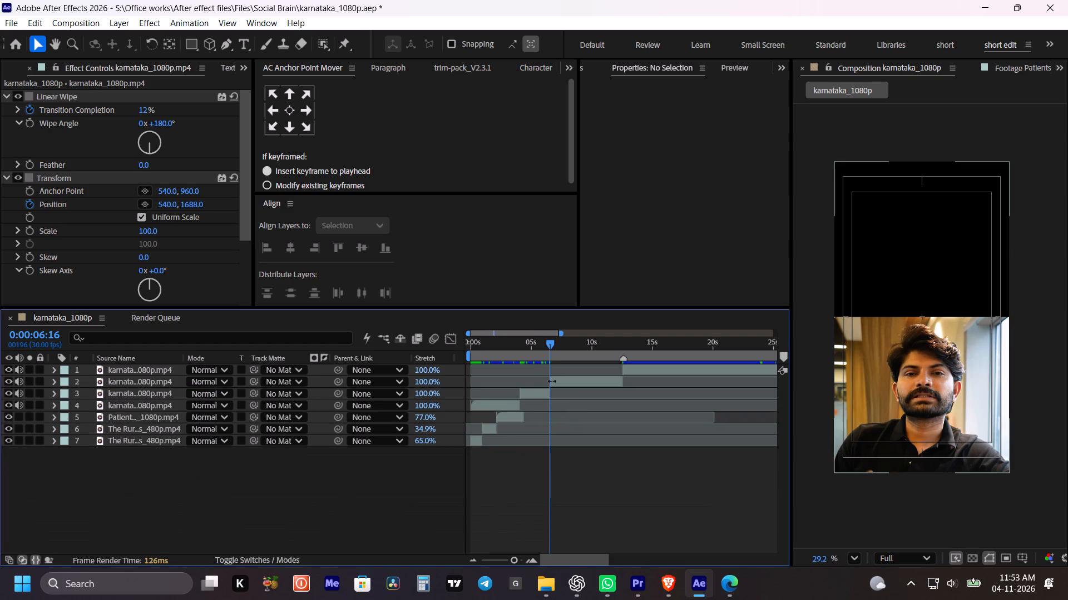
Play the composition from 0:00:02:28 to check the switch from full-frame speaker to the new lower-half speaker segment.
{"action": "left_click", "coordinate": [532, 329]}
{"action": "left_click_drag", "start_coordinate": [525, 345], "coordinate": [506, 349]}
{"action": "key", "text": "space"}
{"action": "left_click", "coordinate": [562, 498]}
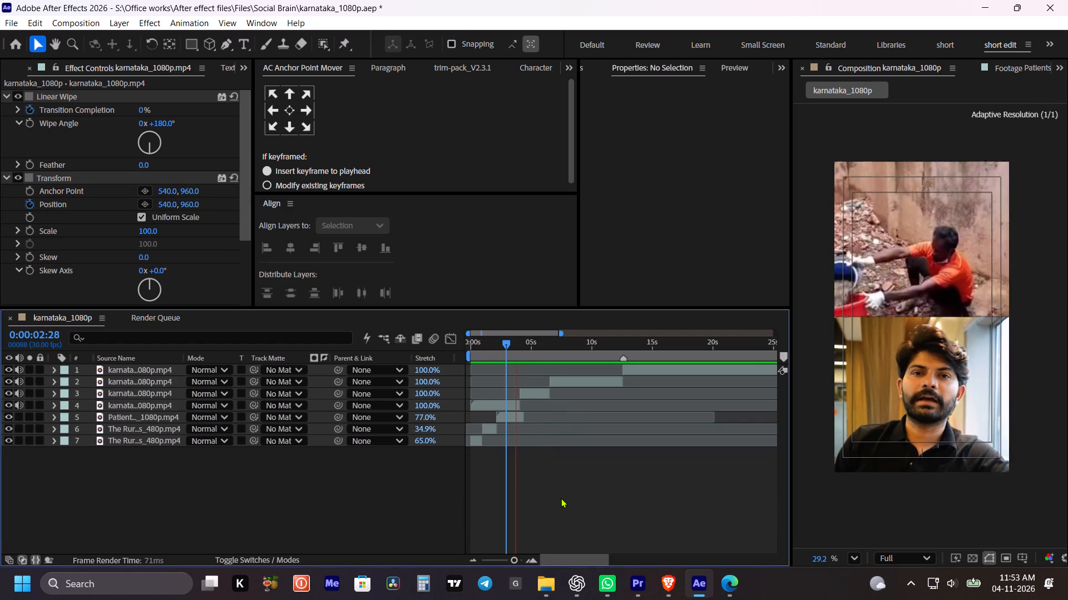
{"action": "key", "text": "space"}
{"action": "left_click", "coordinate": [567, 478]}
{"action": "key", "text": "v"}
{"action": "key", "text": "space"}
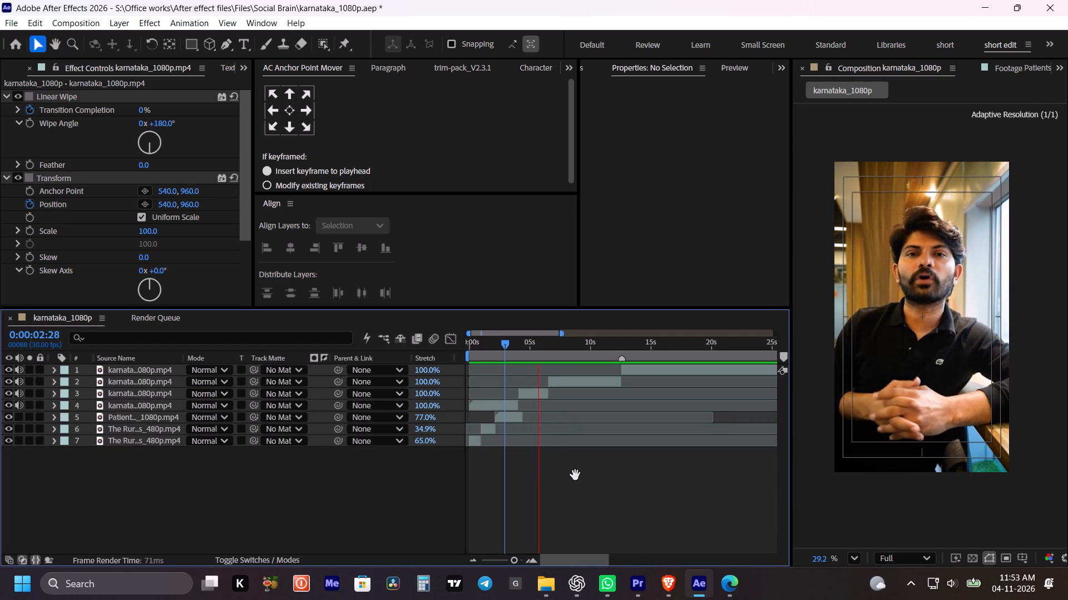
{"action": "left_click", "coordinate": [575, 475]}
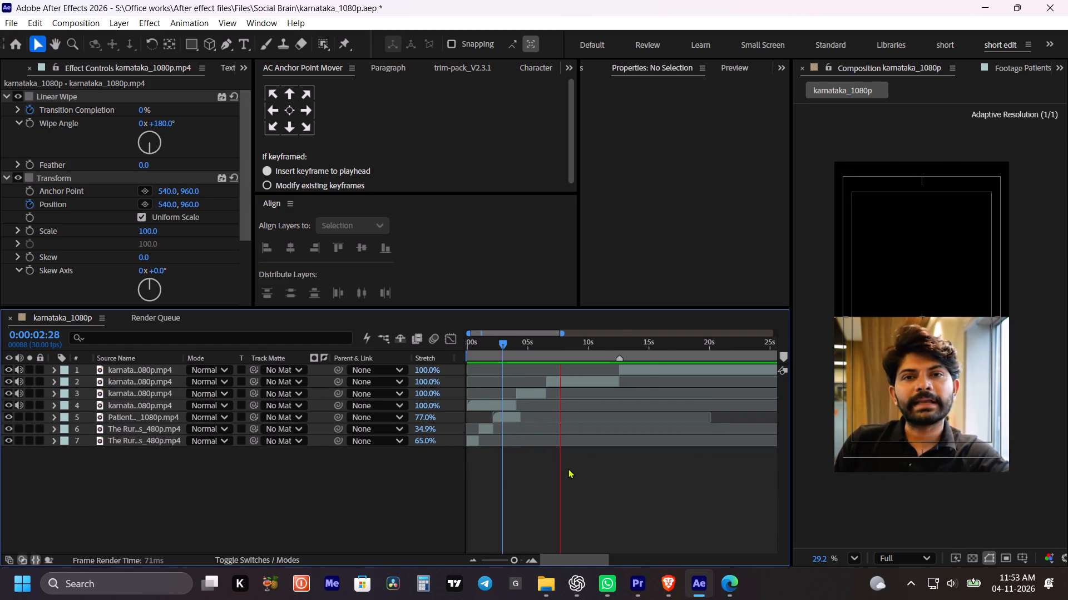
{"action": "scroll", "coordinate": [568, 468], "scroll_direction": "down", "scroll_amount": 1, "text": "alt"}
{"action": "key", "text": "space"}
{"action": "left_click_drag", "start_coordinate": [568, 466], "coordinate": [576, 467]}
{"action": "key", "text": "v"}
{"action": "key", "text": "space"}
{"action": "left_click_drag", "start_coordinate": [548, 468], "coordinate": [561, 476]}
{"action": "key", "text": "space"}
{"action": "left_click_drag", "start_coordinate": [565, 477], "coordinate": [576, 478]}
{"action": "key", "text": "space"}
{"action": "scroll", "coordinate": [127, 66], "scroll_direction": "up", "scroll_amount": 2}
Switch to Microsoft Edge and examine the Karnataka Hospital Shame YouTube Short for usable b-roll.
{"action": "left_click", "coordinate": [66, 262]}
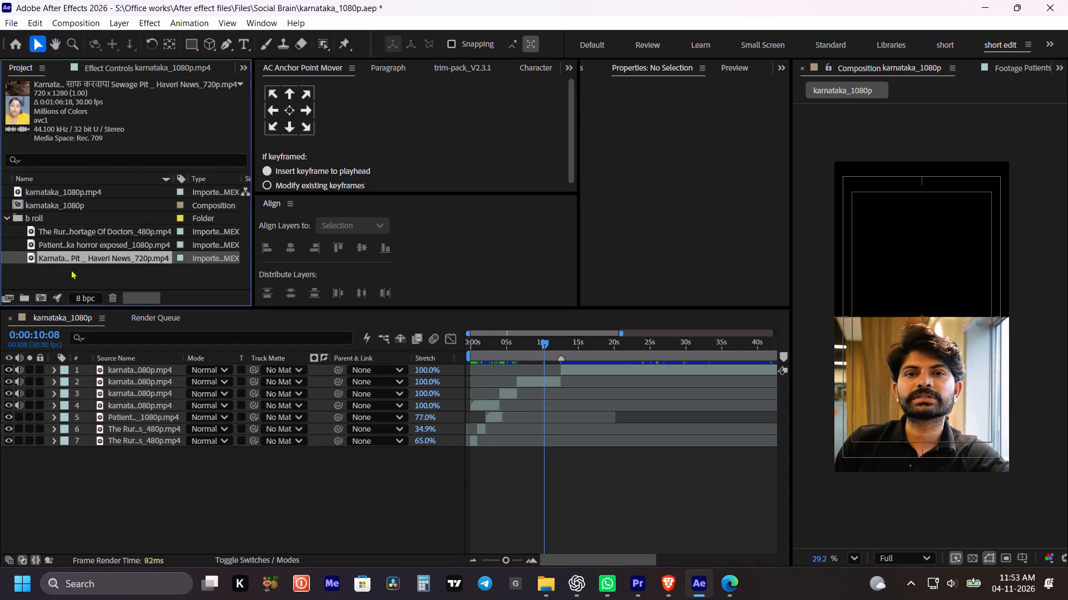
{"action": "left_click", "coordinate": [670, 578]}
{"action": "left_click", "coordinate": [741, 576]}
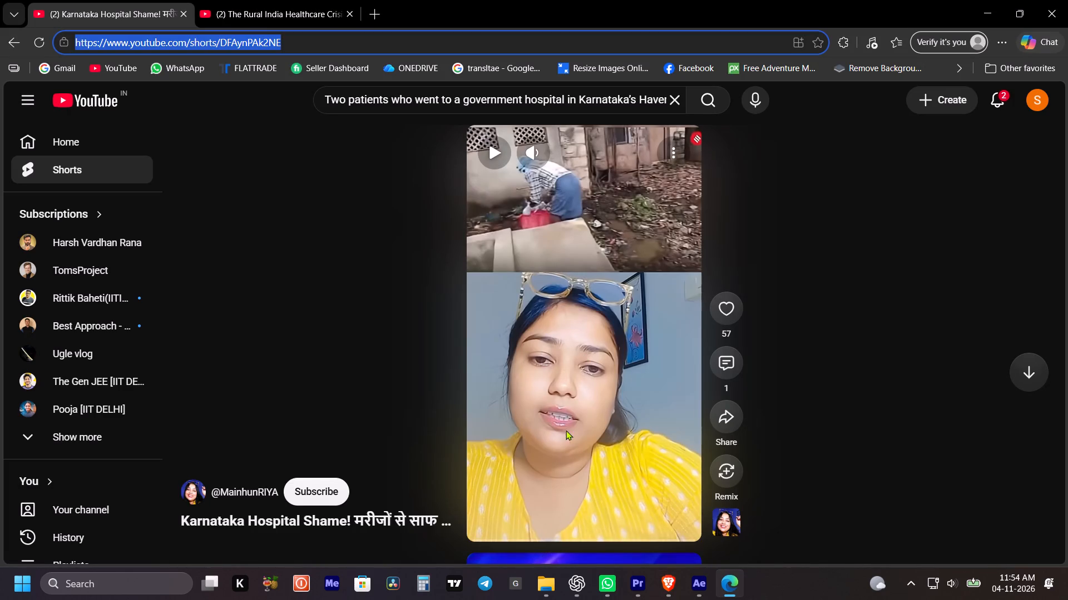
{"action": "scroll", "coordinate": [571, 407], "scroll_direction": "down", "scroll_amount": 4}
{"action": "scroll", "coordinate": [571, 407], "scroll_direction": "up", "scroll_amount": 4}
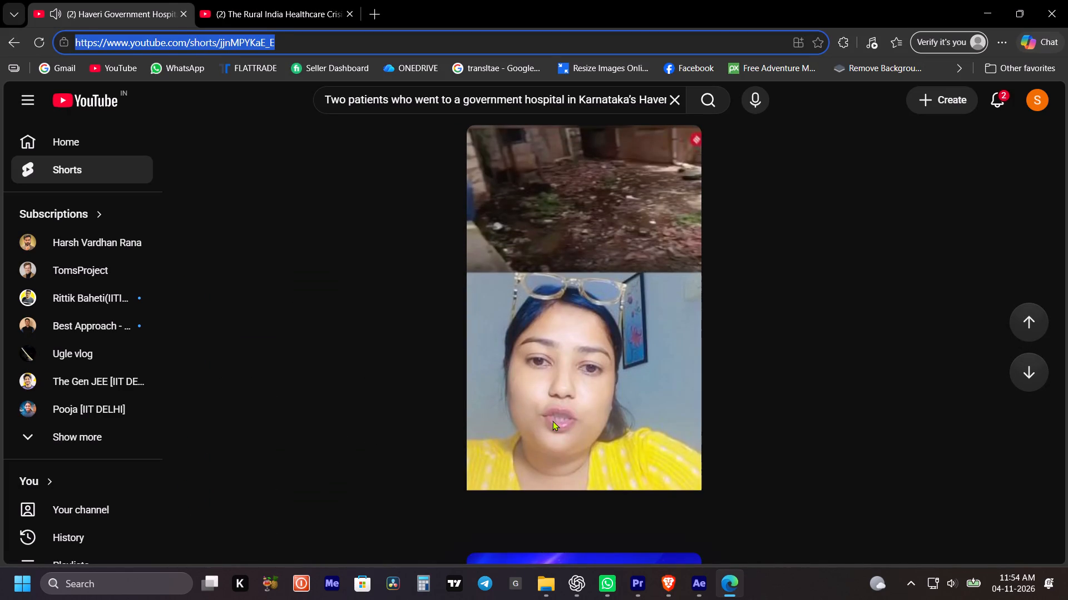
{"action": "left_click", "coordinate": [553, 415]}
{"action": "left_click", "coordinate": [587, 322]}
{"action": "scroll", "coordinate": [585, 383], "scroll_direction": "up", "scroll_amount": 3}
{"action": "scroll", "coordinate": [585, 383], "scroll_direction": "down", "scroll_amount": 5}
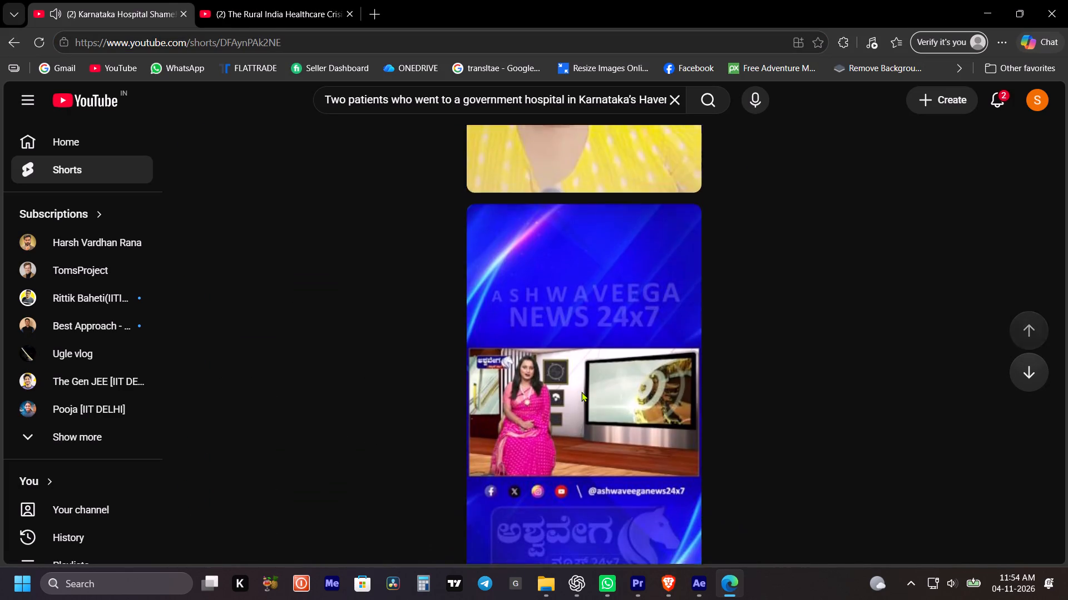
{"action": "scroll", "coordinate": [579, 393], "scroll_direction": "up", "scroll_amount": 4}
{"action": "left_click", "coordinate": [568, 329]}
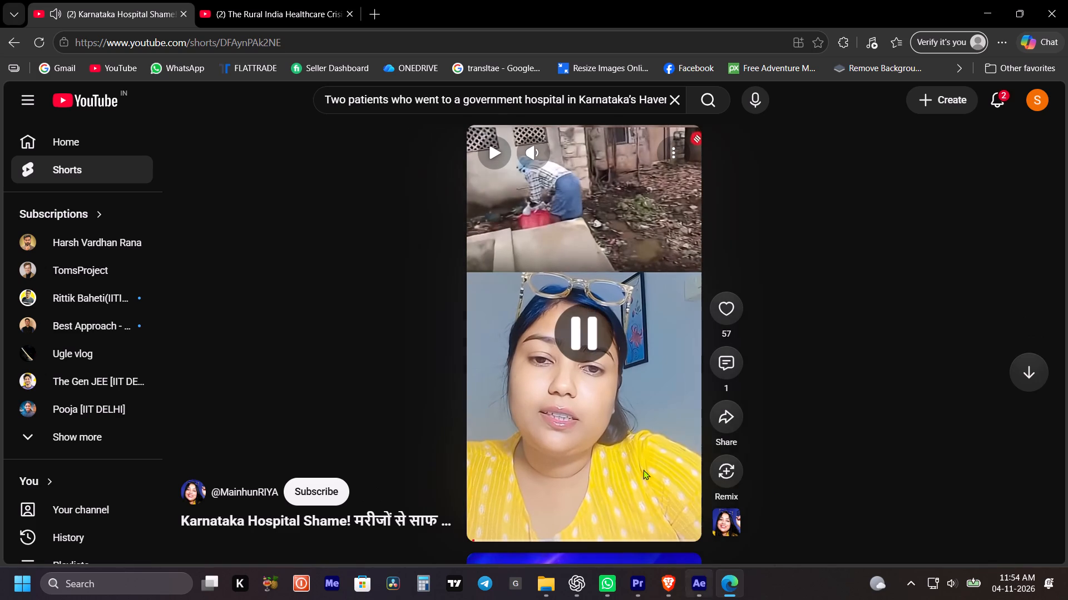
Return to After Effects and scrub through the Patients forced to clean human waste b-roll clip in an enlarged footage view.
{"action": "left_click", "coordinate": [698, 581]}
{"action": "left_click", "coordinate": [51, 244]}
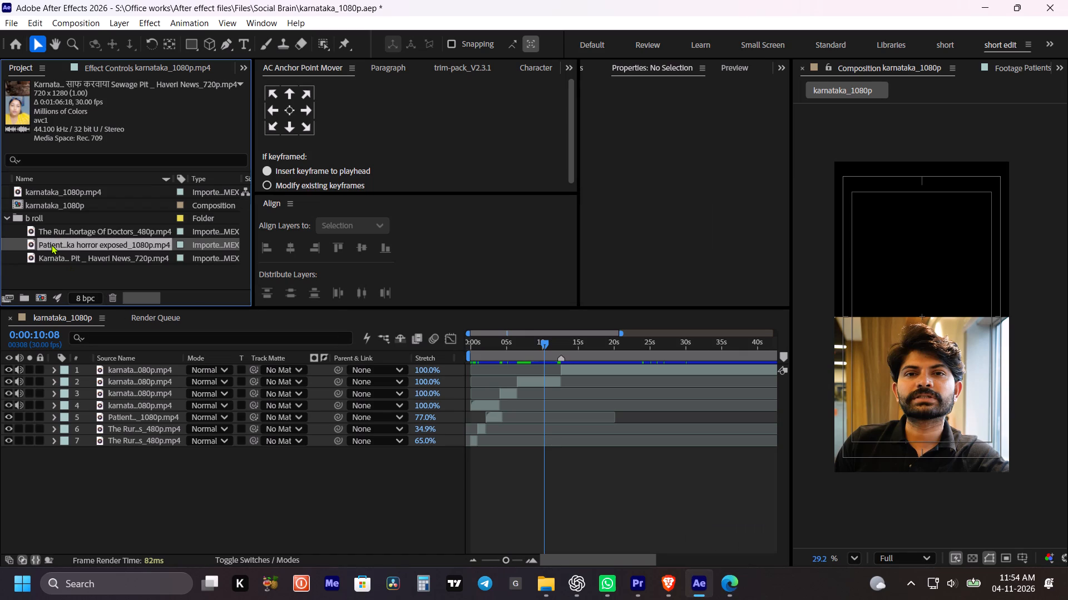
{"action": "double_click", "coordinate": [51, 244]}
{"action": "key", "text": "grave"}
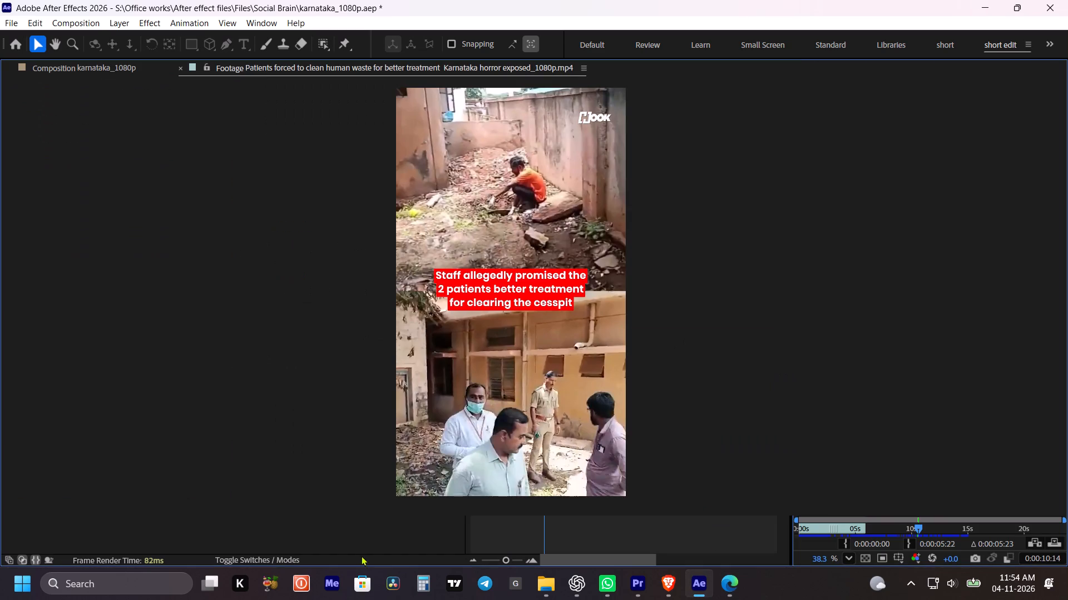
{"action": "double_click", "coordinate": [140, 530]}
{"action": "left_click_drag", "start_coordinate": [140, 529], "coordinate": [161, 532]}
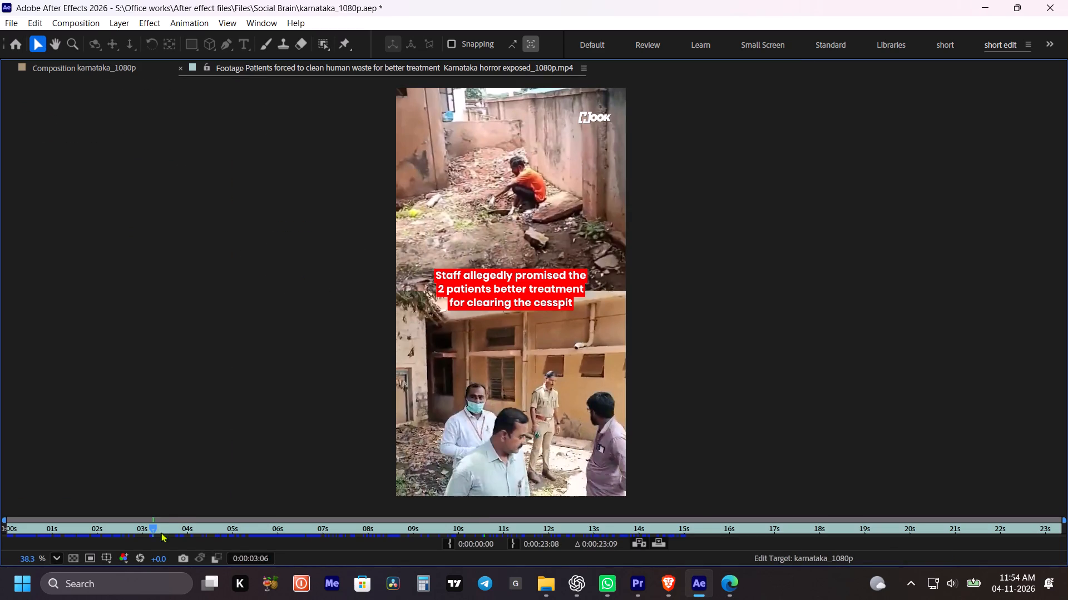
{"action": "left_click_drag", "start_coordinate": [161, 532], "coordinate": [625, 518]}
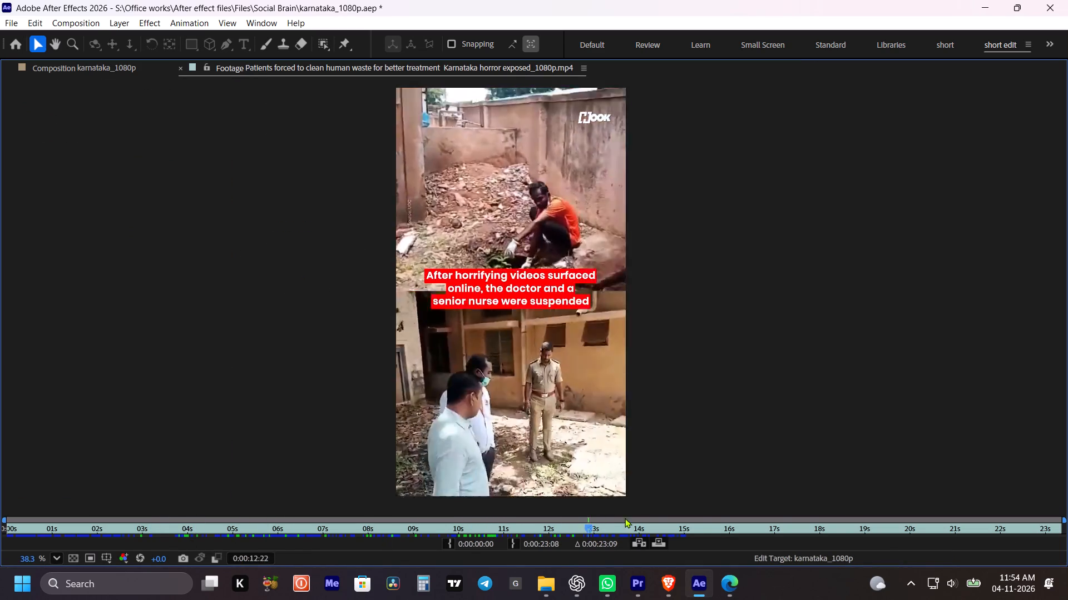
{"action": "left_click_drag", "start_coordinate": [625, 518], "coordinate": [937, 531]}
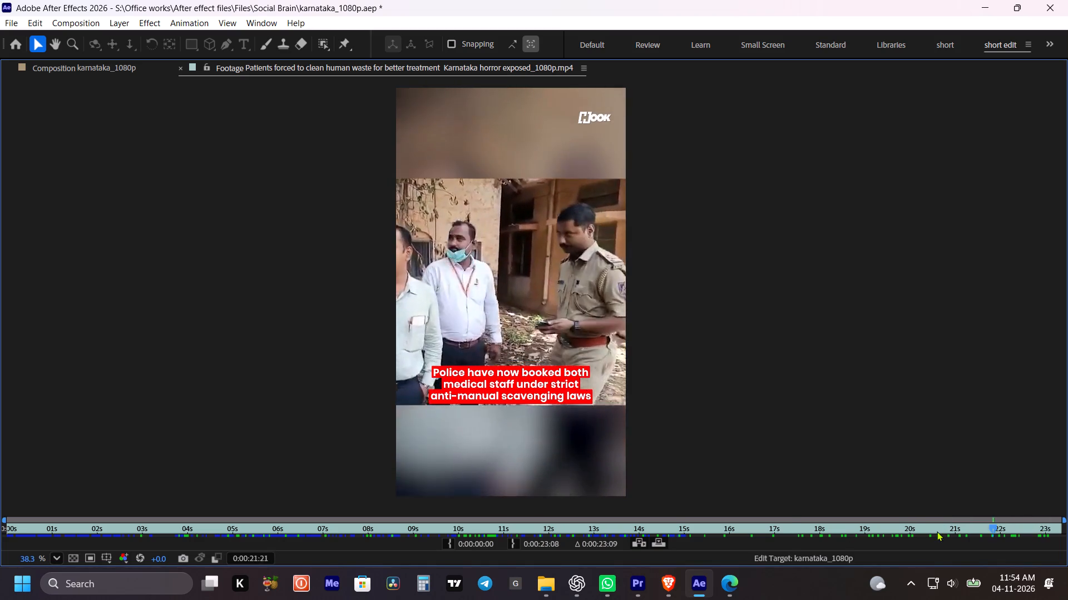
{"action": "left_click_drag", "start_coordinate": [937, 531], "coordinate": [652, 531]}
{"action": "key", "text": "grave"}
Open the Rural India Healthcare Crisis b-roll clip in the footage viewer to inspect it.
{"action": "double_click", "coordinate": [76, 234]}
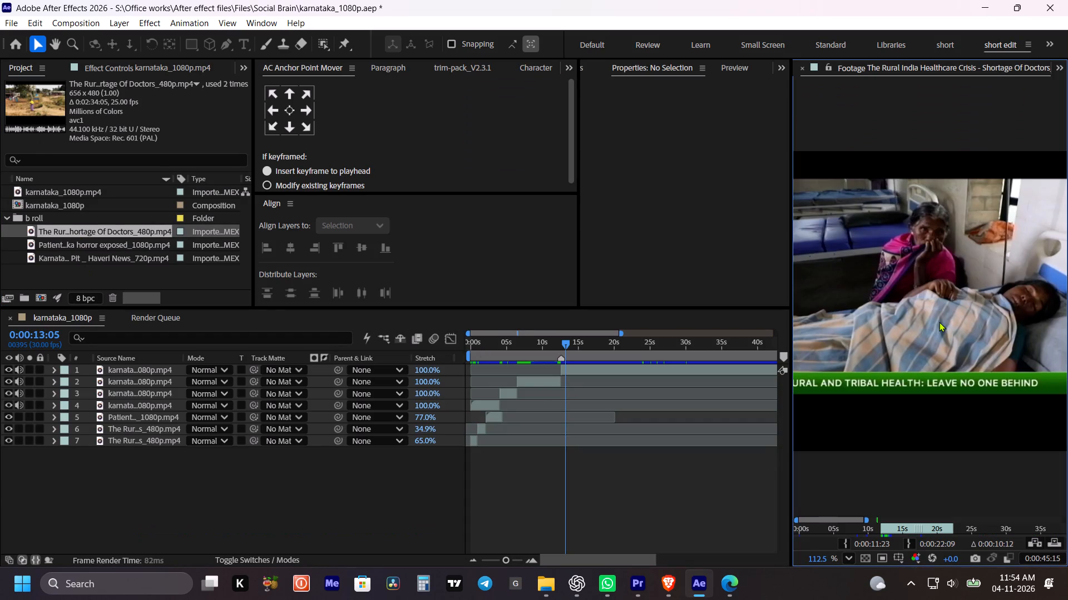
{"action": "key", "text": "grave"}
{"action": "key", "text": "grave"}
Open the Karnataka Hospital Shame Haveri News b-roll clip in an enlarged footage view and scrub through its full length.
{"action": "left_click", "coordinate": [132, 263]}
{"action": "double_click", "coordinate": [132, 263]}
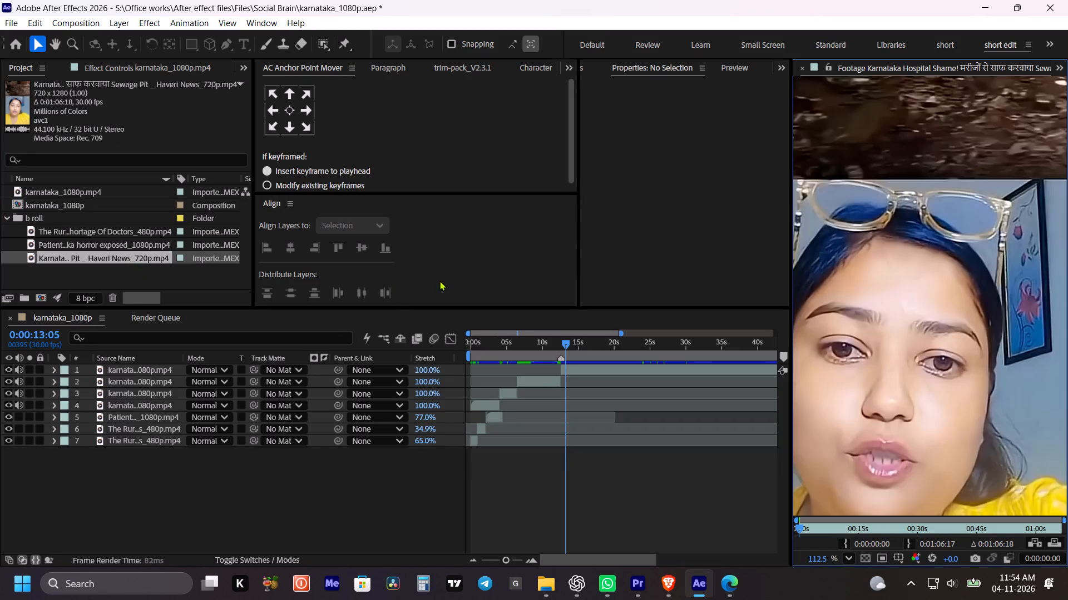
{"action": "key", "text": "grave"}
{"action": "key", "text": "grave"}
{"action": "scroll", "coordinate": [423, 379], "scroll_direction": "down", "scroll_amount": 7}
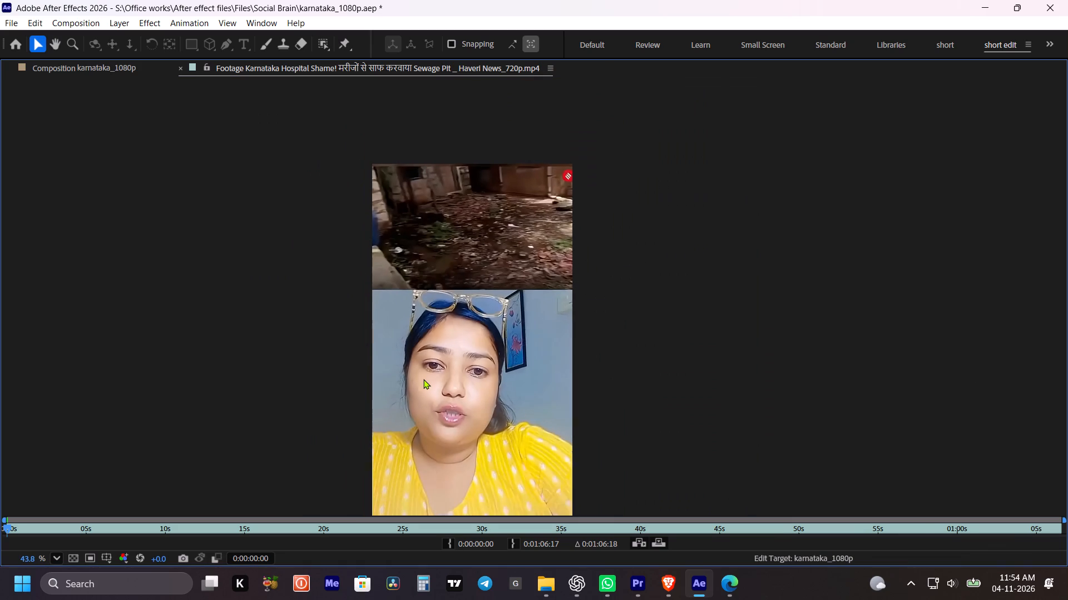
{"action": "key", "text": "space"}
{"action": "left_click_drag", "start_coordinate": [417, 376], "coordinate": [421, 352]}
{"action": "left_click_drag", "start_coordinate": [8, 526], "coordinate": [128, 541]}
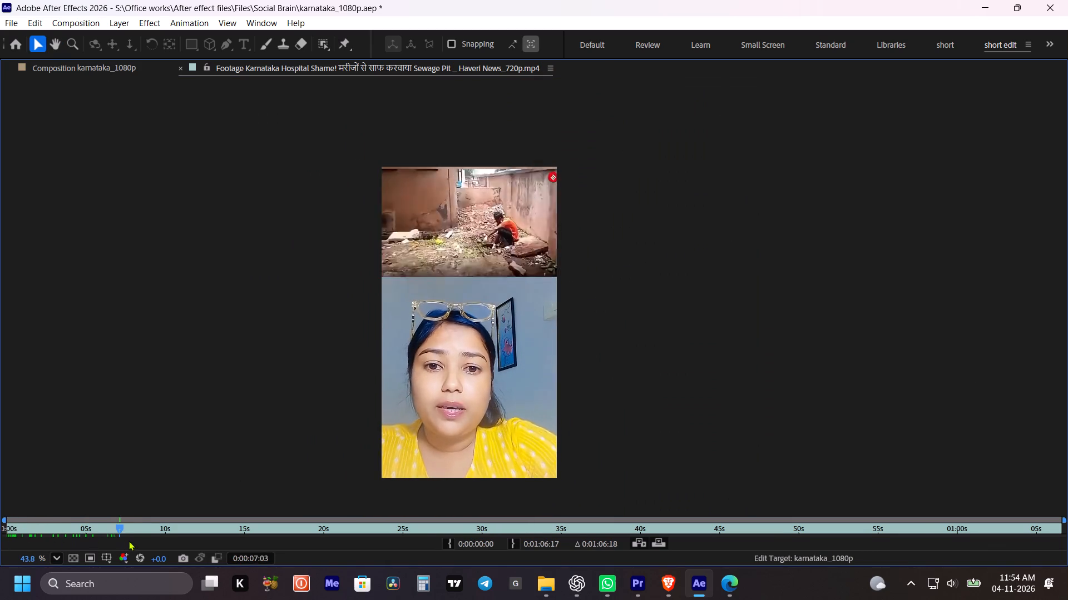
{"action": "left_click_drag", "start_coordinate": [128, 541], "coordinate": [325, 542]}
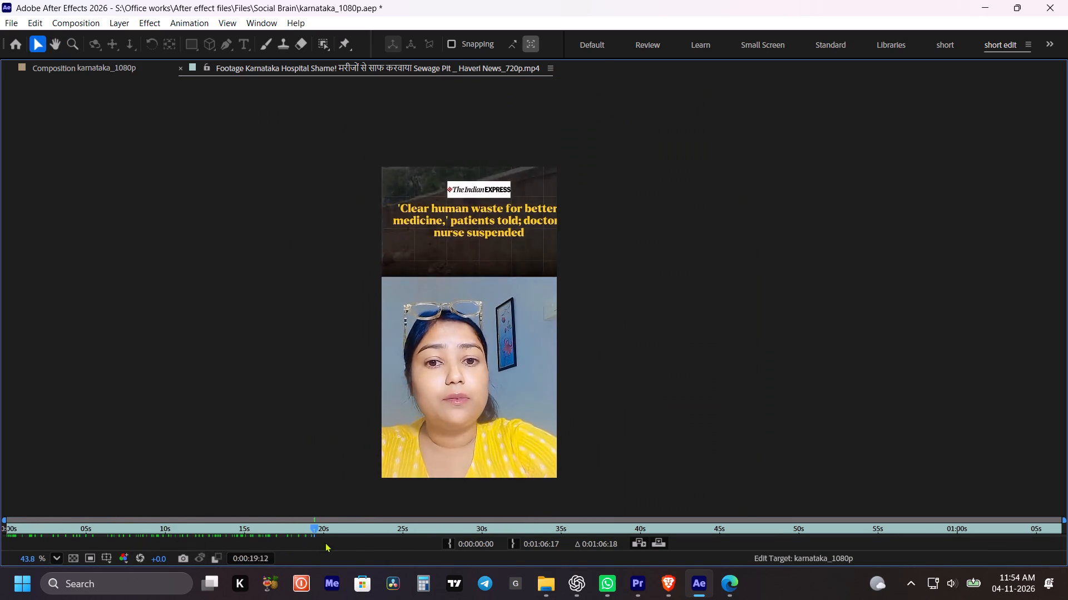
{"action": "left_click_drag", "start_coordinate": [325, 542], "coordinate": [512, 544]}
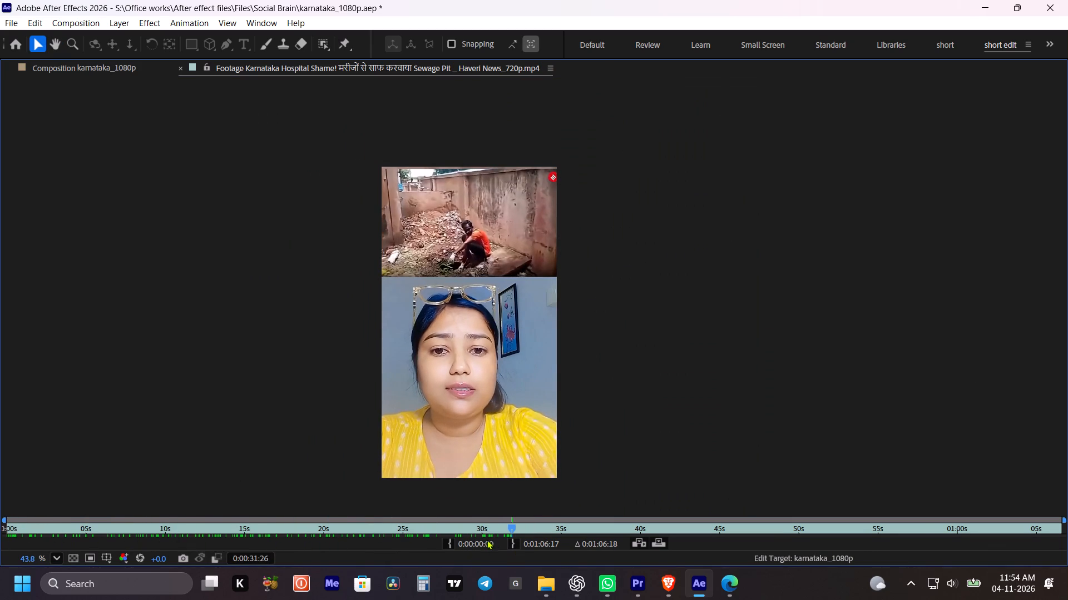
{"action": "left_click_drag", "start_coordinate": [502, 526], "coordinate": [812, 532]}
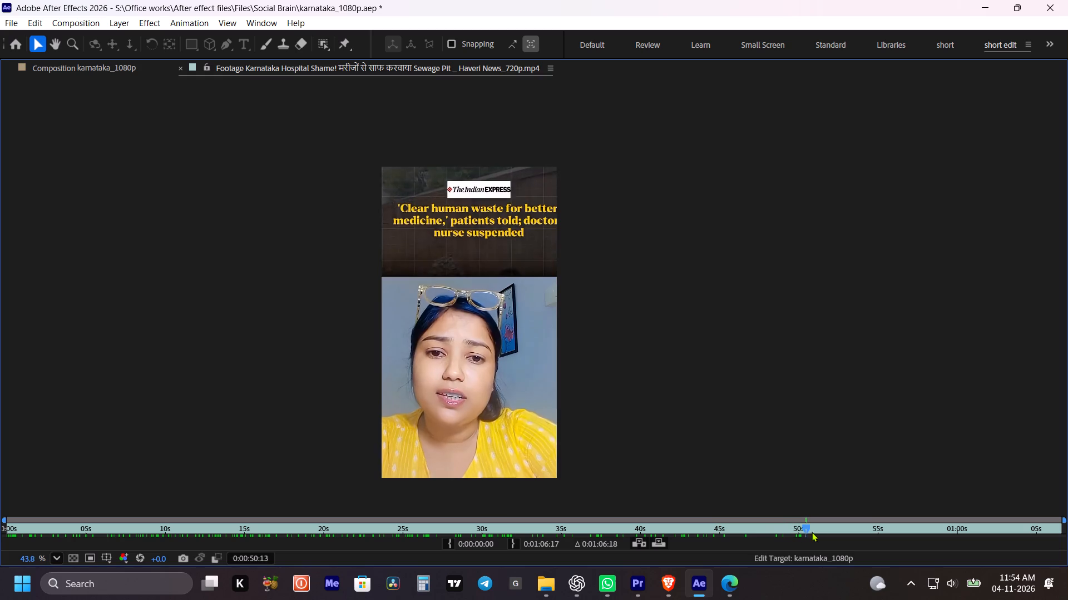
{"action": "left_click_drag", "start_coordinate": [812, 532], "coordinate": [1022, 521]}
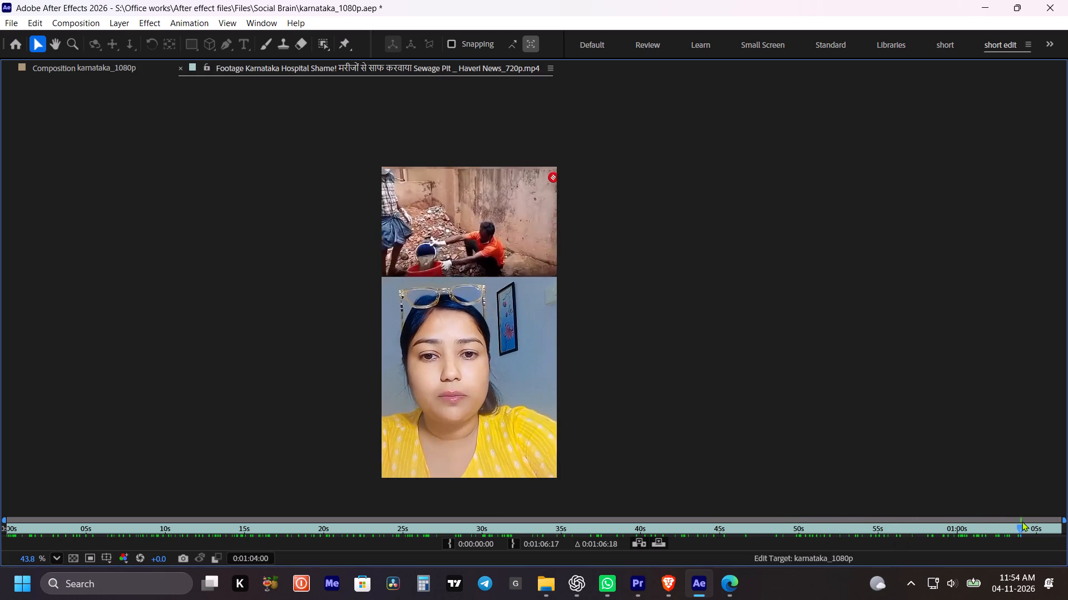
{"action": "left_click_drag", "start_coordinate": [1022, 521], "coordinate": [735, 564]}
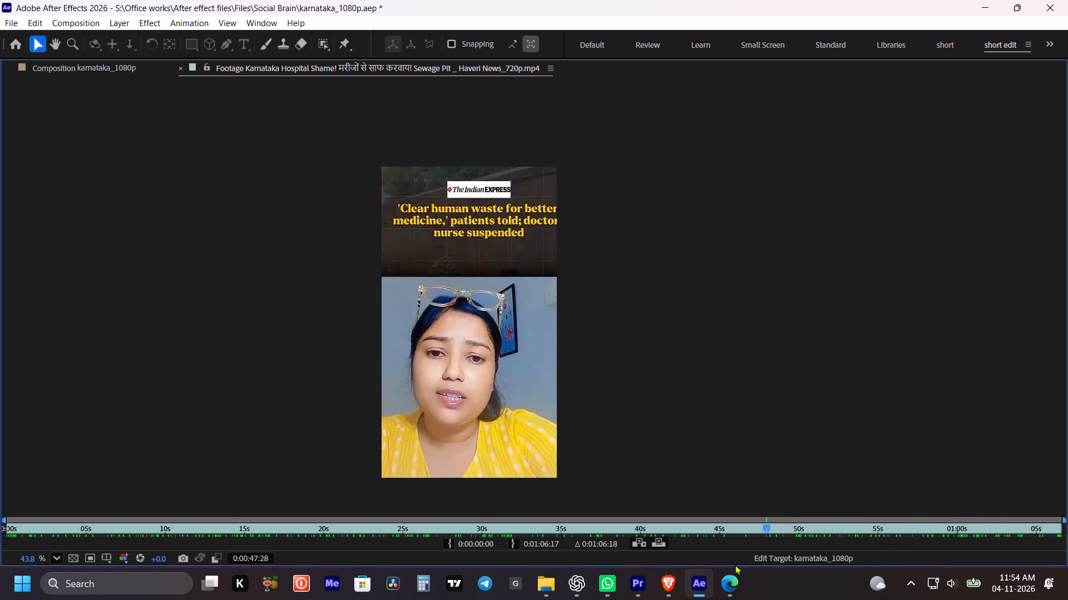
{"action": "left_click_drag", "start_coordinate": [735, 564], "coordinate": [48, 542]}
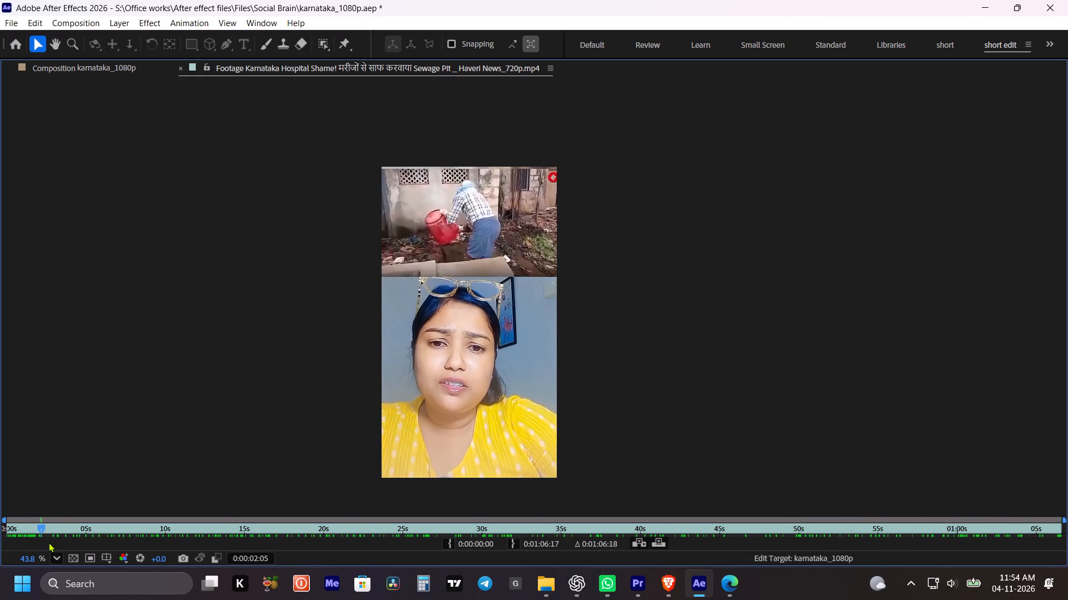
Scrub the clip's opening section, set its out point at 0:00:14:09, and restore the normal workspace view.
{"action": "left_click_drag", "start_coordinate": [48, 542], "coordinate": [91, 547]}
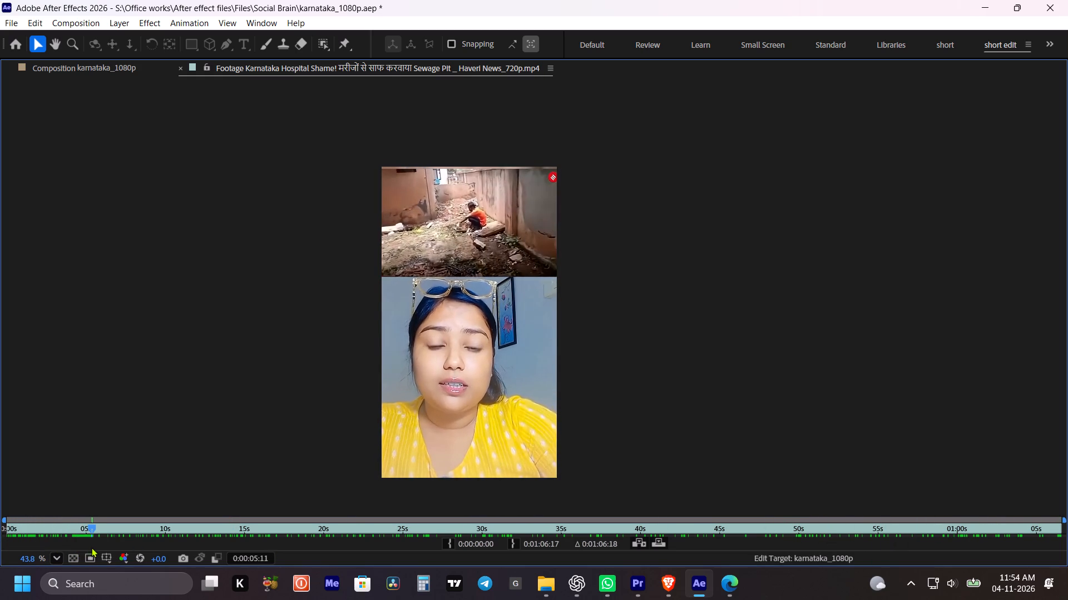
{"action": "left_click_drag", "start_coordinate": [91, 547], "coordinate": [146, 549]}
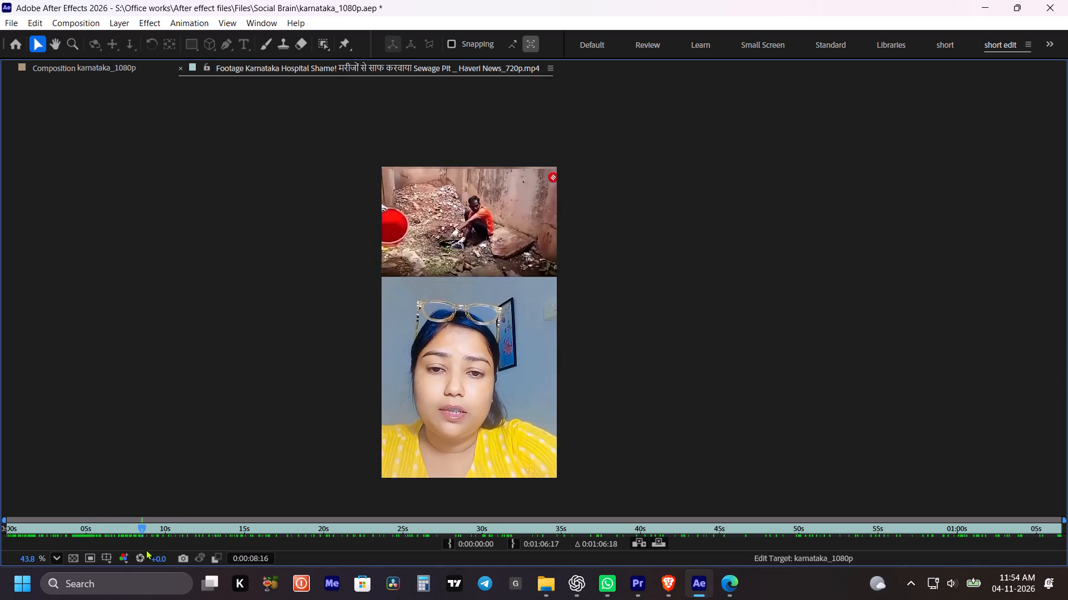
{"action": "left_click_drag", "start_coordinate": [146, 549], "coordinate": [228, 549]}
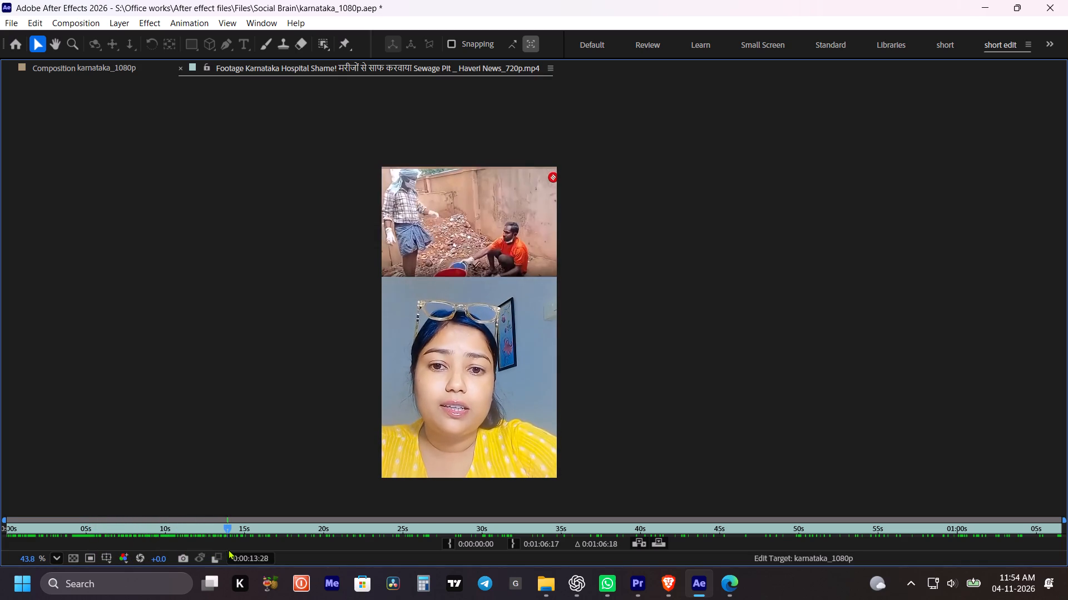
{"action": "left_click_drag", "start_coordinate": [228, 549], "coordinate": [232, 549]}
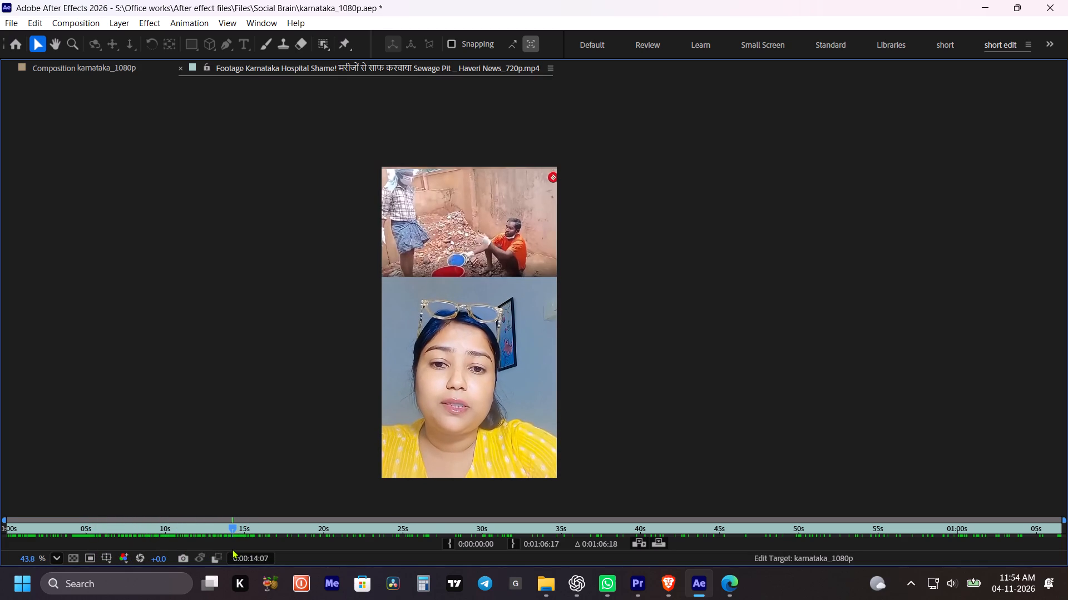
{"action": "left_click_drag", "start_coordinate": [232, 549], "coordinate": [233, 548]}
{"action": "left_click", "coordinate": [510, 542]}
{"action": "key", "text": "grave"}
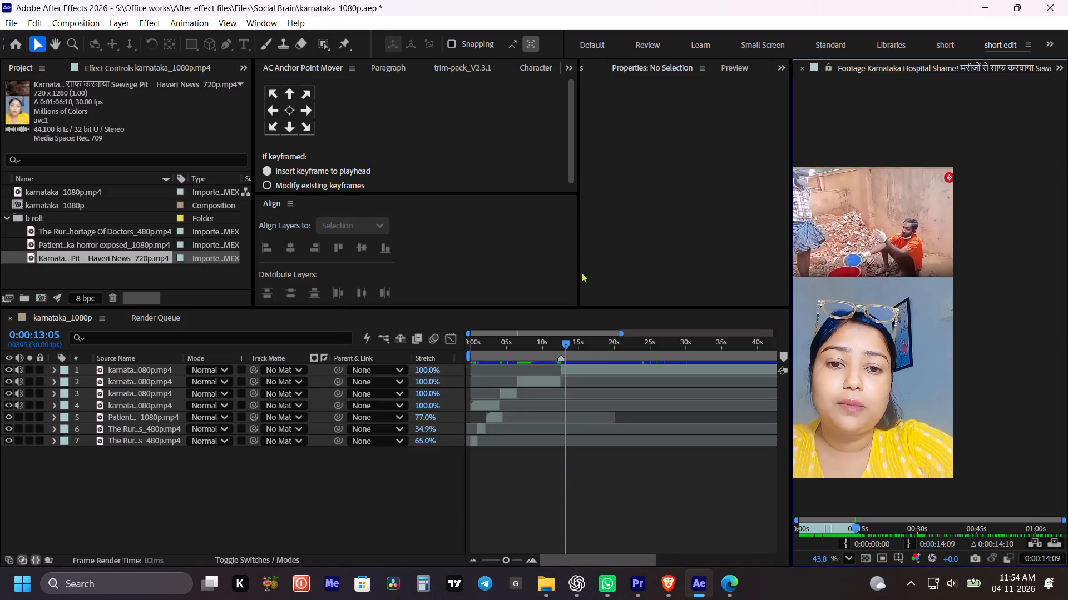
Add the trimmed Haveri News clip beneath the second speaker layer, starting at 0:00:06:16, and time-stretch it to 44.7%.
{"action": "left_click_drag", "start_coordinate": [53, 258], "coordinate": [451, 342]}
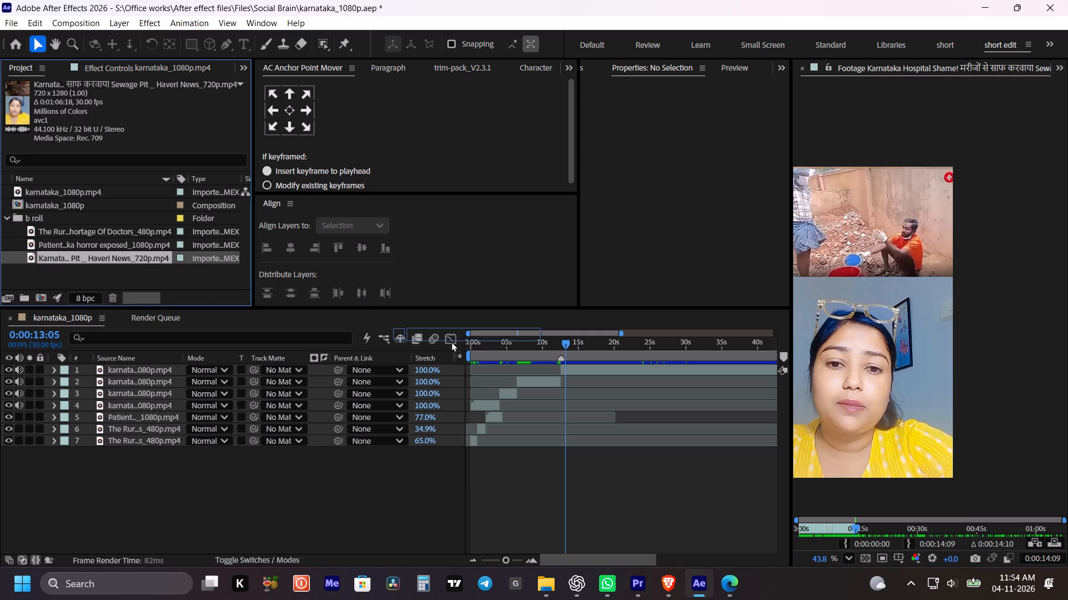
{"action": "left_click_drag", "start_coordinate": [451, 342], "coordinate": [517, 383]}
{"action": "left_click_drag", "start_coordinate": [529, 346], "coordinate": [523, 347], "text": "shift"}
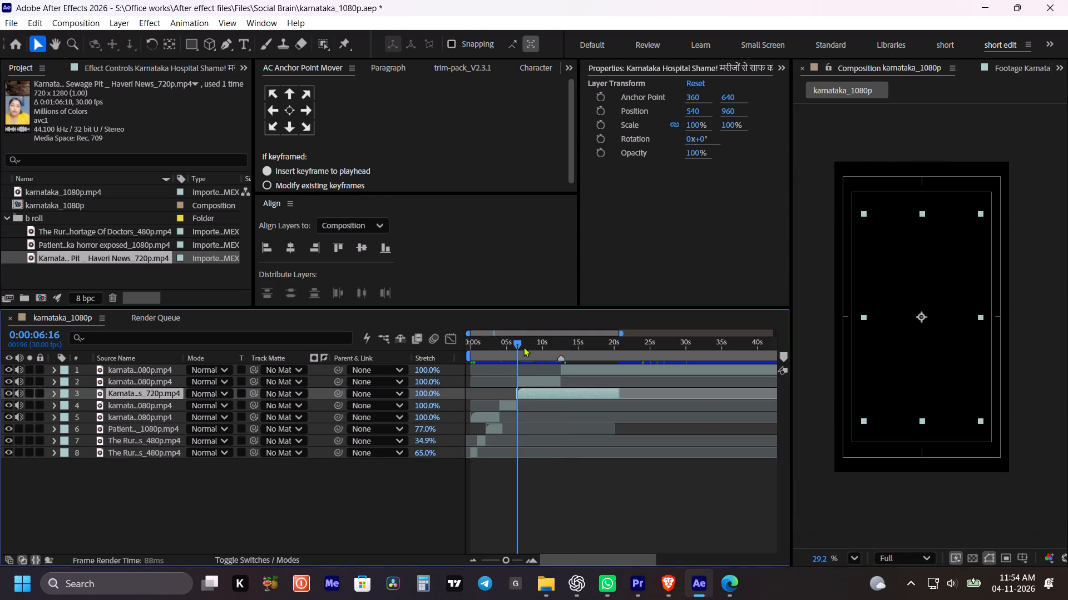
{"action": "left_click_drag", "start_coordinate": [523, 347], "coordinate": [521, 347], "text": "shift"}
{"action": "left_click", "coordinate": [525, 394]}
{"action": "key", "text": "bracketleft"}
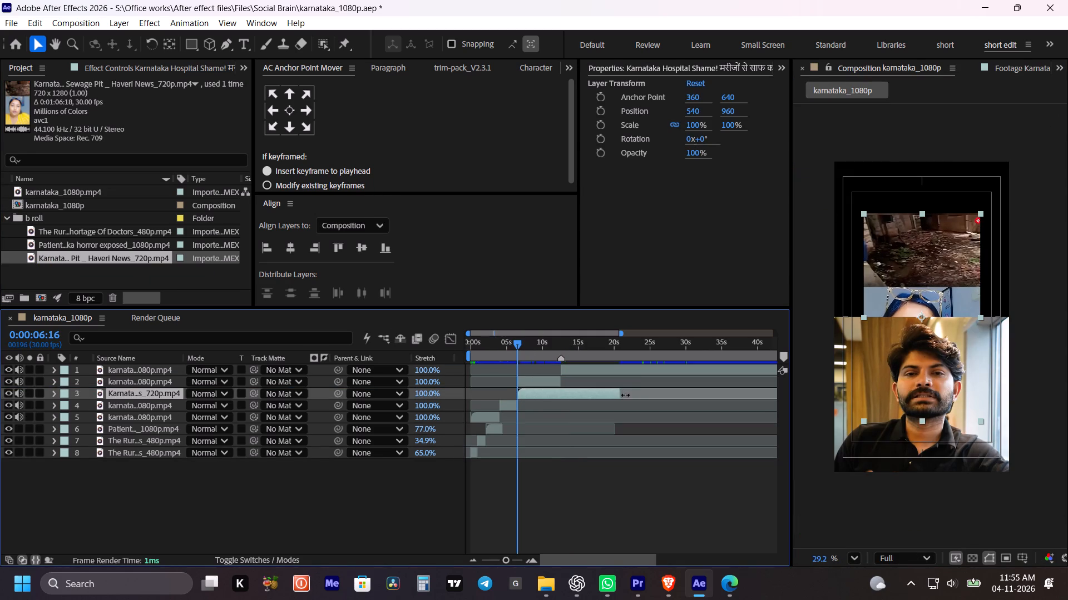
{"action": "left_click_drag", "start_coordinate": [620, 394], "coordinate": [563, 398], "text": "alt"}
Scale the Haveri News layer to 179% and set its vertical position to 1119 to fill the frame's upper half.
{"action": "left_click_drag", "start_coordinate": [690, 123], "coordinate": [720, 128]}
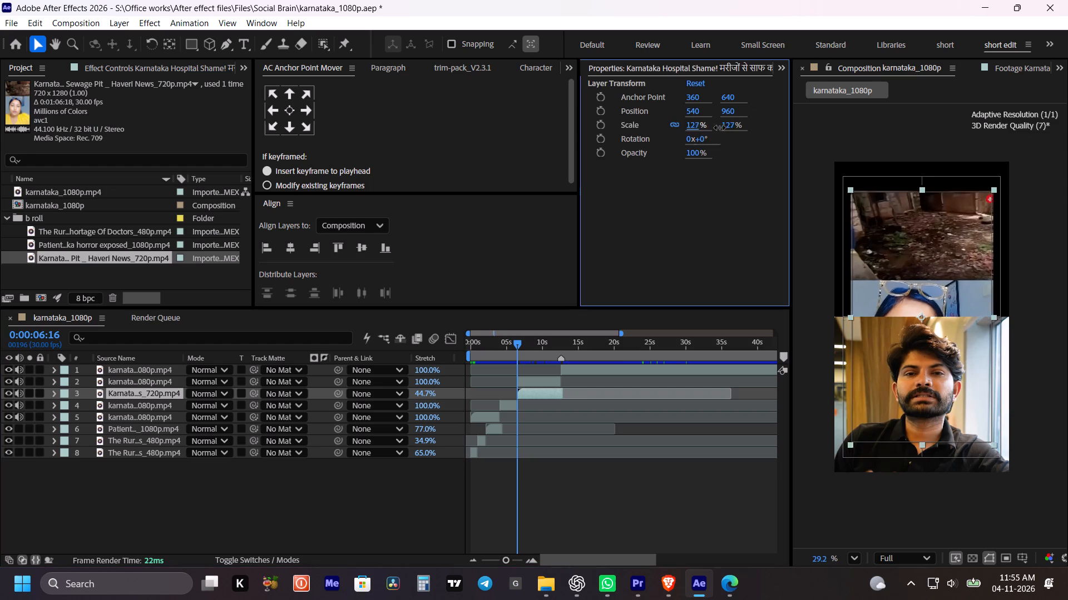
{"action": "left_click_drag", "start_coordinate": [720, 128], "coordinate": [755, 133]}
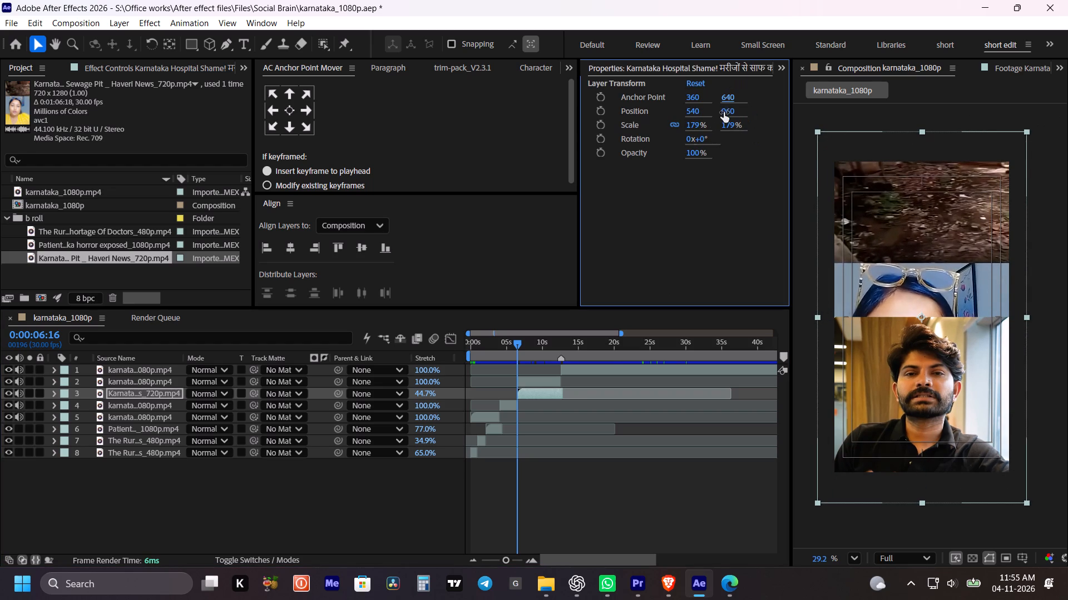
{"action": "left_click_drag", "start_coordinate": [725, 111], "coordinate": [819, 139]}
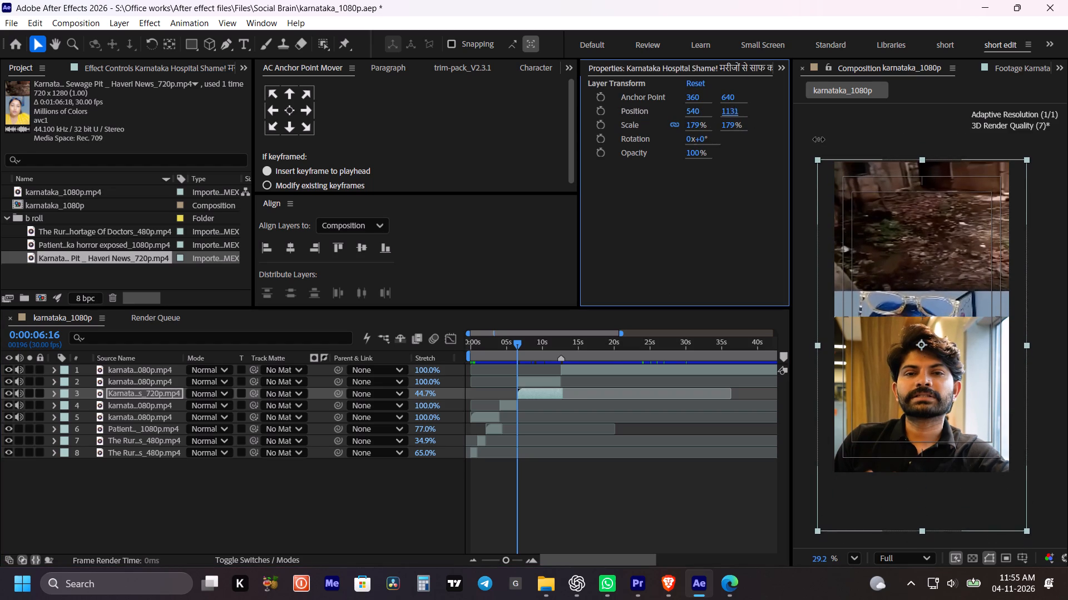
{"action": "left_click_drag", "start_coordinate": [819, 139], "coordinate": [812, 138]}
Play the new split-screen section briefly and mute the Haveri News b-roll layer's audio.
{"action": "key", "text": "space"}
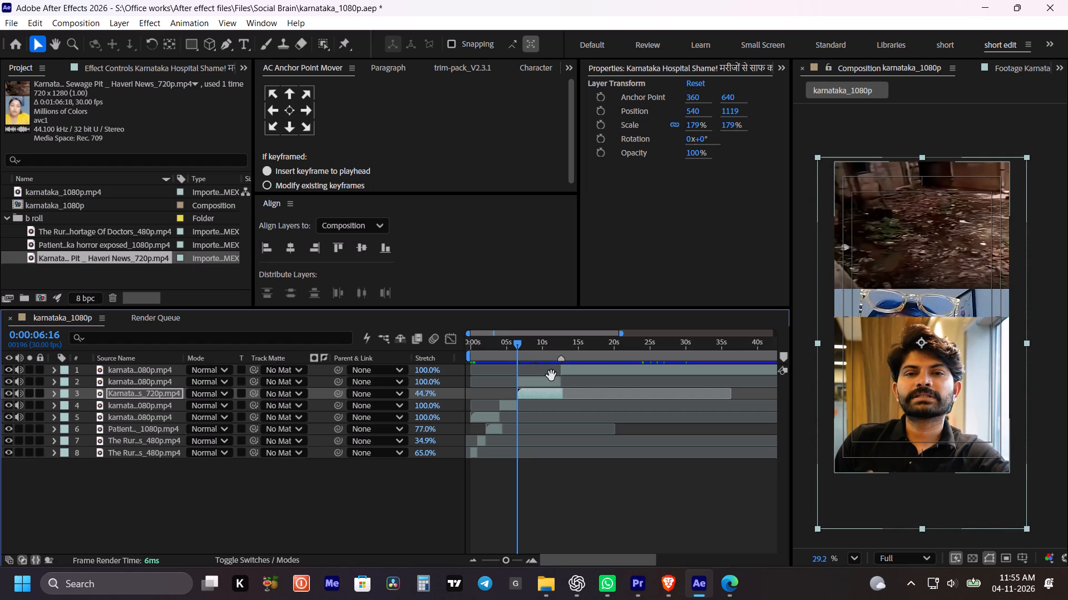
{"action": "key", "text": "space"}
{"action": "left_click", "coordinate": [17, 394]}
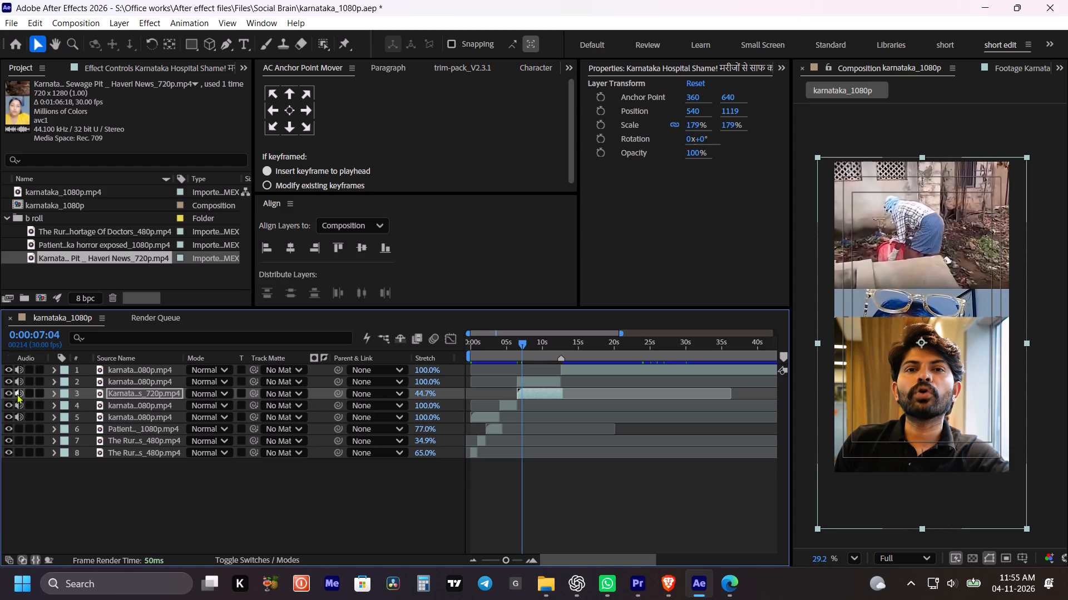
Preview the b-roll's speed, slow the Haveri News layer to a 70% stretch, and play the composition from 0:00:05:10.
{"action": "key", "text": "space"}
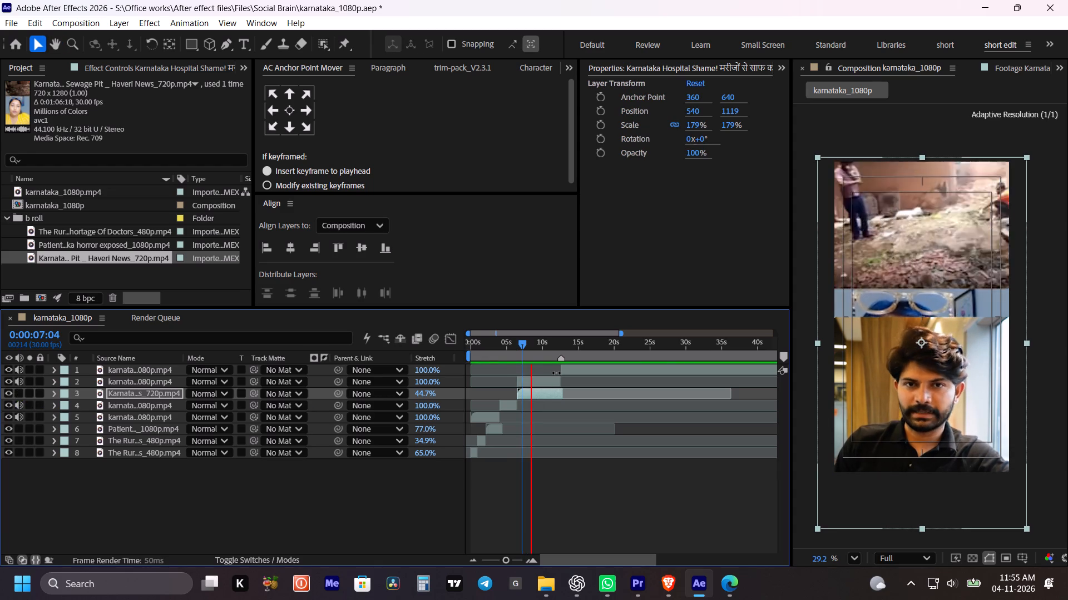
{"action": "key", "text": "space"}
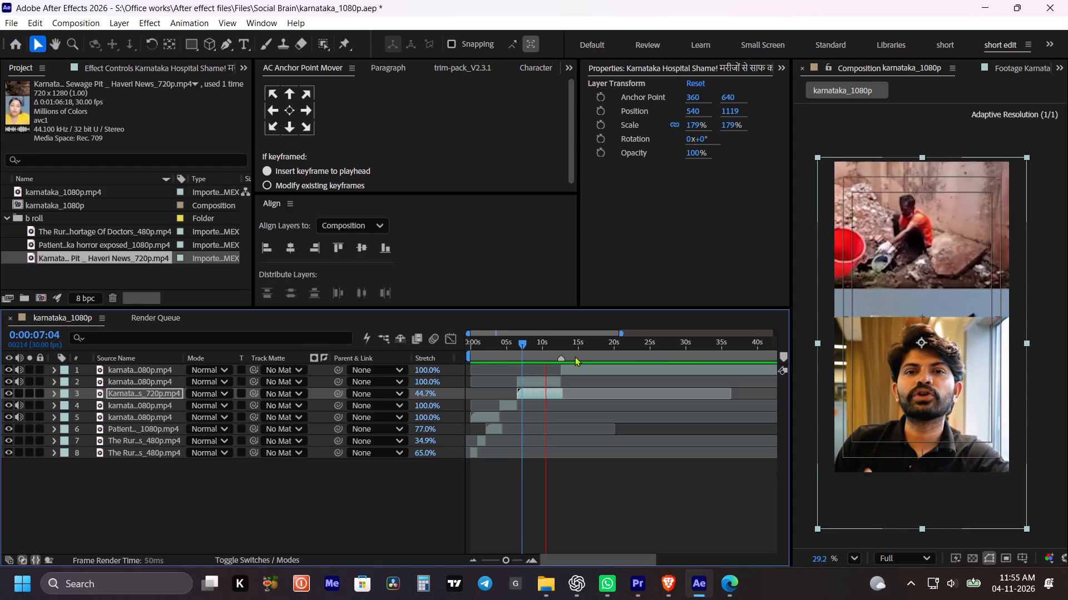
{"action": "left_click_drag", "start_coordinate": [563, 392], "coordinate": [577, 392], "text": "alt"}
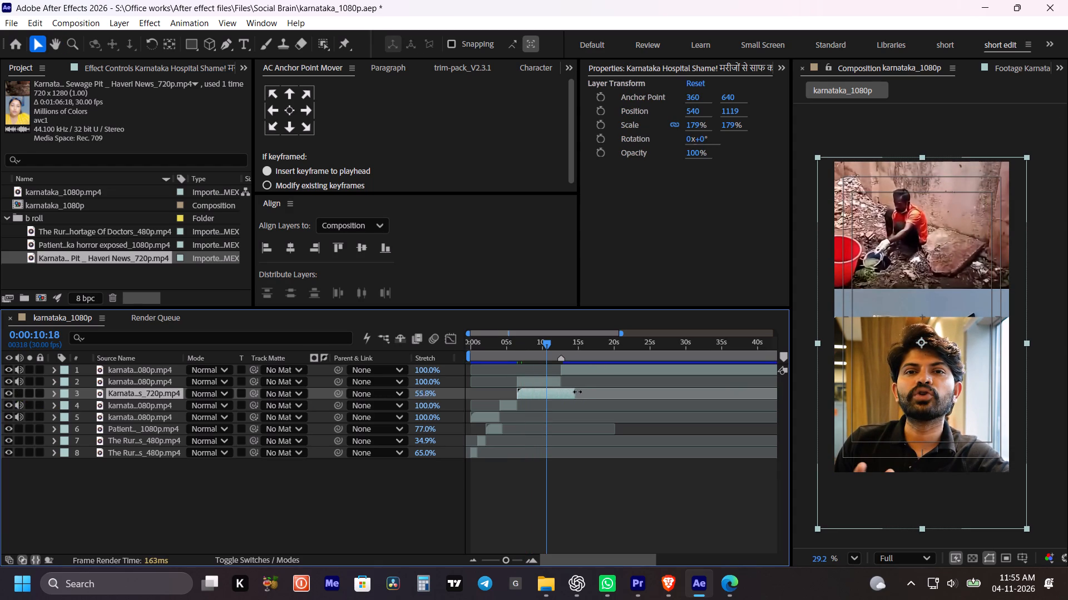
{"action": "left_click_drag", "start_coordinate": [577, 392], "coordinate": [589, 392], "text": "alt"}
{"action": "left_click_drag", "start_coordinate": [519, 347], "coordinate": [509, 349]}
{"action": "key", "text": "space"}
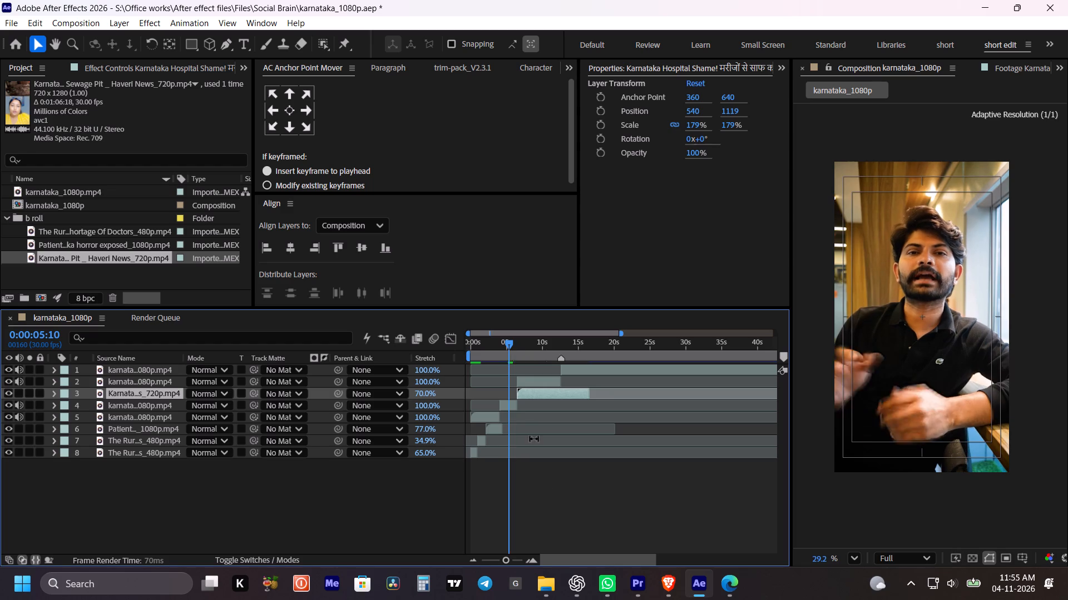
{"action": "left_click", "coordinate": [548, 500]}
{"action": "key", "text": "space"}
Open the Patients forced to clean human waste b-roll clip in an enlarged footage view and scrub its first half.
{"action": "left_click", "coordinate": [75, 227]}
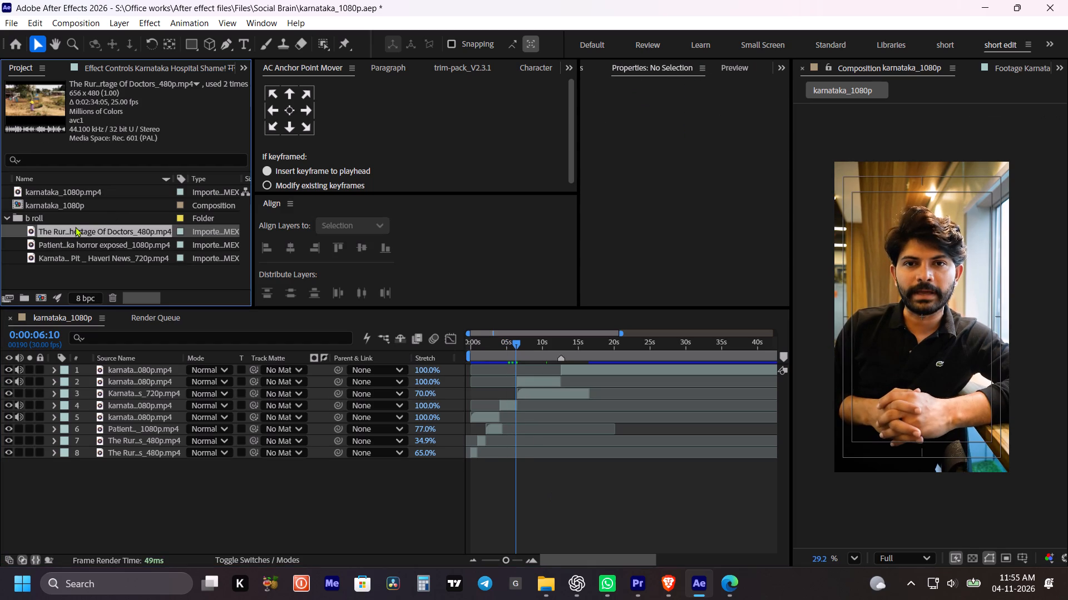
{"action": "left_click", "coordinate": [75, 244]}
{"action": "double_click", "coordinate": [75, 244]}
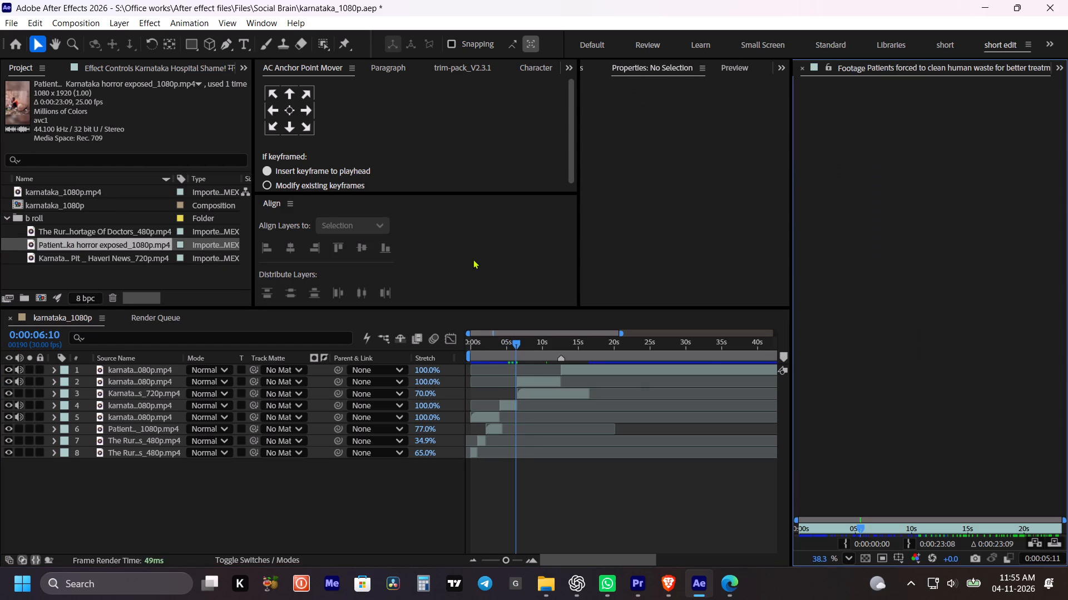
{"action": "key", "text": "grave"}
{"action": "left_click_drag", "start_coordinate": [28, 528], "coordinate": [49, 525]}
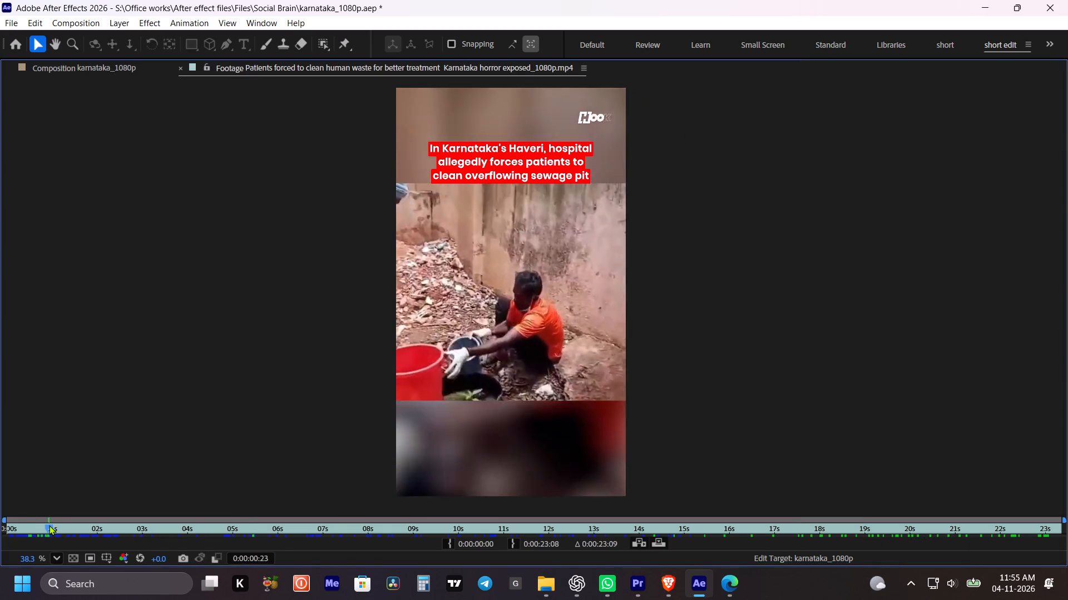
{"action": "left_click_drag", "start_coordinate": [49, 525], "coordinate": [390, 536]}
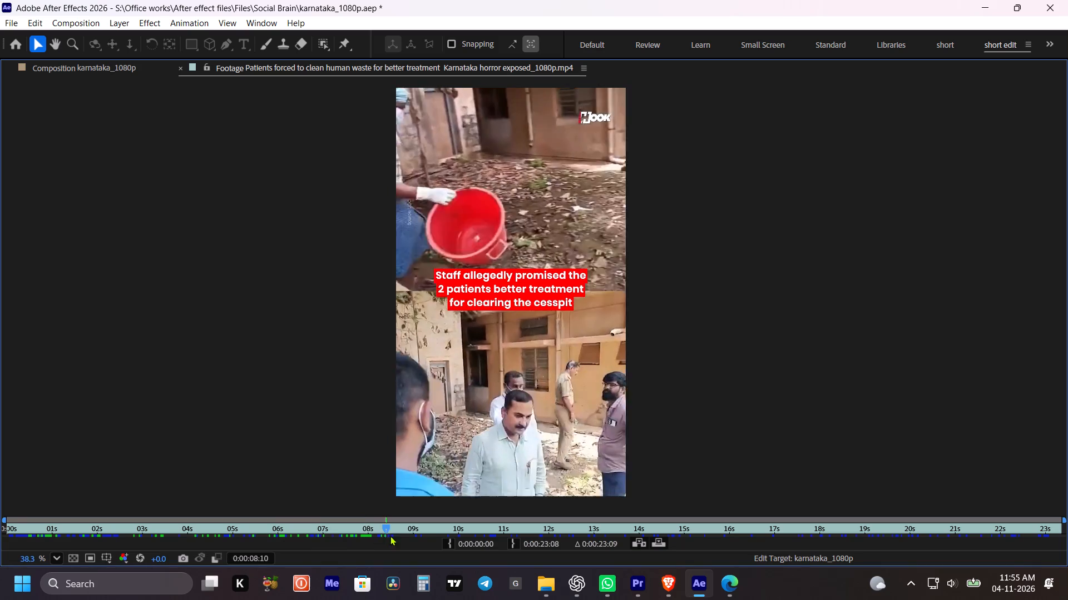
{"action": "left_click_drag", "start_coordinate": [390, 536], "coordinate": [528, 538]}
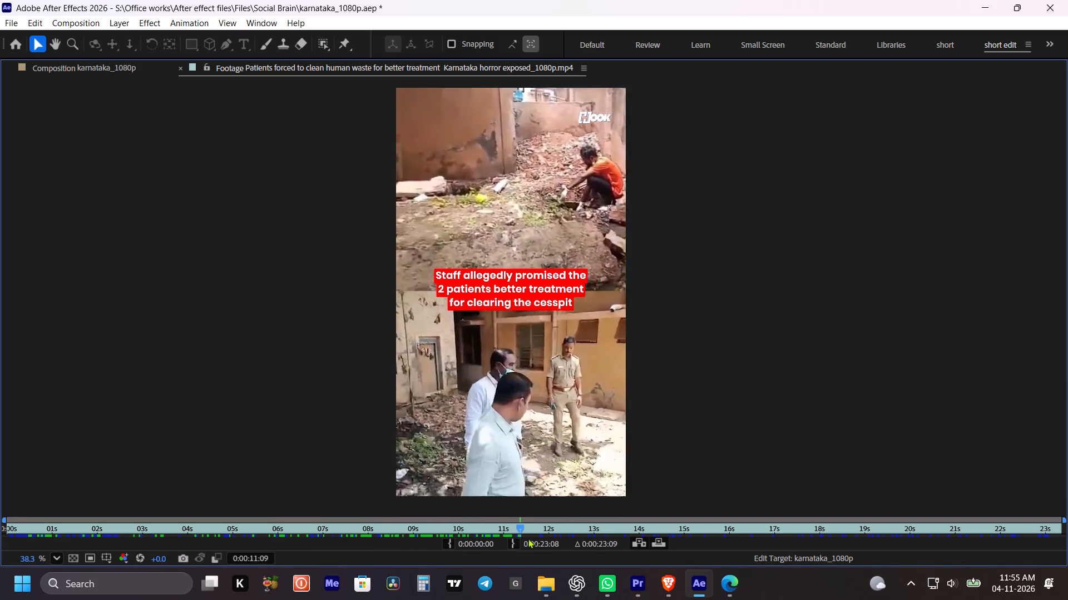
{"action": "left_click_drag", "start_coordinate": [528, 538], "coordinate": [533, 538]}
Switch to Edge, return to the YouTube search results and browse them for more Haveri hospital b-roll.
{"action": "left_click", "coordinate": [748, 584]}
{"action": "left_click", "coordinate": [735, 584]}
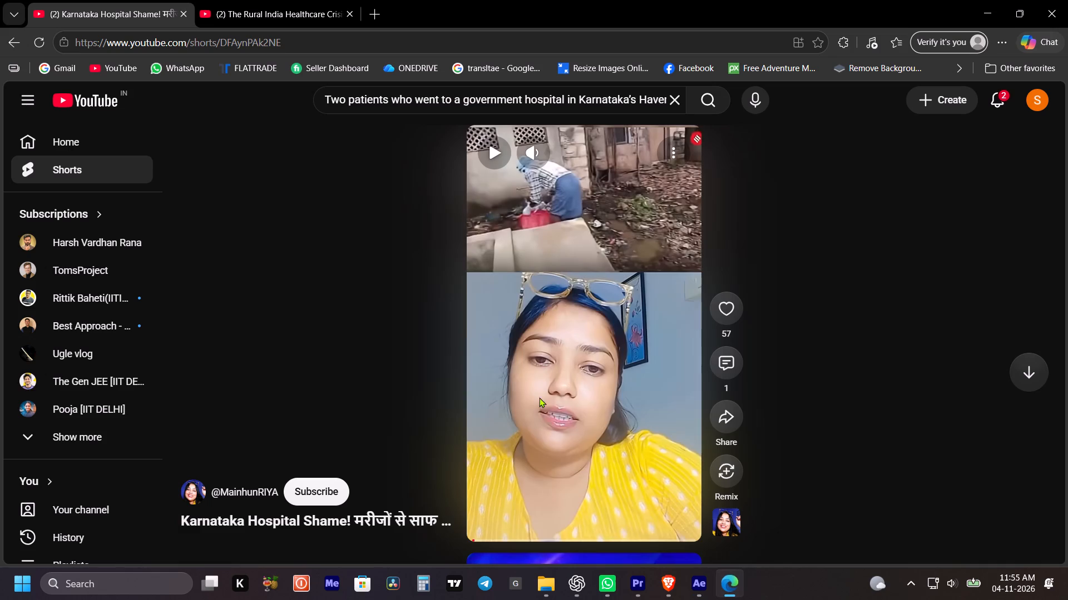
{"action": "left_click", "coordinate": [15, 44]}
{"action": "scroll", "coordinate": [431, 339], "scroll_direction": "down", "scroll_amount": 5}
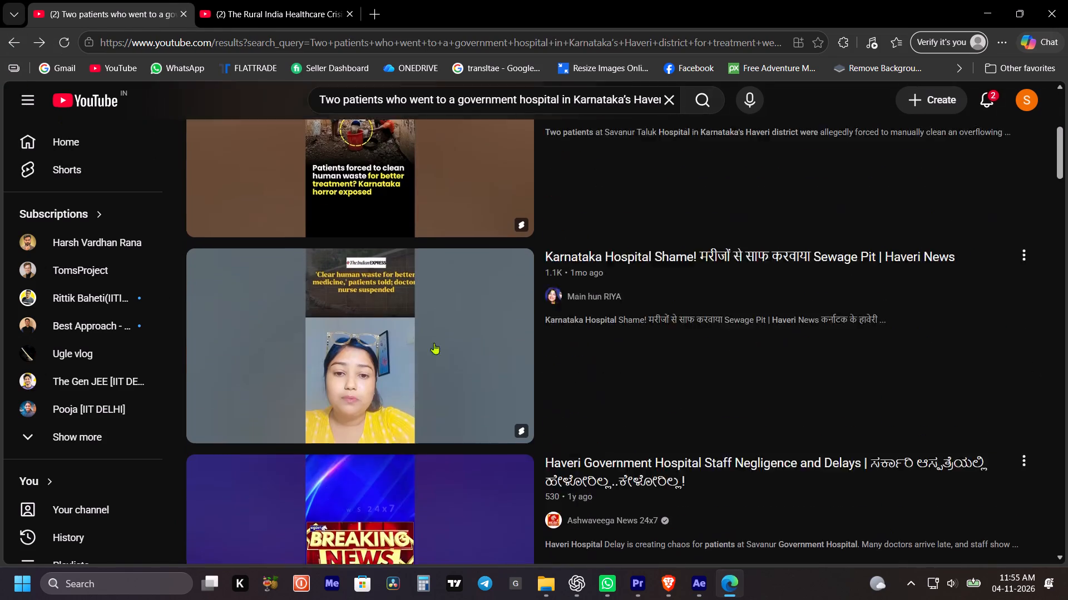
{"action": "scroll", "coordinate": [433, 336], "scroll_direction": "down", "scroll_amount": 13}
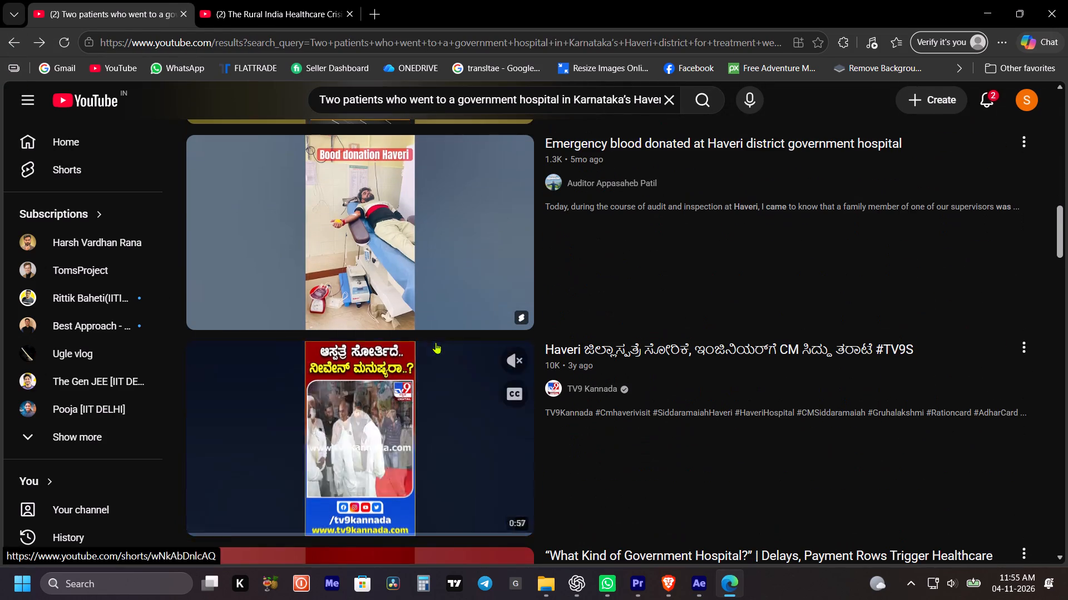
{"action": "scroll", "coordinate": [436, 342], "scroll_direction": "down", "scroll_amount": 12}
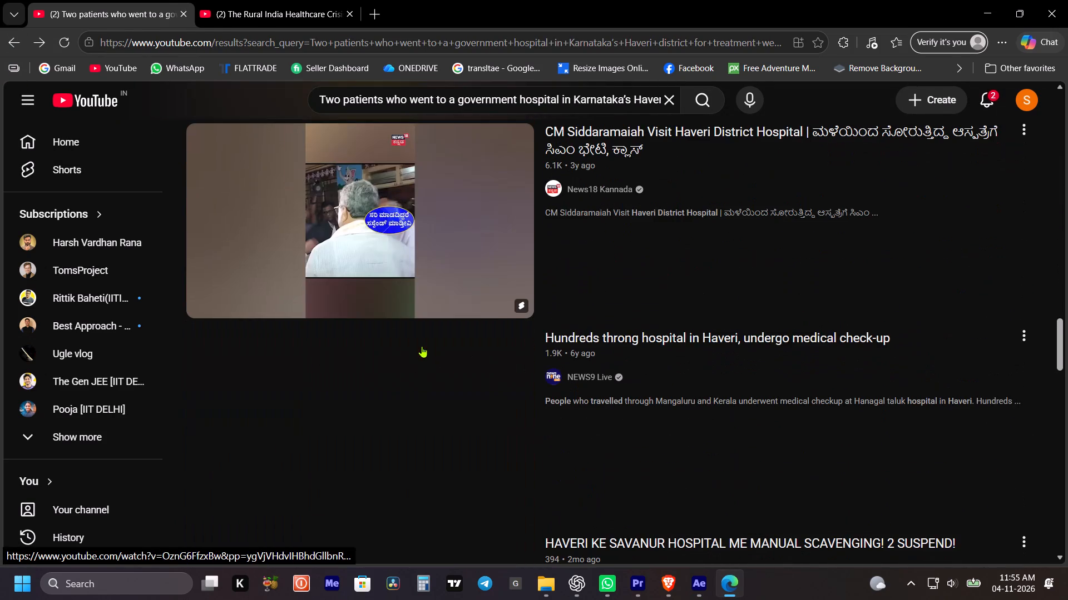
{"action": "scroll", "coordinate": [393, 276], "scroll_direction": "down", "scroll_amount": 5}
{"action": "scroll", "coordinate": [393, 276], "scroll_direction": "up", "scroll_amount": 2}
{"action": "scroll", "coordinate": [393, 276], "scroll_direction": "down", "scroll_amount": 4}
{"action": "scroll", "coordinate": [394, 278], "scroll_direction": "up", "scroll_amount": 1}
Preview the HAVERI KE SAVANUR HOSPITAL ME MANUAL SCAVENGING and Water Leakage At Haveri District Hospital videos, skipping ahead in each.
{"action": "left_click", "coordinate": [515, 169]}
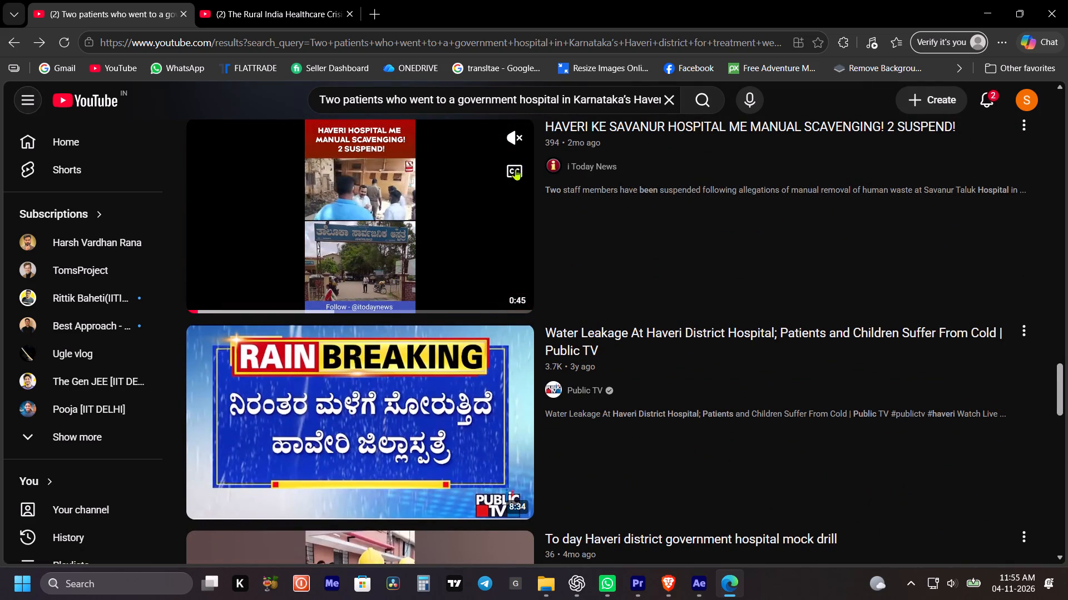
{"action": "left_click", "coordinate": [515, 135]}
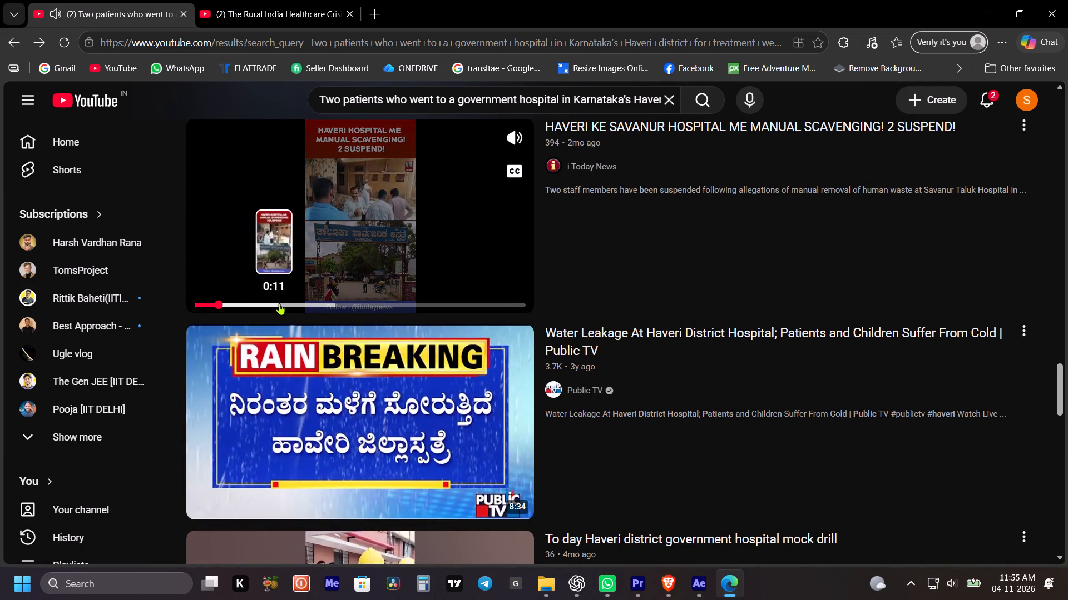
{"action": "left_click", "coordinate": [381, 304]}
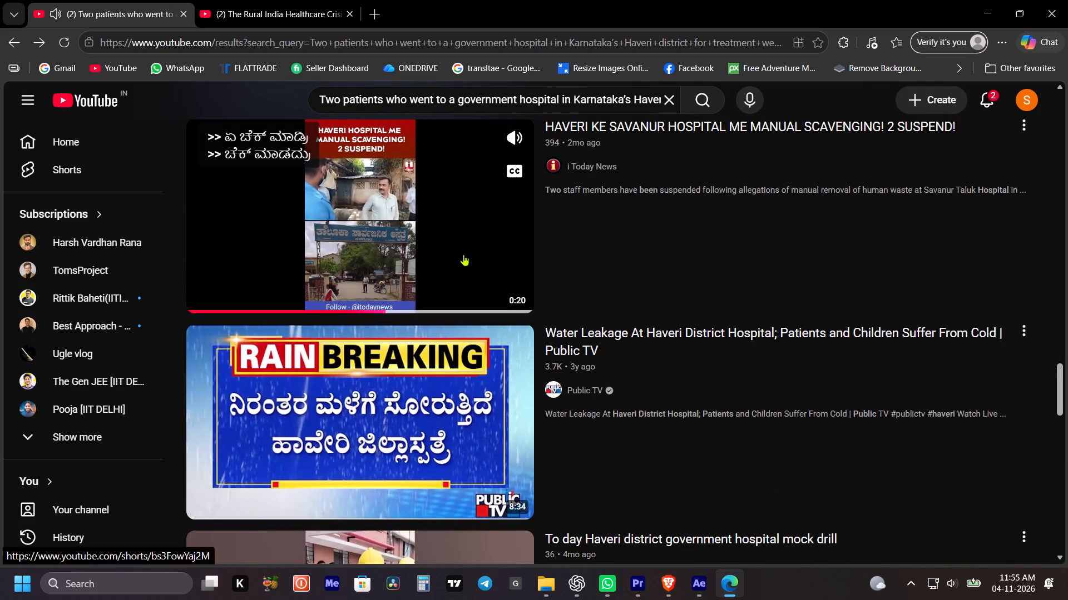
{"action": "left_click", "coordinate": [516, 169]}
{"action": "scroll", "coordinate": [460, 255], "scroll_direction": "down", "scroll_amount": 4}
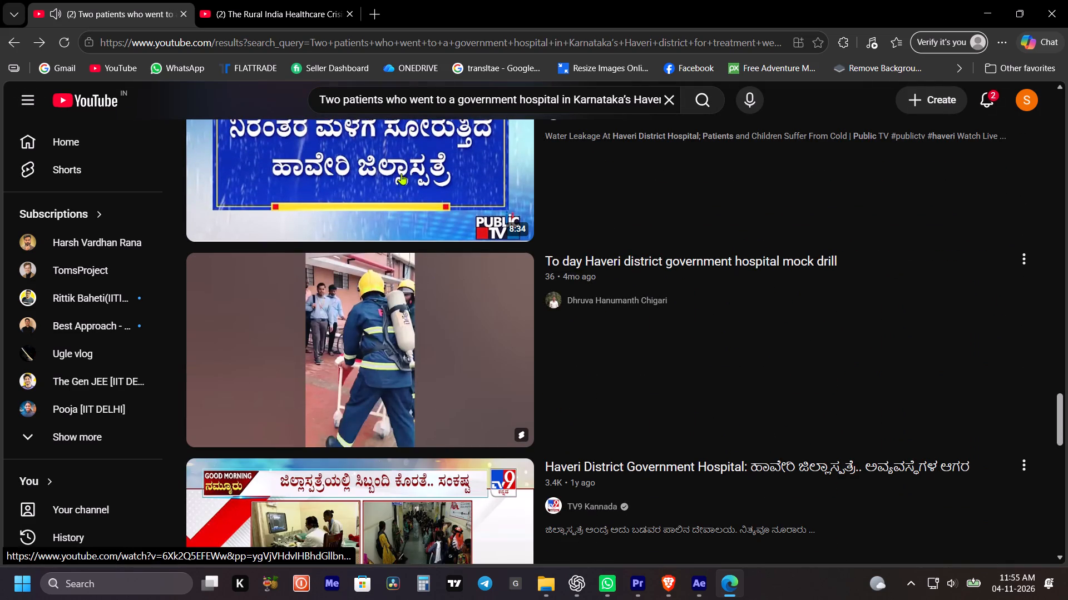
{"action": "scroll", "coordinate": [402, 185], "scroll_direction": "up", "scroll_amount": 1}
{"action": "left_click", "coordinate": [305, 301]}
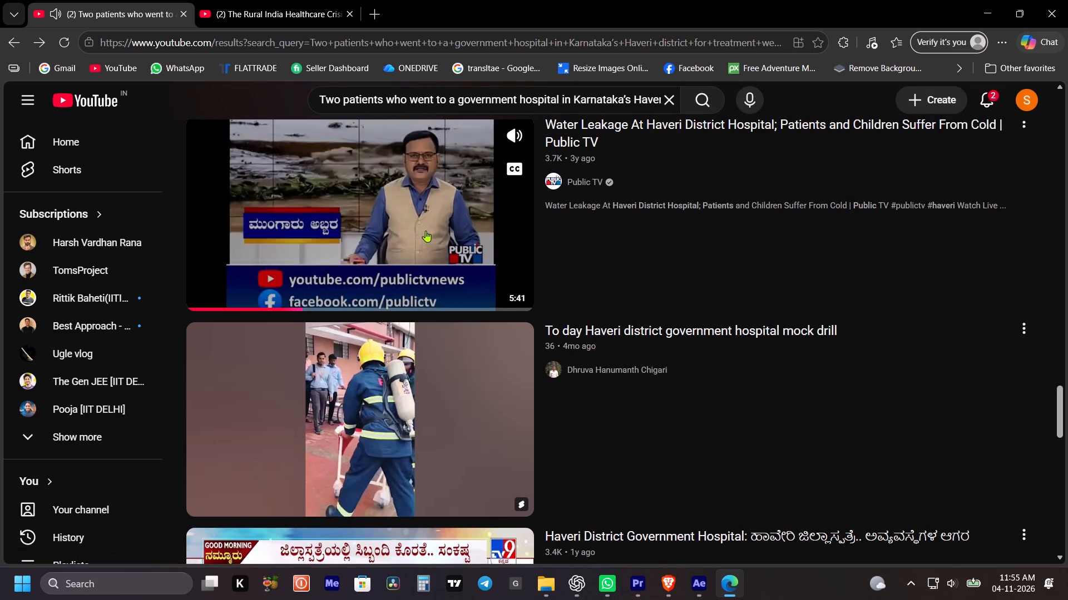
Look through the remaining YouTube results for other footage of the Haveri hospital sewage-cleaning incident.
{"action": "scroll", "coordinate": [428, 230], "scroll_direction": "down", "scroll_amount": 4}
{"action": "scroll", "coordinate": [385, 278], "scroll_direction": "down", "scroll_amount": 7}
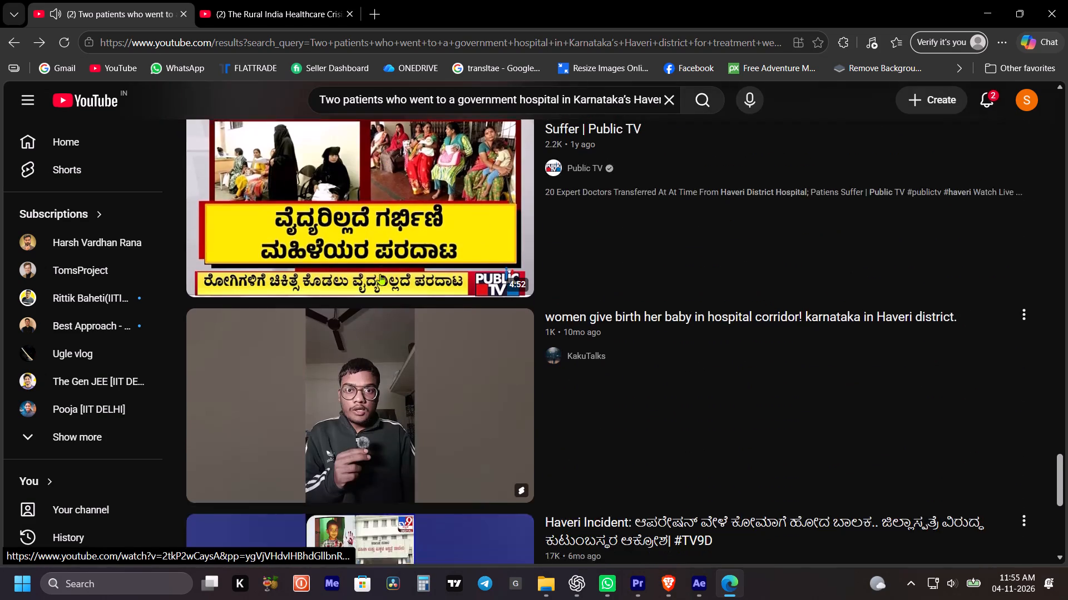
{"action": "scroll", "coordinate": [380, 274], "scroll_direction": "down", "scroll_amount": 2}
{"action": "scroll", "coordinate": [394, 185], "scroll_direction": "up", "scroll_amount": 2}
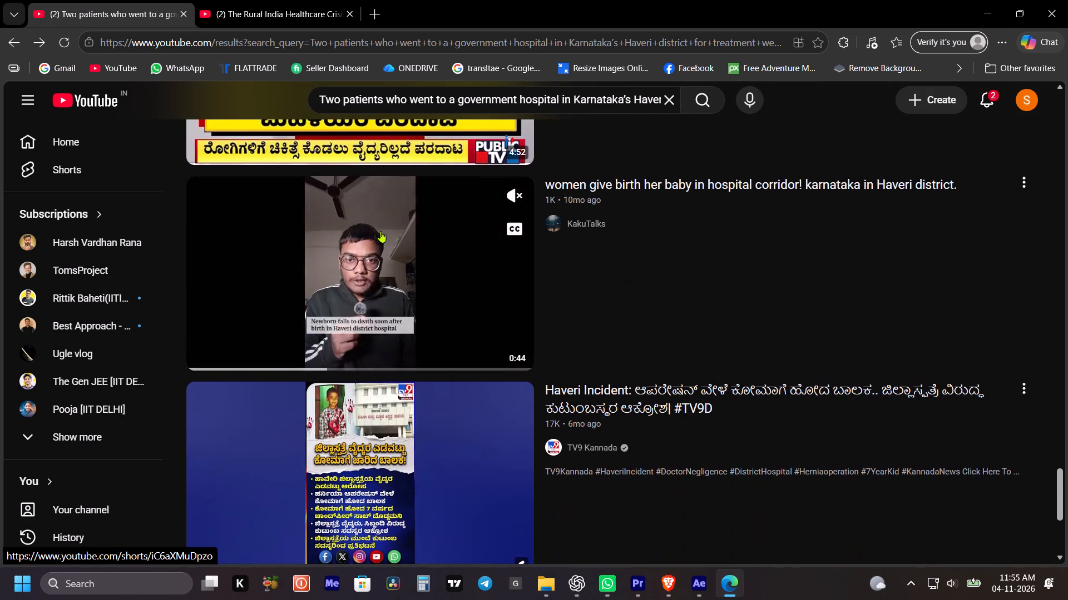
{"action": "scroll", "coordinate": [380, 231], "scroll_direction": "down", "scroll_amount": 13}
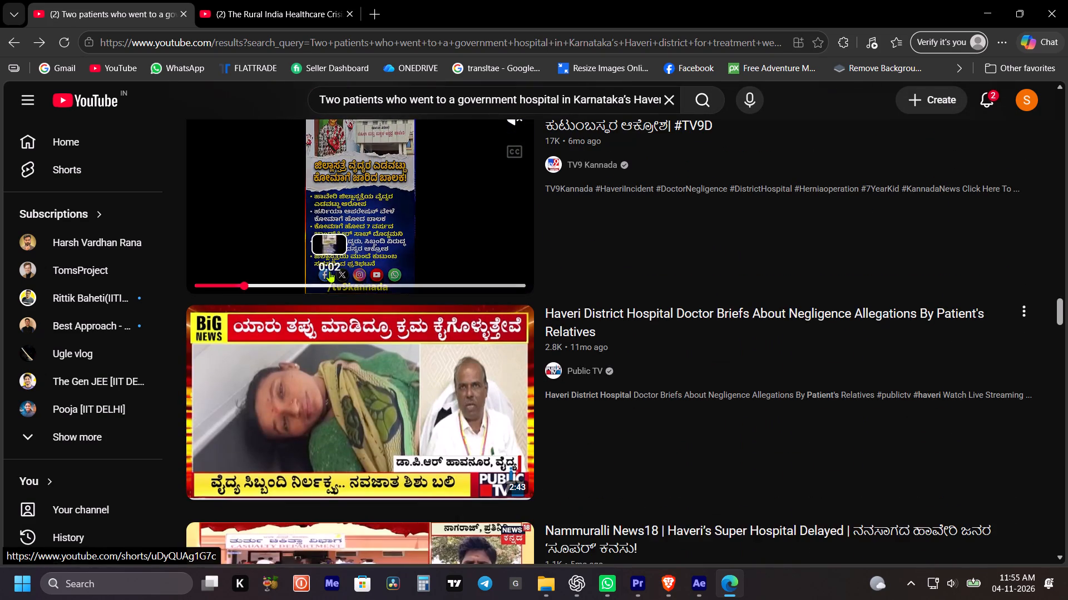
{"action": "scroll", "coordinate": [329, 270], "scroll_direction": "down", "scroll_amount": 4}
{"action": "scroll", "coordinate": [390, 313], "scroll_direction": "down", "scroll_amount": 9}
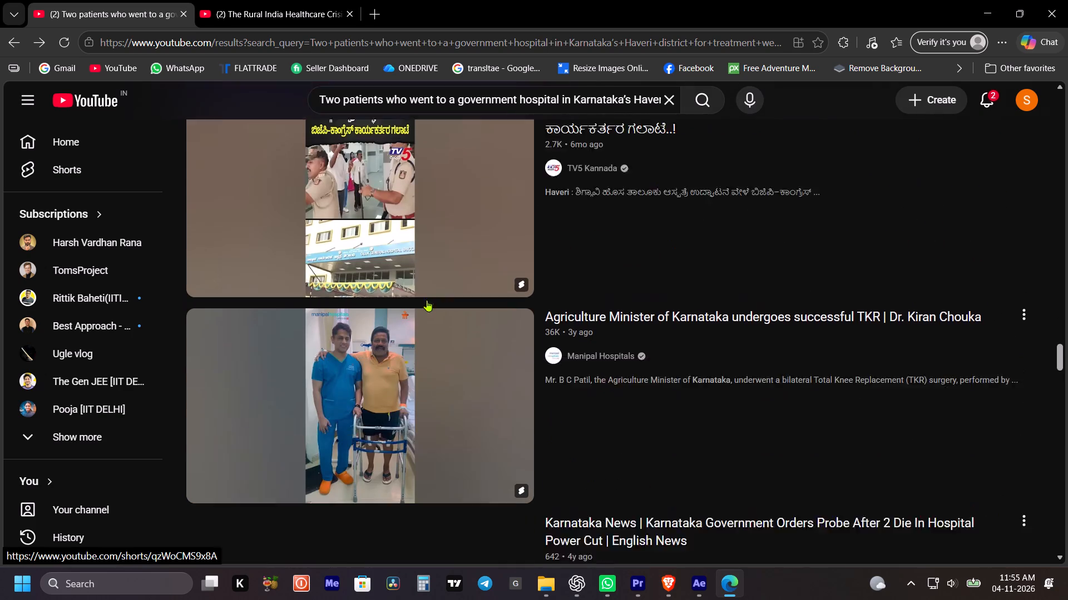
{"action": "scroll", "coordinate": [417, 306], "scroll_direction": "down", "scroll_amount": 4}
{"action": "scroll", "coordinate": [415, 306], "scroll_direction": "up", "scroll_amount": 4}
{"action": "scroll", "coordinate": [415, 306], "scroll_direction": "down", "scroll_amount": 3}
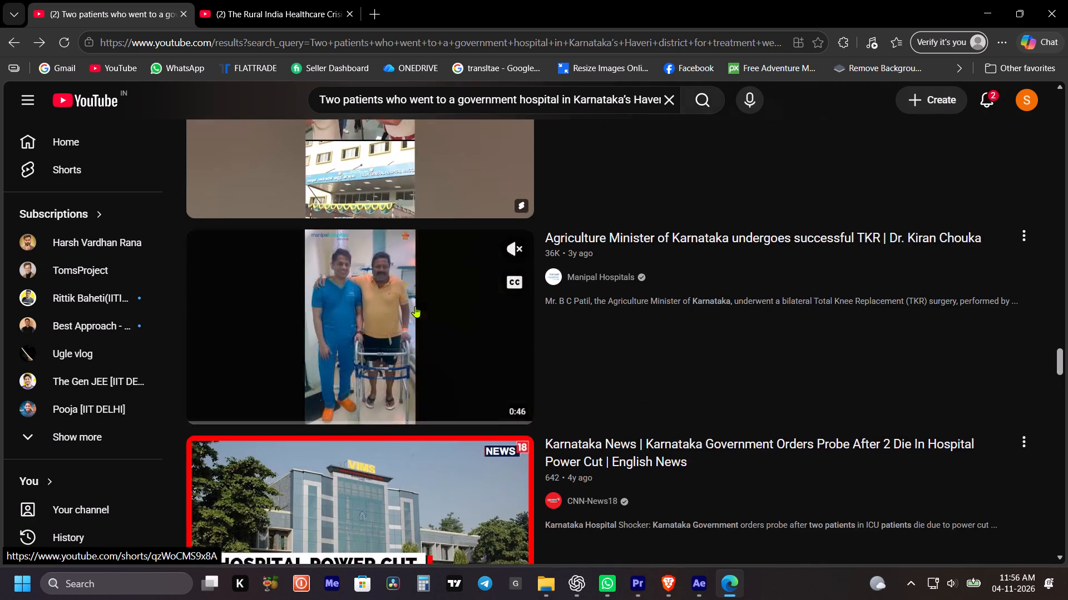
{"action": "scroll", "coordinate": [415, 306], "scroll_direction": "down", "scroll_amount": 8}
{"action": "scroll", "coordinate": [396, 199], "scroll_direction": "down", "scroll_amount": 5}
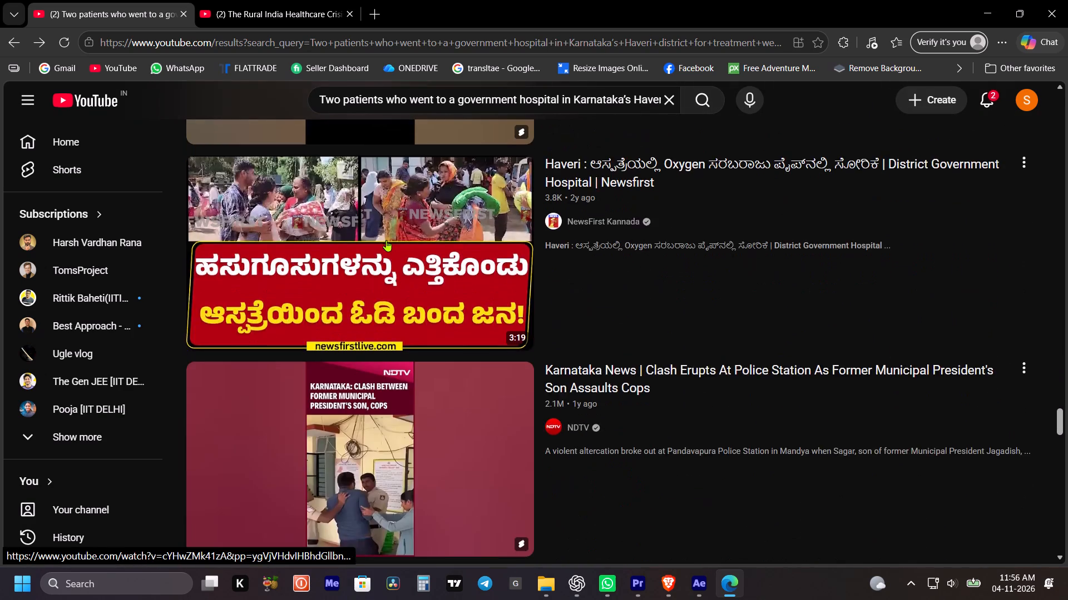
{"action": "scroll", "coordinate": [392, 249], "scroll_direction": "up", "scroll_amount": 5}
{"action": "scroll", "coordinate": [382, 371], "scroll_direction": "down", "scroll_amount": 1}
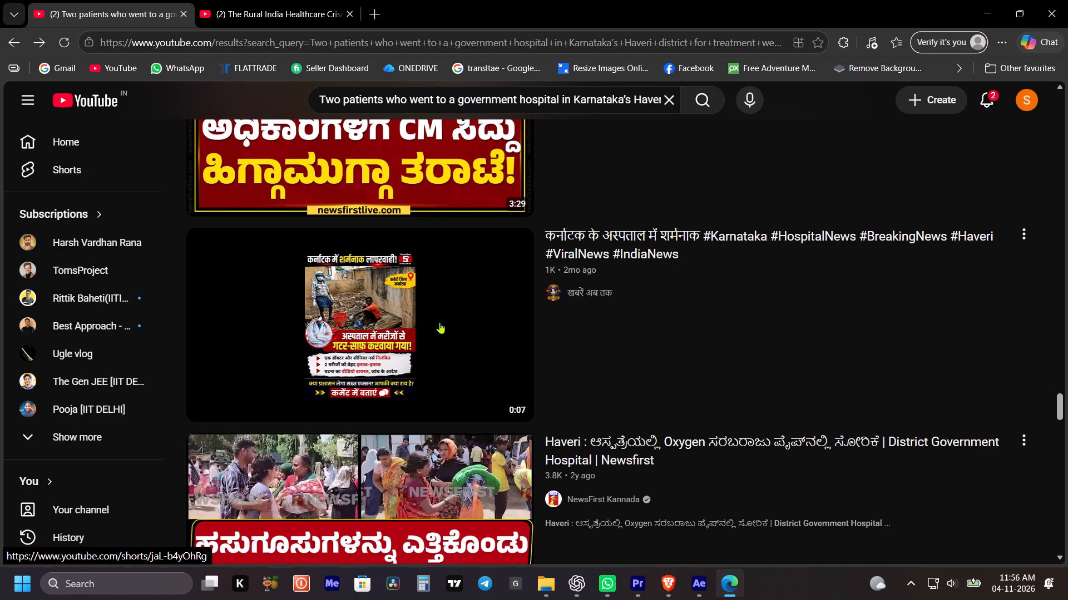
{"action": "scroll", "coordinate": [439, 323], "scroll_direction": "down", "scroll_amount": 5}
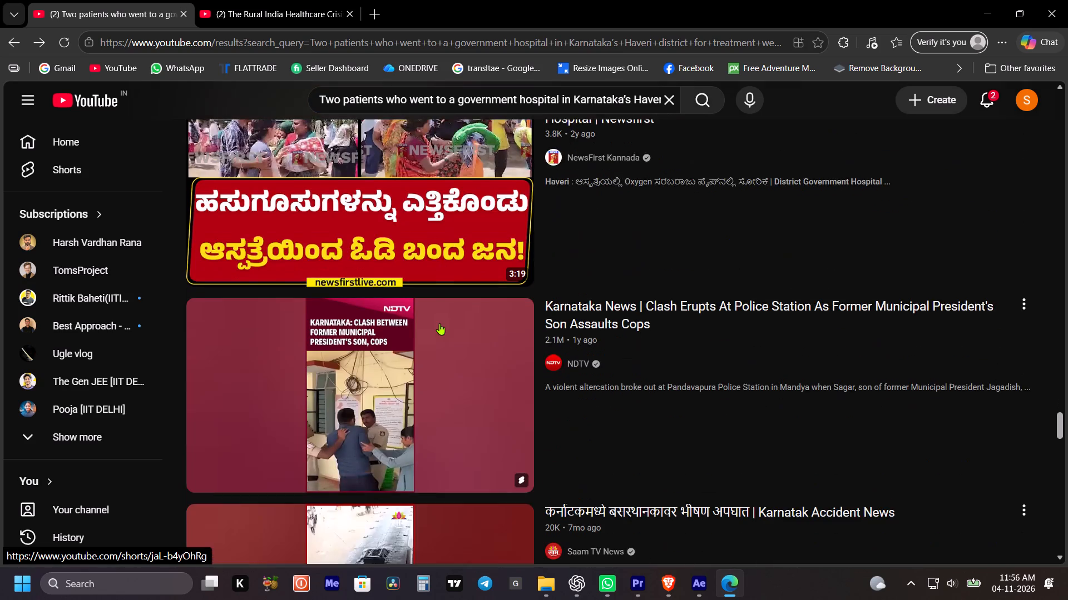
{"action": "scroll", "coordinate": [428, 252], "scroll_direction": "up", "scroll_amount": 1}
{"action": "scroll", "coordinate": [428, 254], "scroll_direction": "down", "scroll_amount": 2}
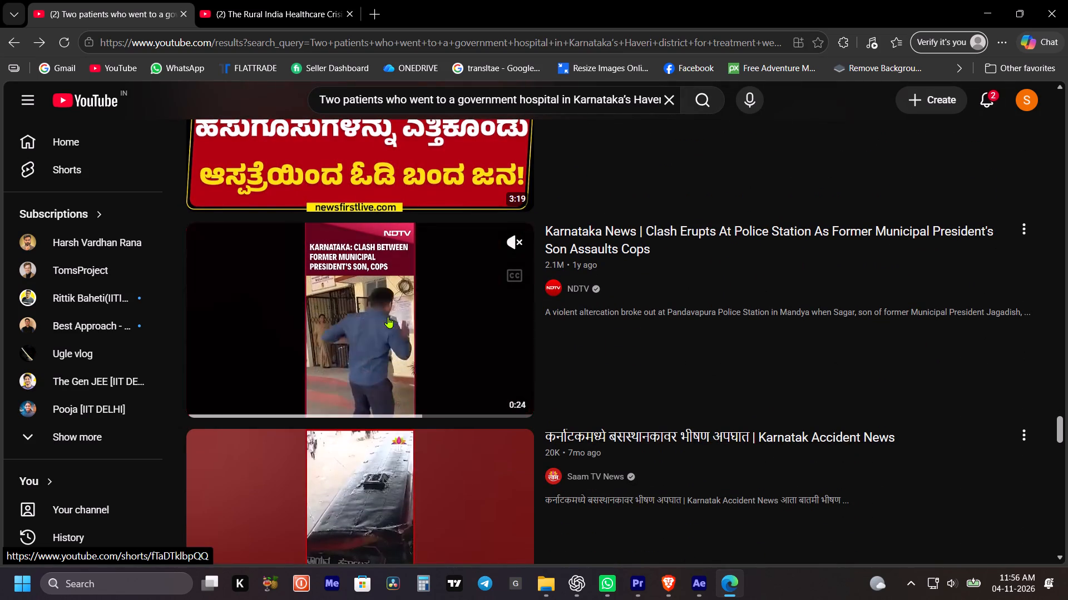
{"action": "scroll", "coordinate": [387, 318], "scroll_direction": "down", "scroll_amount": 3}
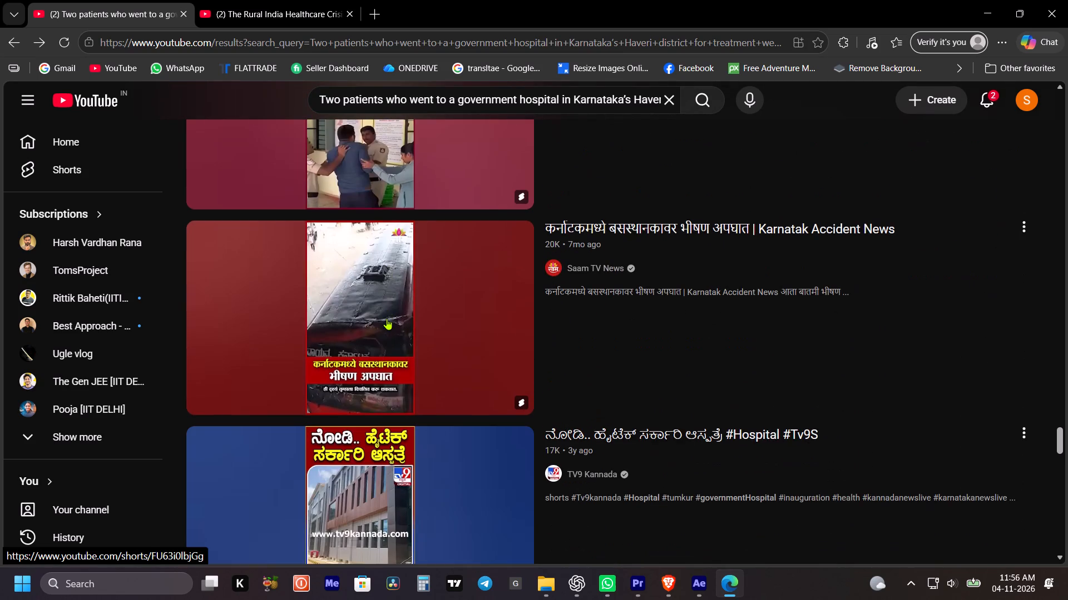
{"action": "scroll", "coordinate": [387, 318], "scroll_direction": "down", "scroll_amount": 6}
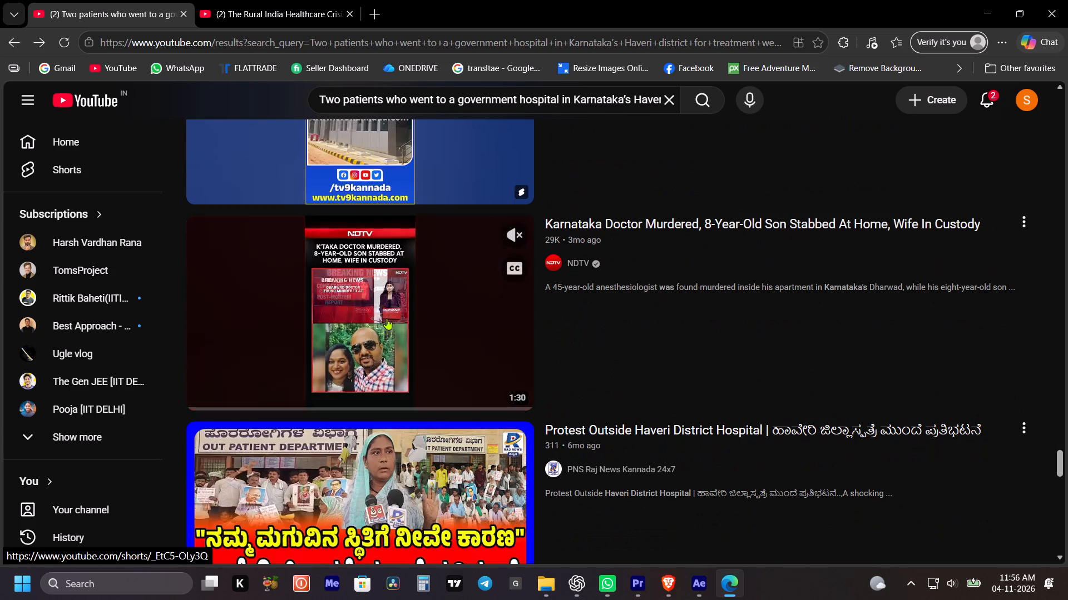
{"action": "scroll", "coordinate": [387, 318], "scroll_direction": "down", "scroll_amount": 12}
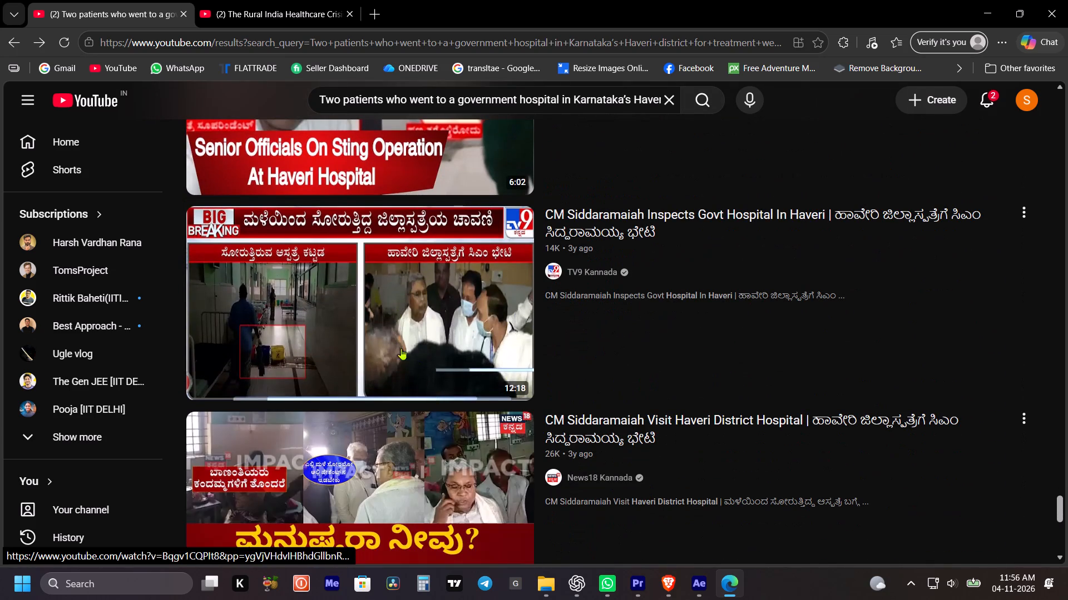
{"action": "scroll", "coordinate": [355, 332], "scroll_direction": "down", "scroll_amount": 6}
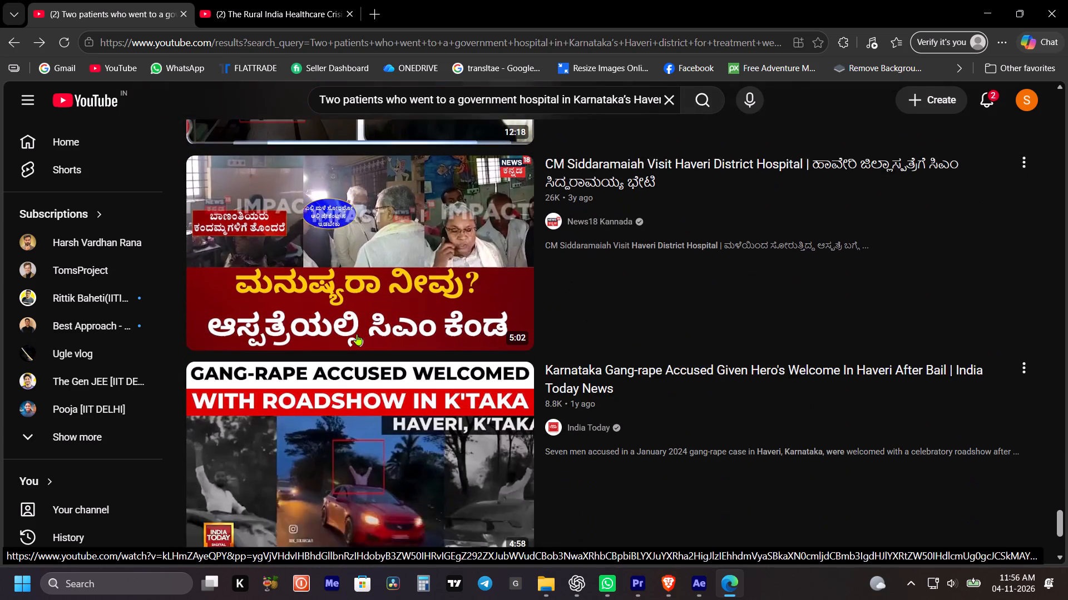
{"action": "scroll", "coordinate": [357, 334], "scroll_direction": "down", "scroll_amount": 12}
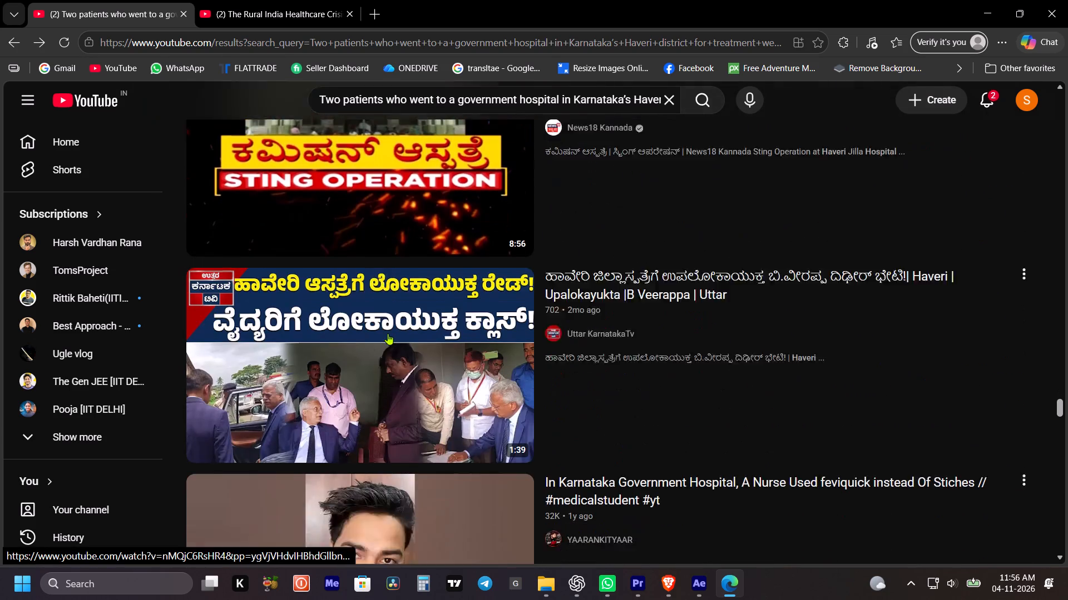
{"action": "scroll", "coordinate": [398, 309], "scroll_direction": "down", "scroll_amount": 3}
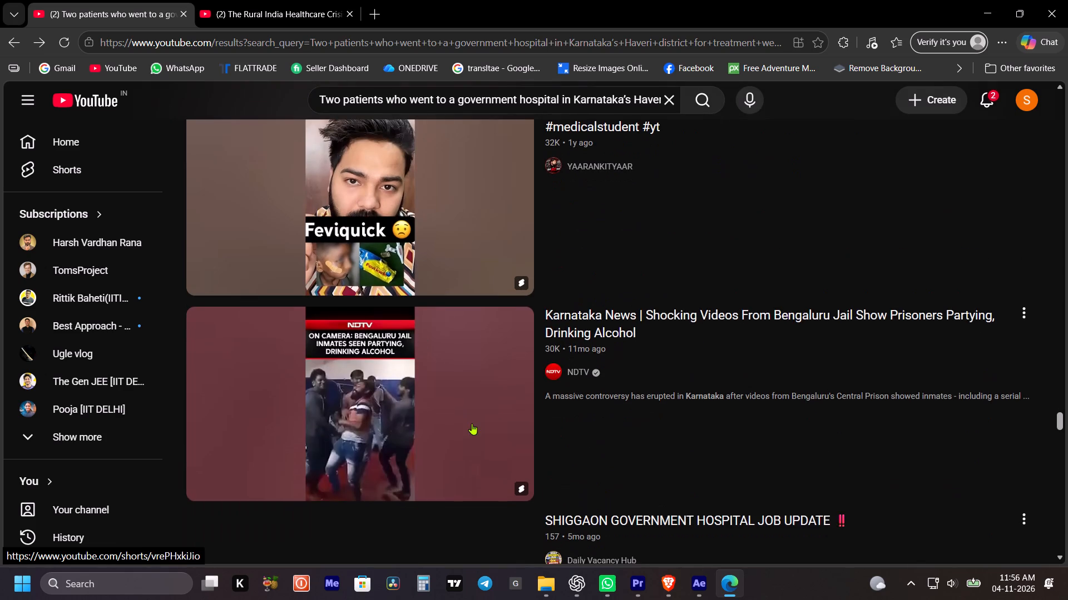
{"action": "scroll", "coordinate": [648, 523], "scroll_direction": "up", "scroll_amount": 1}
Switch back to After Effects and scrub the Patients forced to clean human waste footage from about 2 to 18 seconds for usable shots.
{"action": "left_click", "coordinate": [694, 587]}
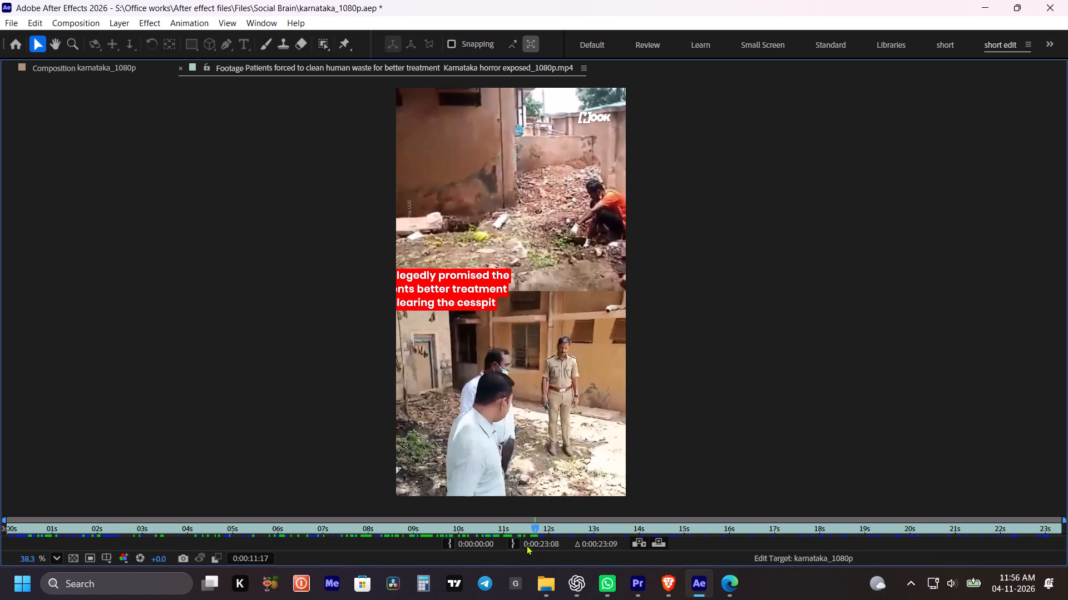
{"action": "left_click_drag", "start_coordinate": [536, 529], "coordinate": [204, 529]}
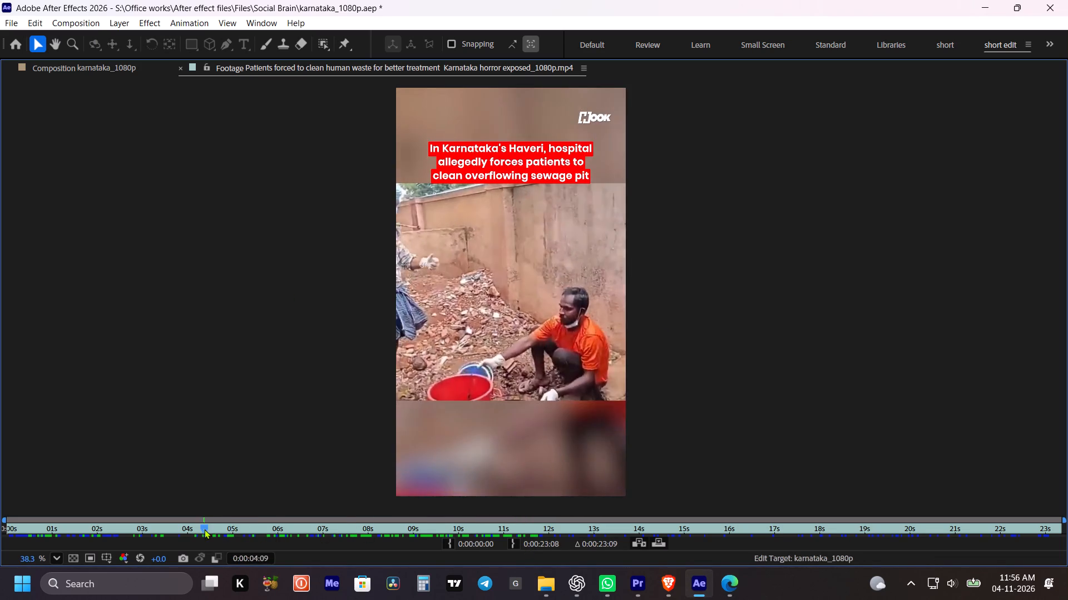
{"action": "left_click_drag", "start_coordinate": [204, 529], "coordinate": [189, 555]}
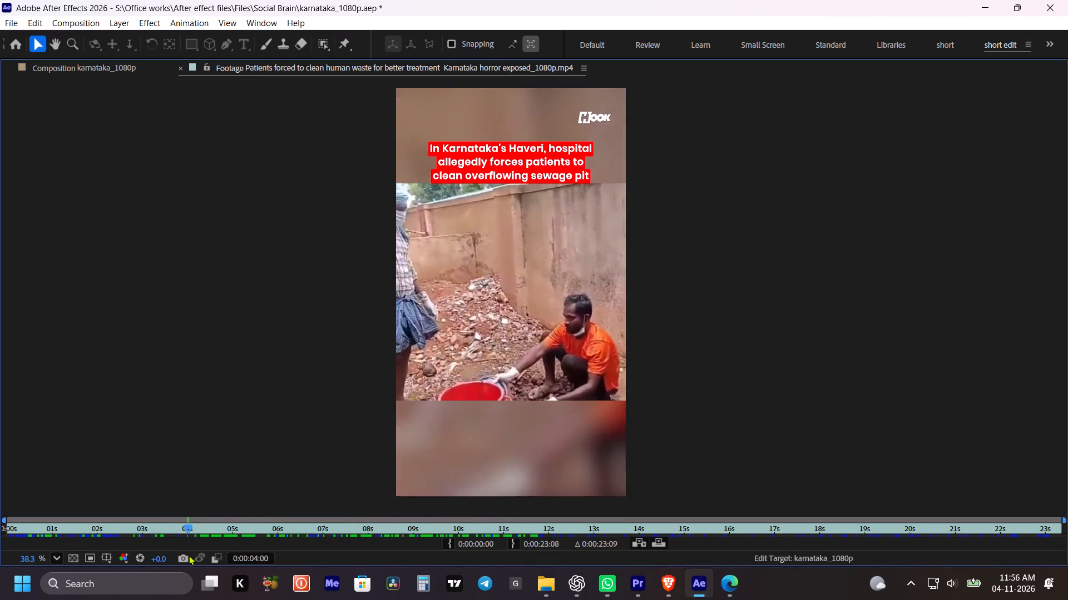
{"action": "left_click_drag", "start_coordinate": [189, 555], "coordinate": [120, 566]}
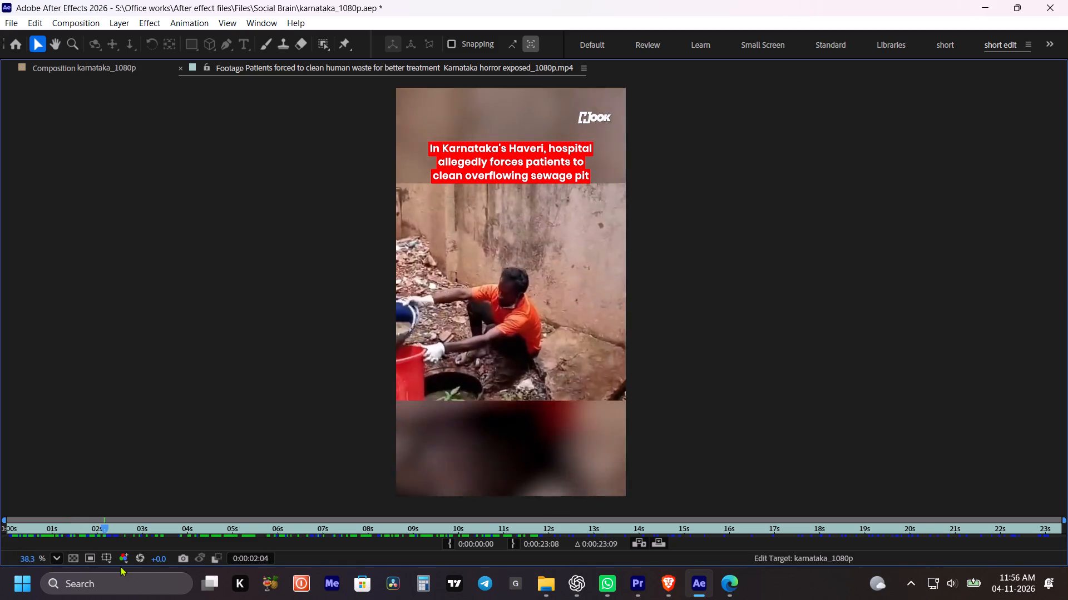
{"action": "left_click_drag", "start_coordinate": [120, 566], "coordinate": [302, 546]}
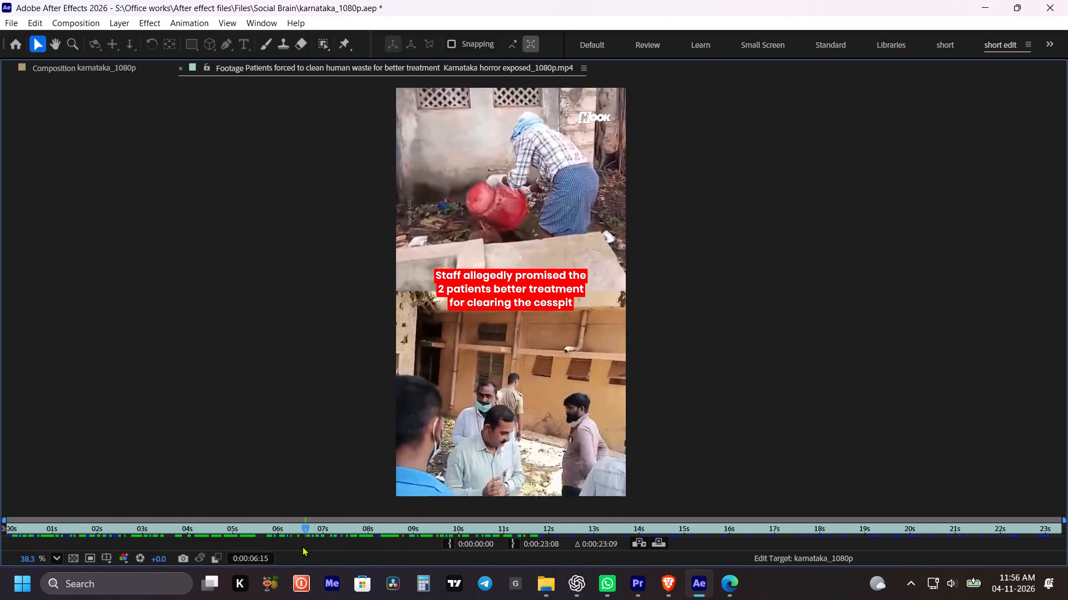
{"action": "left_click_drag", "start_coordinate": [302, 546], "coordinate": [363, 550]}
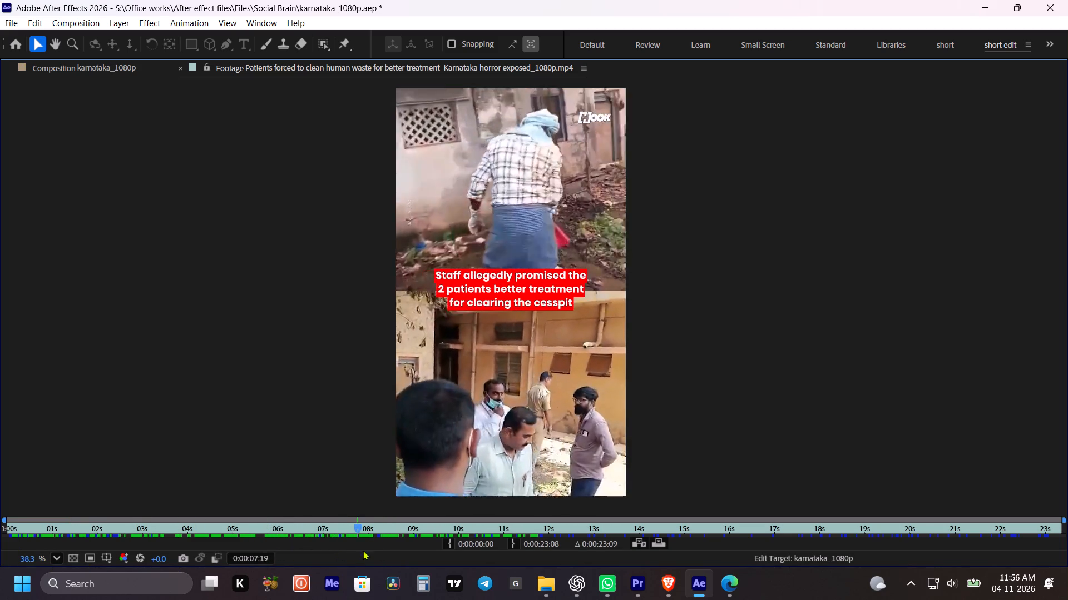
{"action": "left_click_drag", "start_coordinate": [363, 550], "coordinate": [575, 536]}
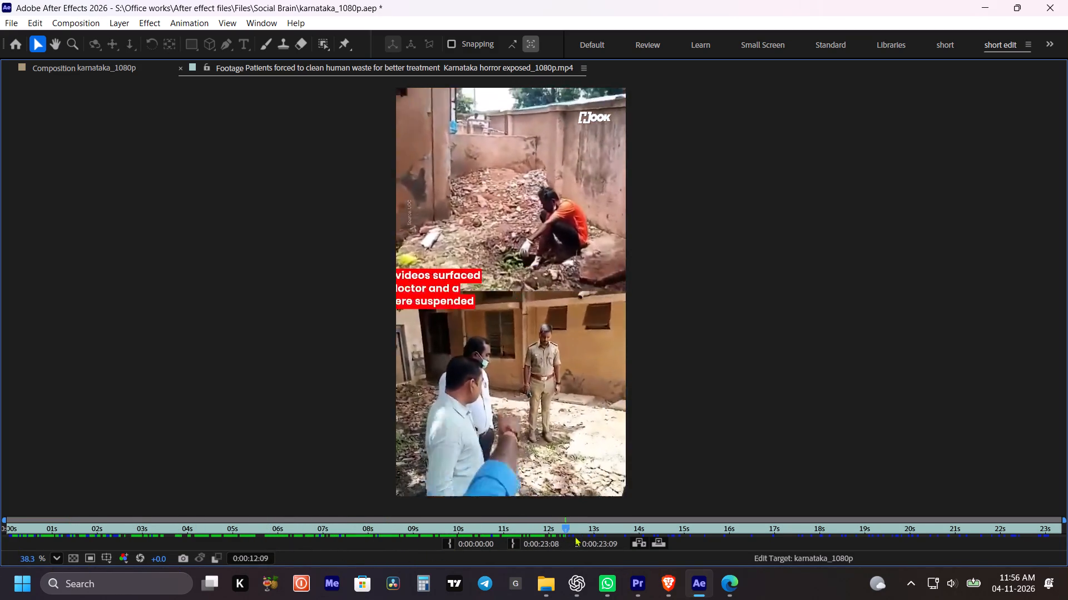
{"action": "left_click_drag", "start_coordinate": [575, 536], "coordinate": [749, 516]}
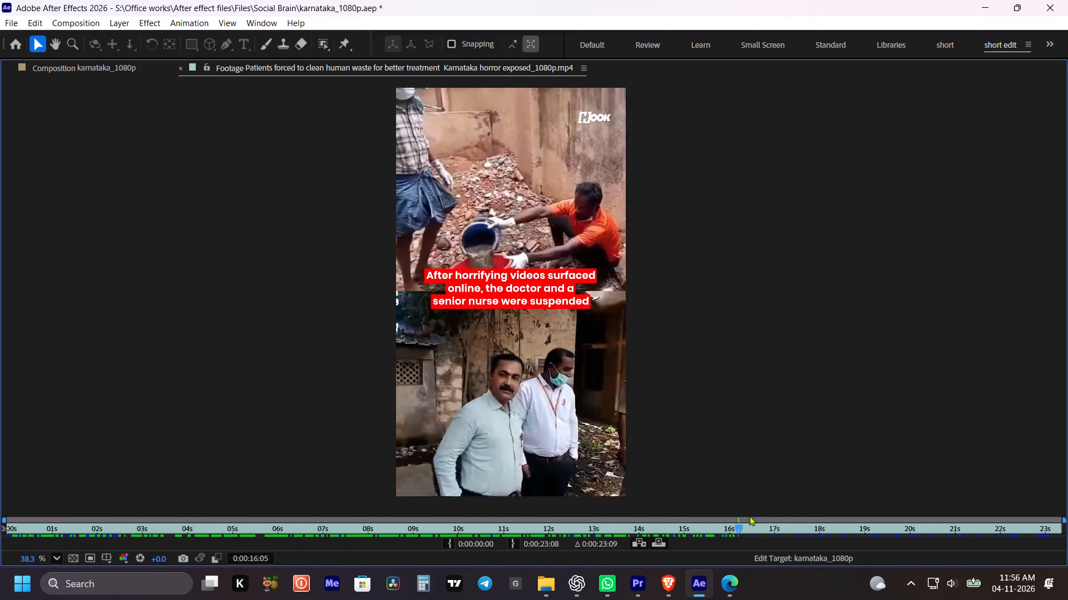
{"action": "left_click_drag", "start_coordinate": [749, 516], "coordinate": [740, 525]}
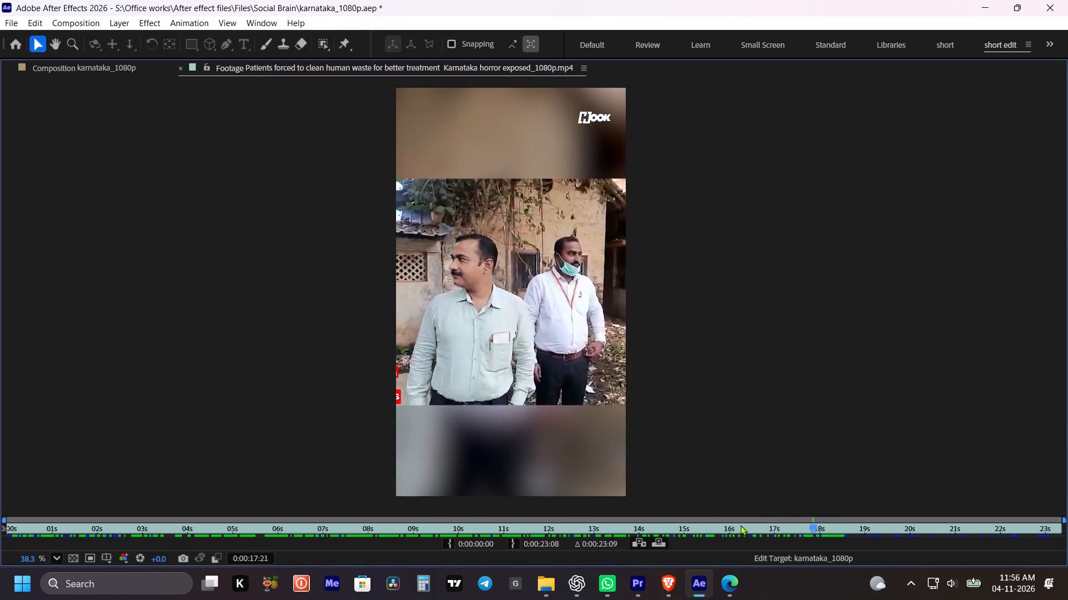
{"action": "left_click_drag", "start_coordinate": [740, 525], "coordinate": [573, 544]}
Return to the karnataka_1080p composition and review the edit from about 2 to 8 seconds, including the switch into the second split-screen section.
{"action": "key", "text": "grave"}
{"action": "left_click_drag", "start_coordinate": [512, 346], "coordinate": [484, 352]}
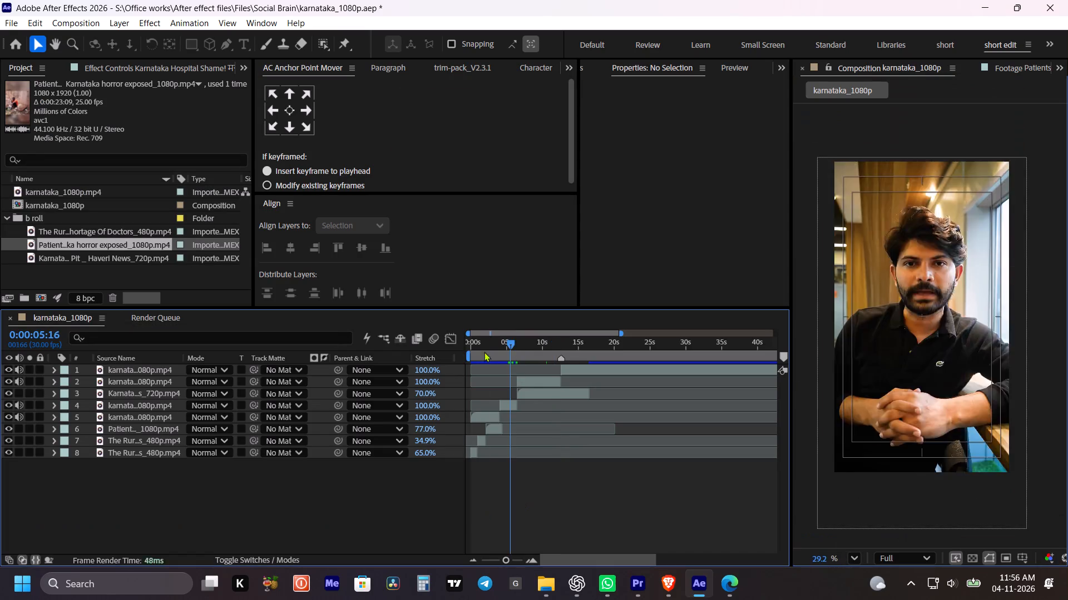
{"action": "left_click_drag", "start_coordinate": [484, 352], "coordinate": [491, 362]}
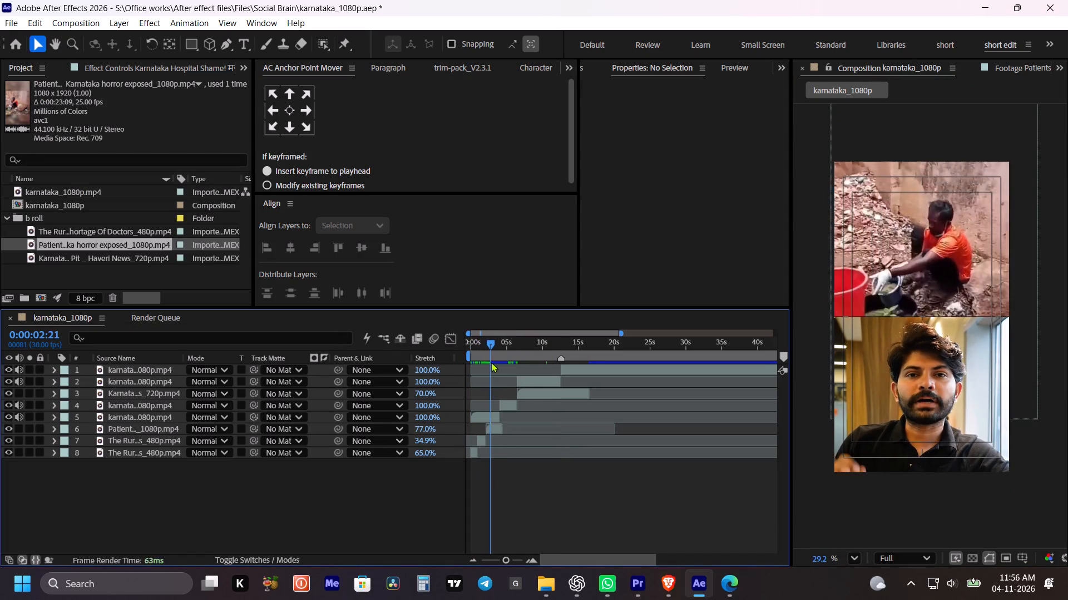
{"action": "left_click_drag", "start_coordinate": [491, 362], "coordinate": [497, 366]}
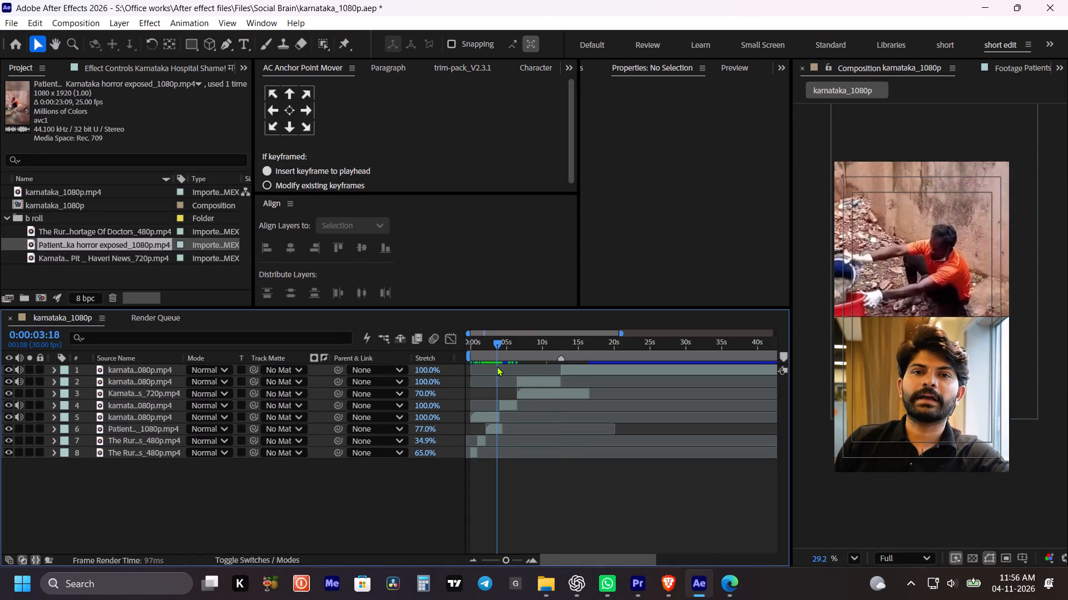
{"action": "left_click_drag", "start_coordinate": [497, 366], "coordinate": [514, 366]}
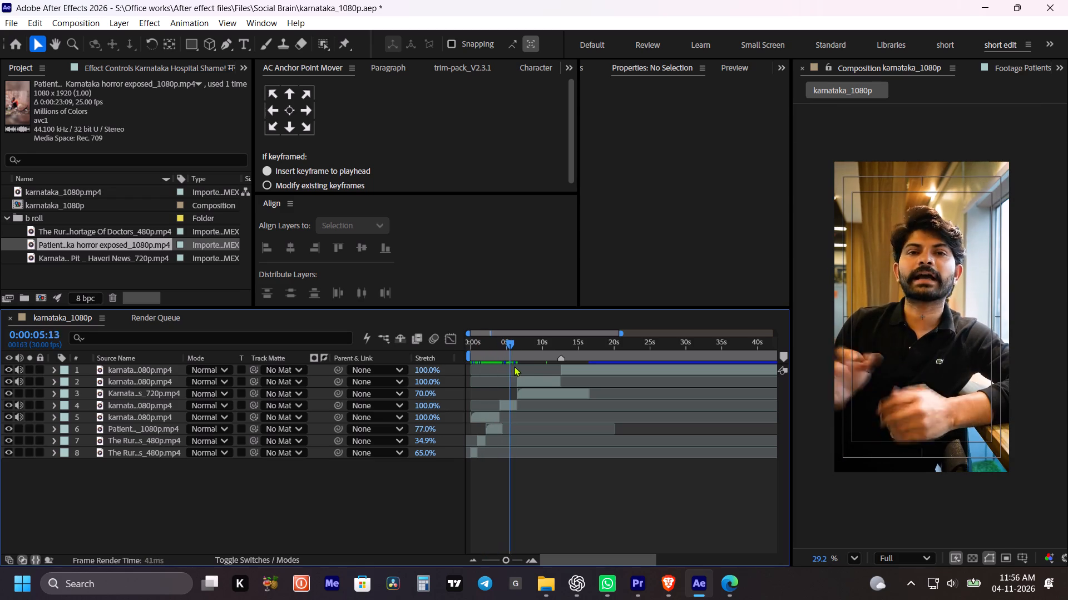
{"action": "left_click_drag", "start_coordinate": [514, 366], "coordinate": [513, 370]}
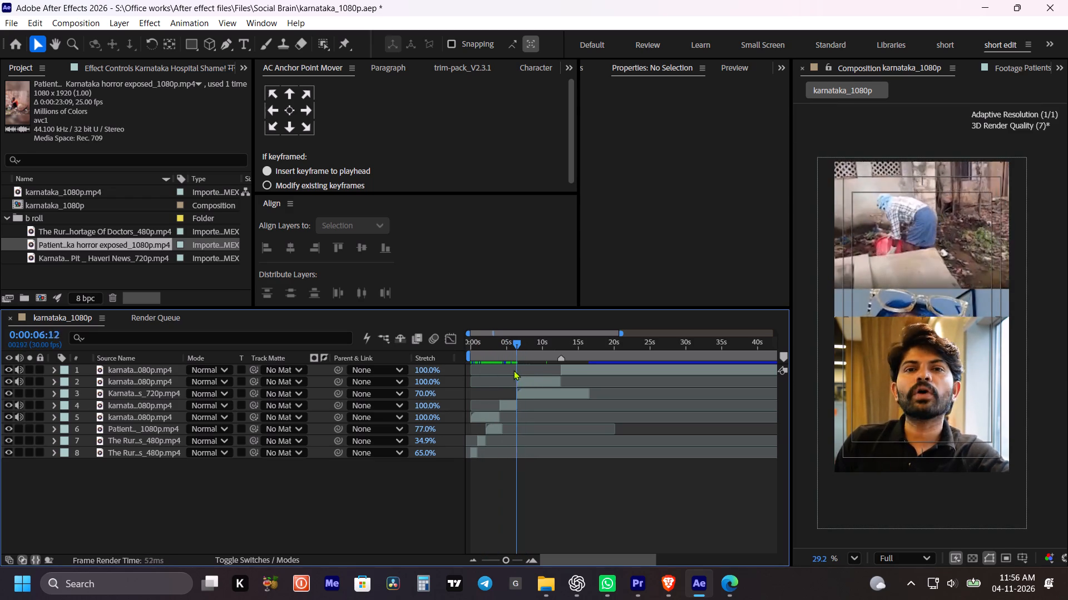
{"action": "left_click_drag", "start_coordinate": [513, 370], "coordinate": [511, 370]}
{"action": "key", "text": "space"}
{"action": "left_click", "coordinate": [550, 482]}
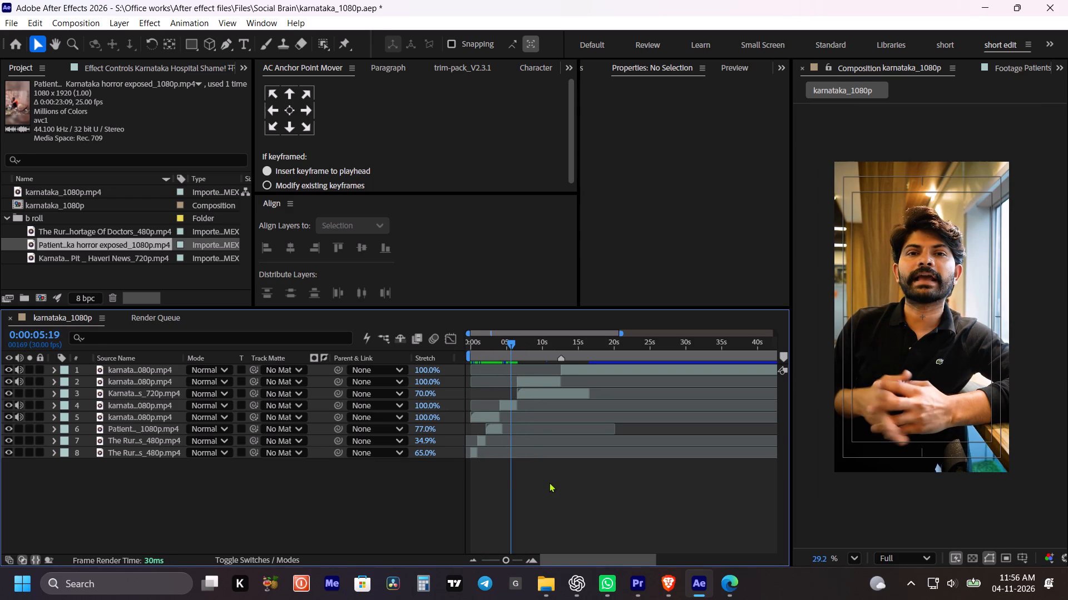
{"action": "left_click", "coordinate": [547, 392]}
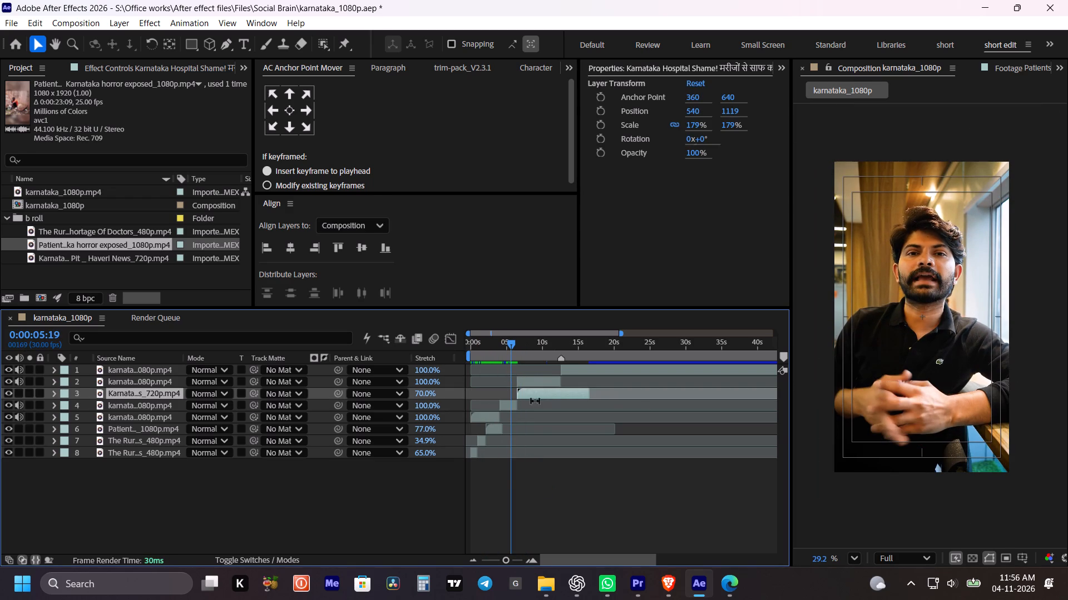
{"action": "key", "text": "space"}
{"action": "left_click", "coordinate": [568, 479]}
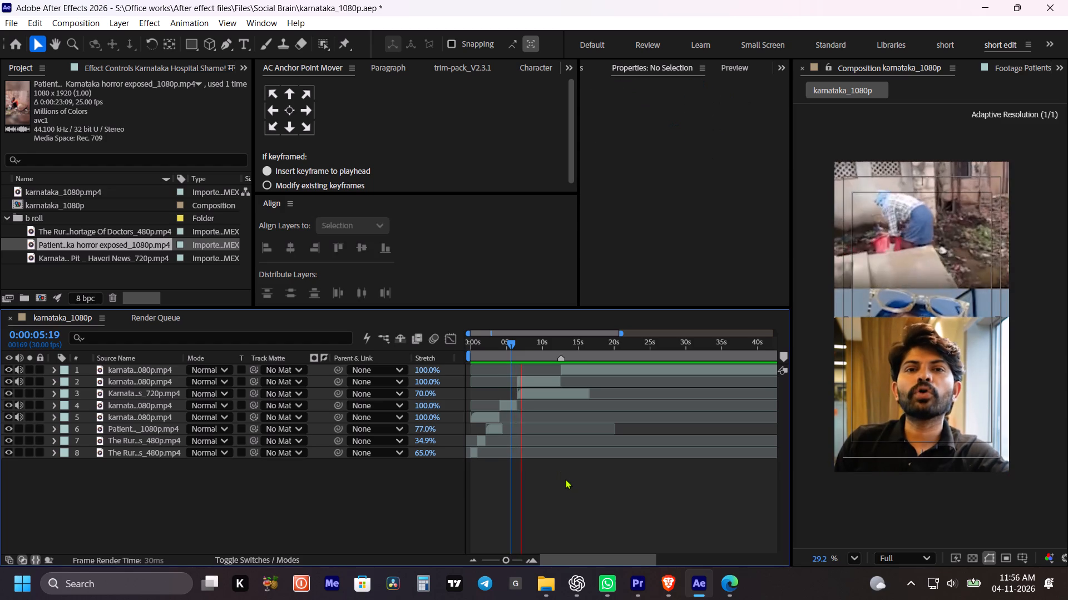
{"action": "key", "text": "space"}
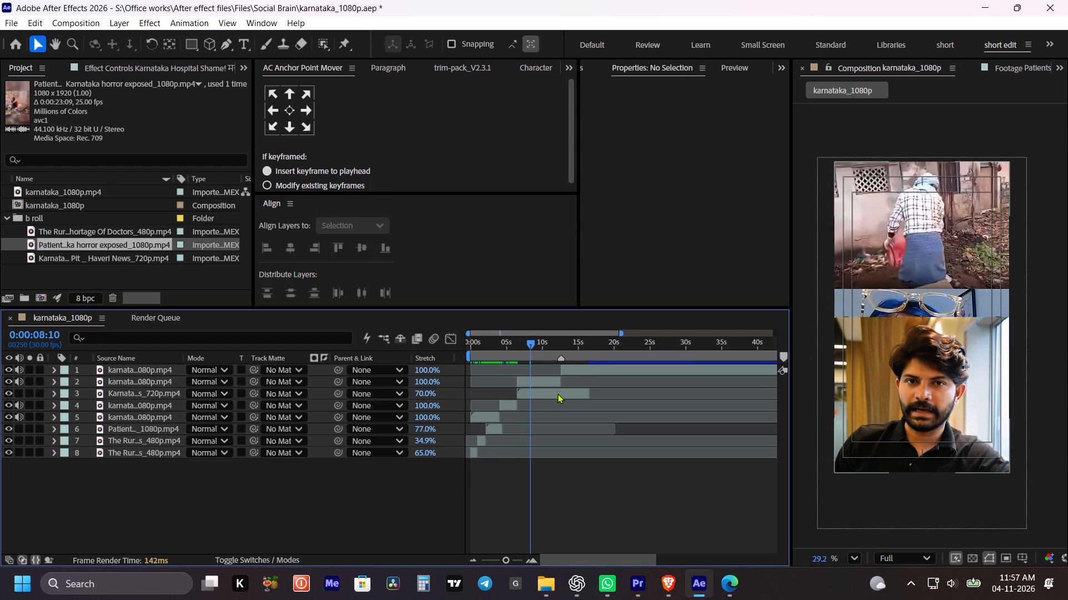
Reframe the Karnataka Hospital Shame 720p b-roll to fill the upper half, with scale 219% and vertical position 1387.
{"action": "left_click", "coordinate": [557, 393]}
{"action": "left_click_drag", "start_coordinate": [698, 117], "coordinate": [712, 119]}
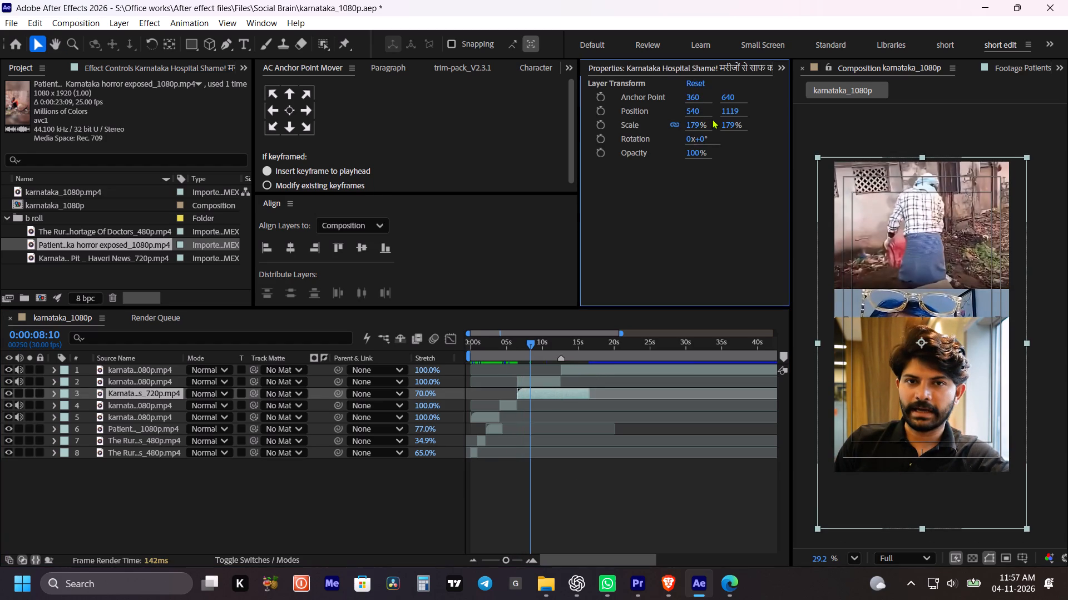
{"action": "left_click_drag", "start_coordinate": [712, 119], "coordinate": [714, 119]}
{"action": "left_click_drag", "start_coordinate": [699, 126], "coordinate": [711, 126]}
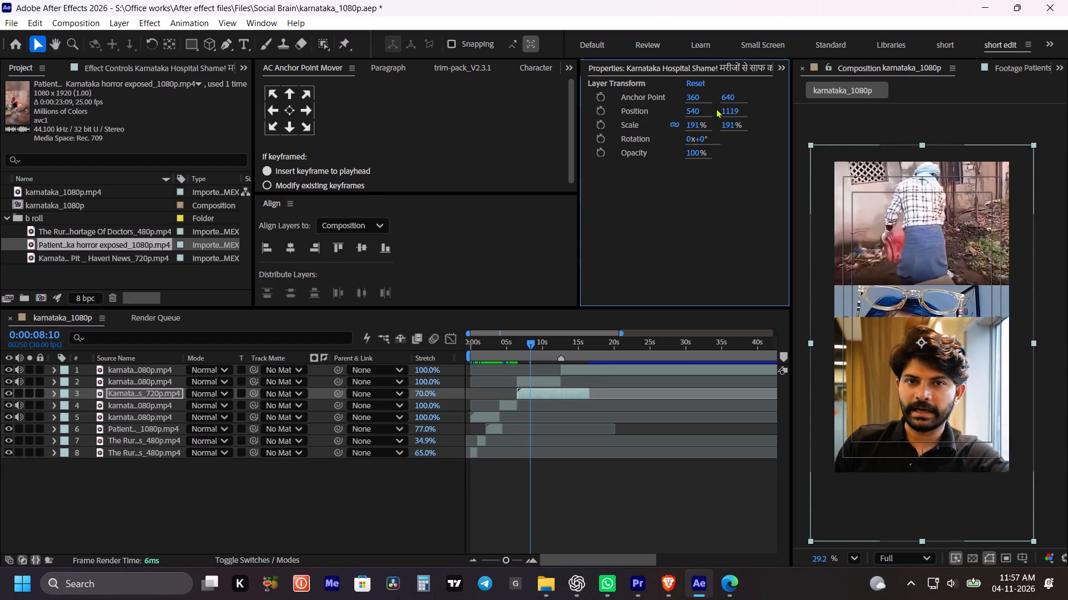
{"action": "left_click_drag", "start_coordinate": [727, 111], "coordinate": [777, 128]}
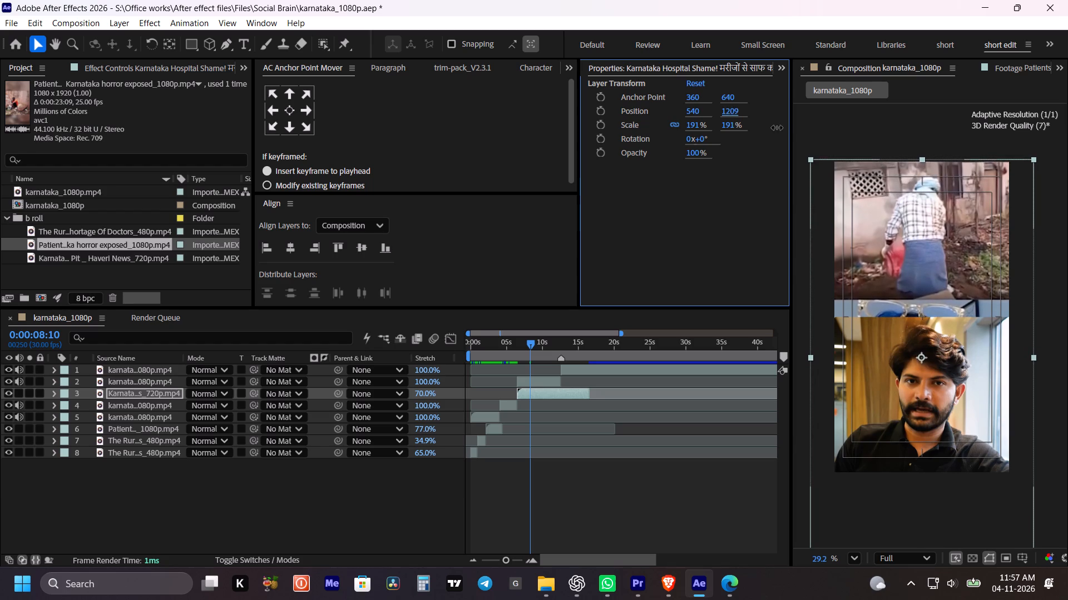
{"action": "left_click_drag", "start_coordinate": [777, 128], "coordinate": [774, 128]}
{"action": "left_click_drag", "start_coordinate": [698, 122], "coordinate": [723, 127]}
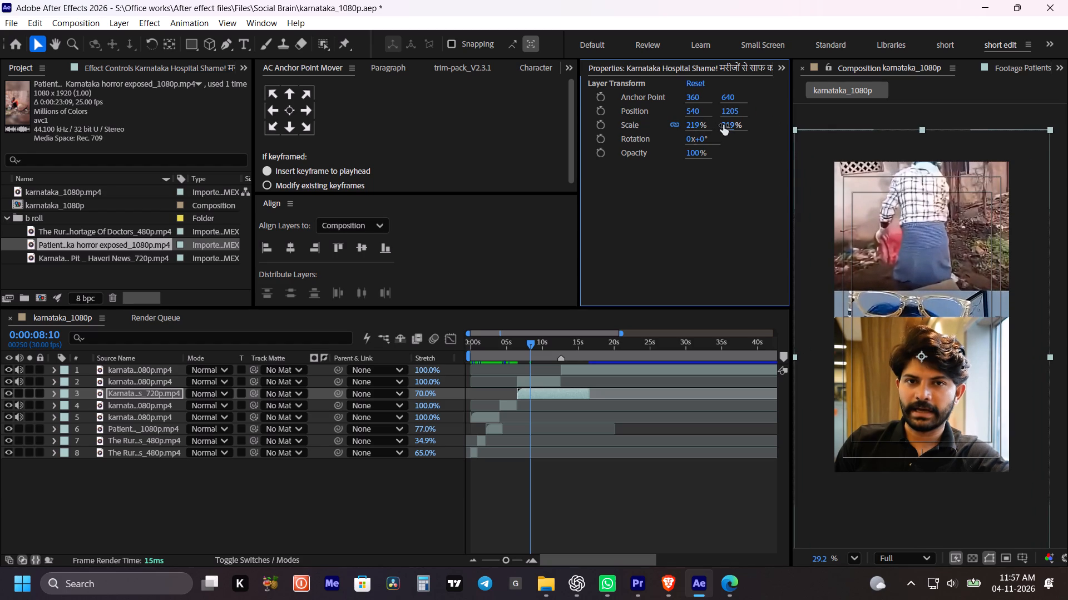
{"action": "left_click_drag", "start_coordinate": [731, 109], "coordinate": [826, 149]}
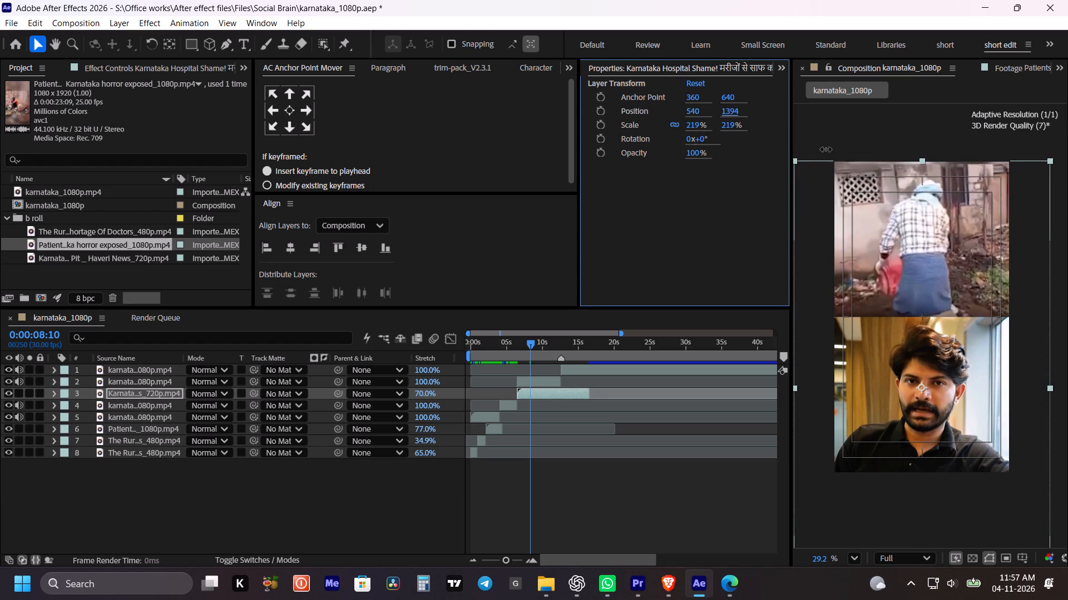
{"action": "left_click_drag", "start_coordinate": [826, 149], "coordinate": [826, 149]}
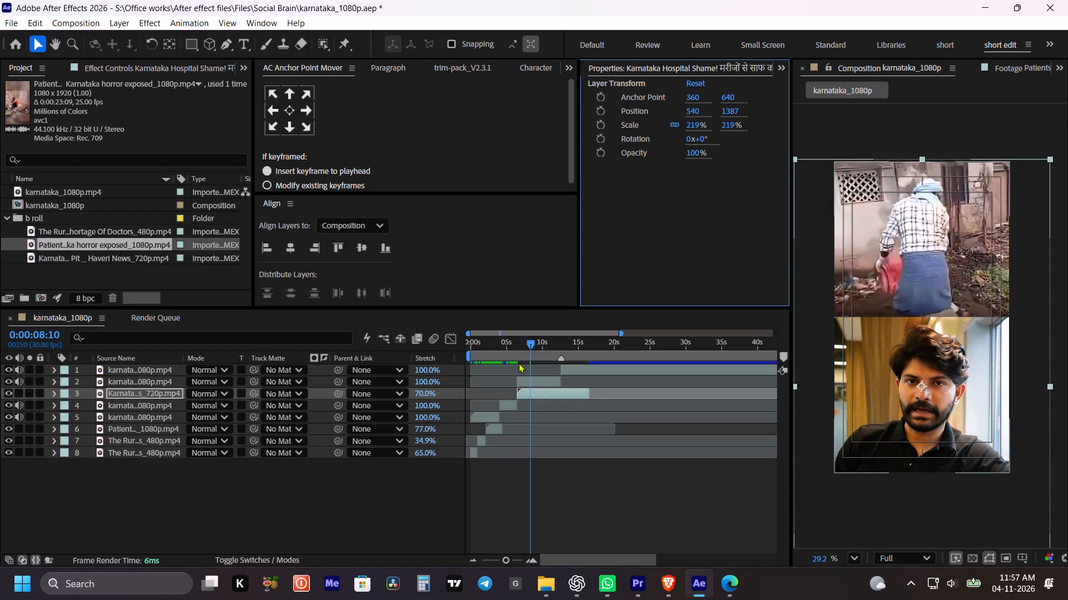
Play back the reframed split-screen section from about 5 to 13 seconds and save the project.
{"action": "left_click", "coordinate": [508, 344]}
{"action": "key", "text": "space"}
{"action": "left_click", "coordinate": [583, 491]}
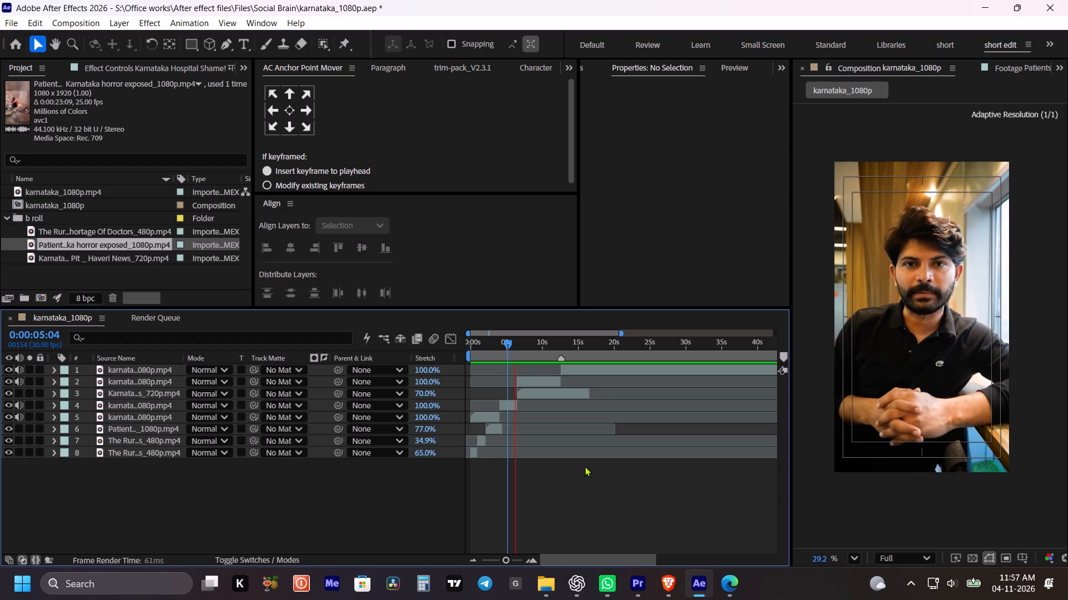
{"action": "key", "text": "space"}
{"action": "key", "text": "space"}
{"action": "left_click", "coordinate": [617, 489]}
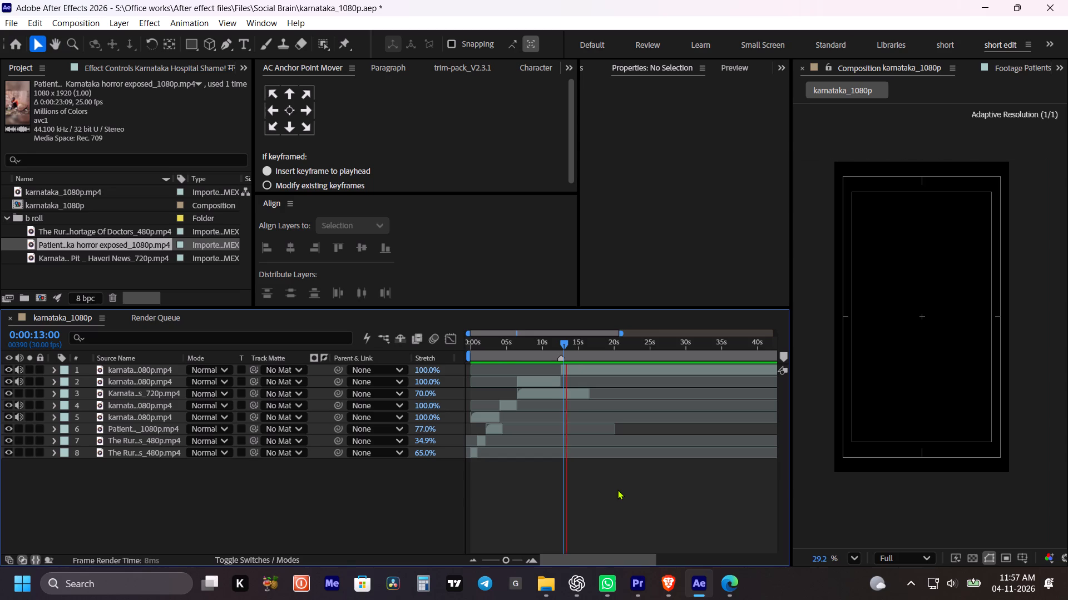
{"action": "key", "text": "ctrl+s"}
{"action": "key", "text": "ctrl+s"}
{"action": "key", "text": "space"}
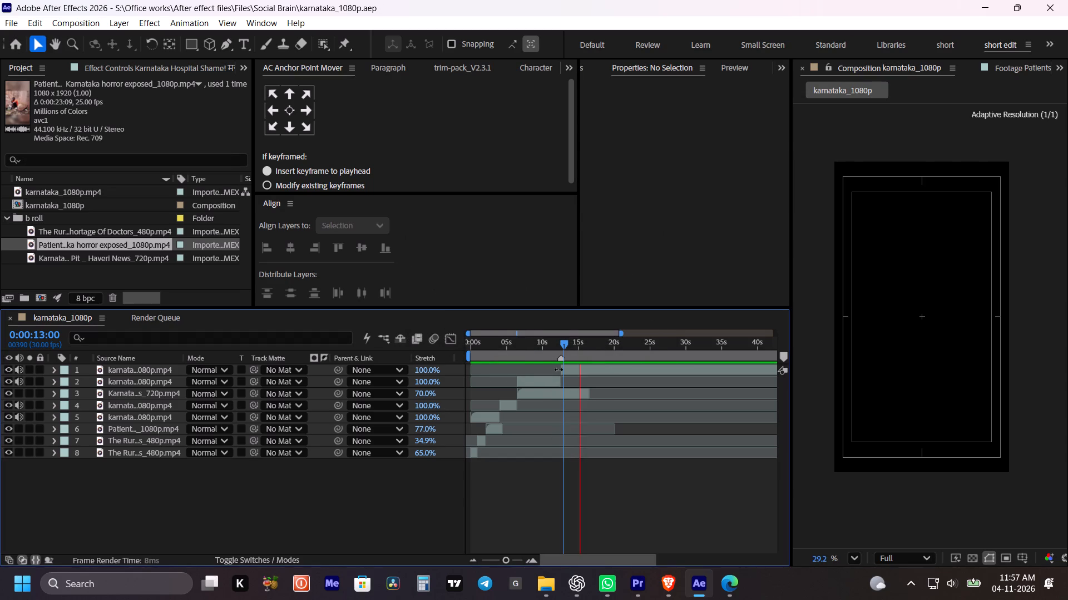
{"action": "left_click_drag", "start_coordinate": [523, 340], "coordinate": [530, 341]}
{"action": "key", "text": "ctrl+s"}
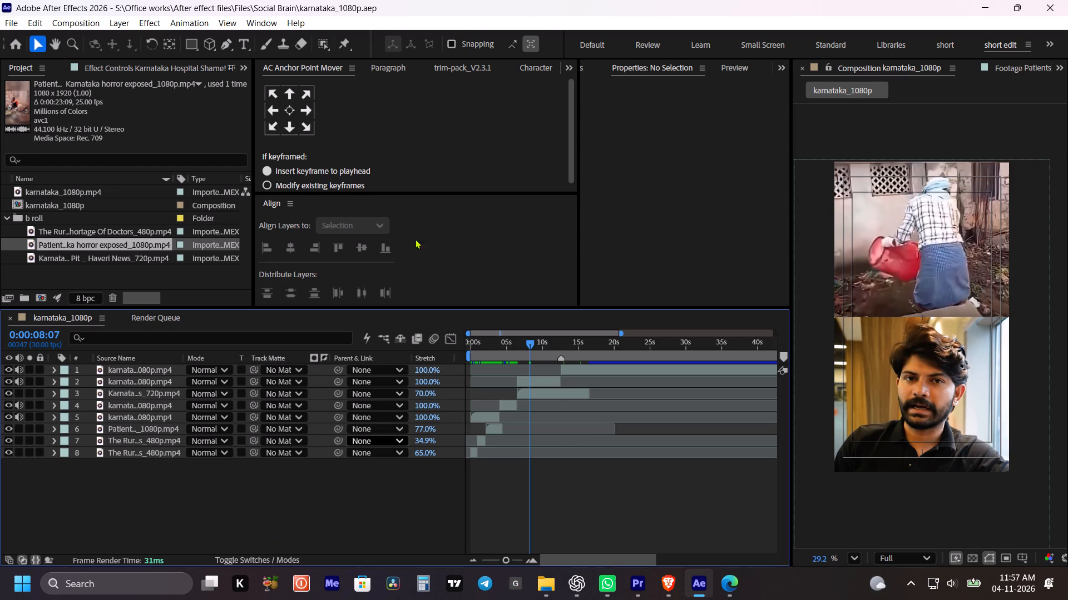
{"action": "key", "text": "ctrl+s"}
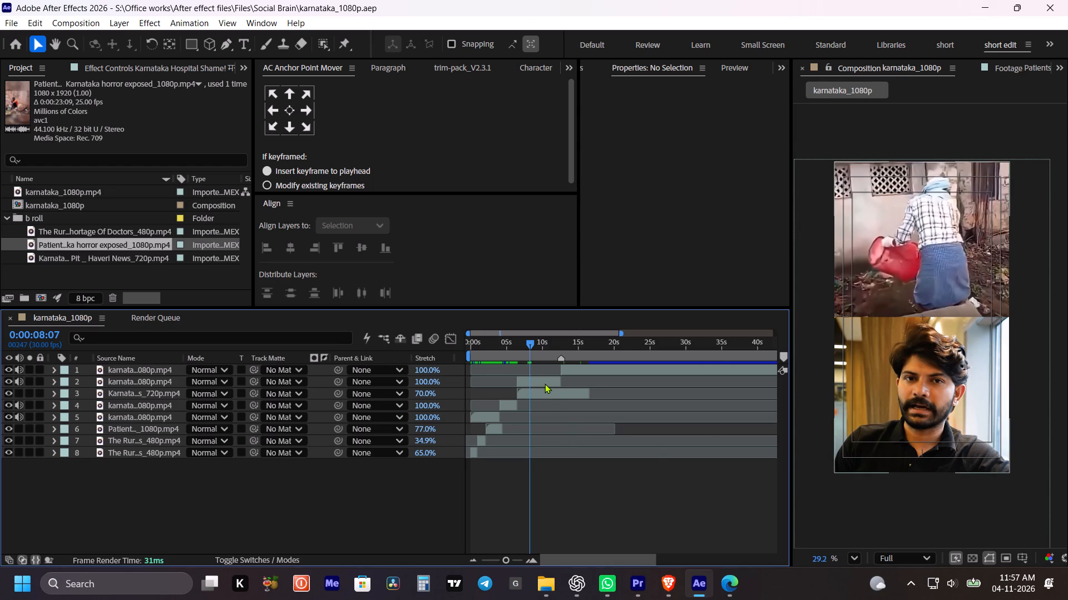
Apply a Drop Shadow to the speaker clip in the second split-screen section with opacity 100% and direction 0°, and save the project.
{"action": "left_click", "coordinate": [545, 383]}
{"action": "key", "text": "ctrl+space"}
{"action": "type", "text": "drop"}
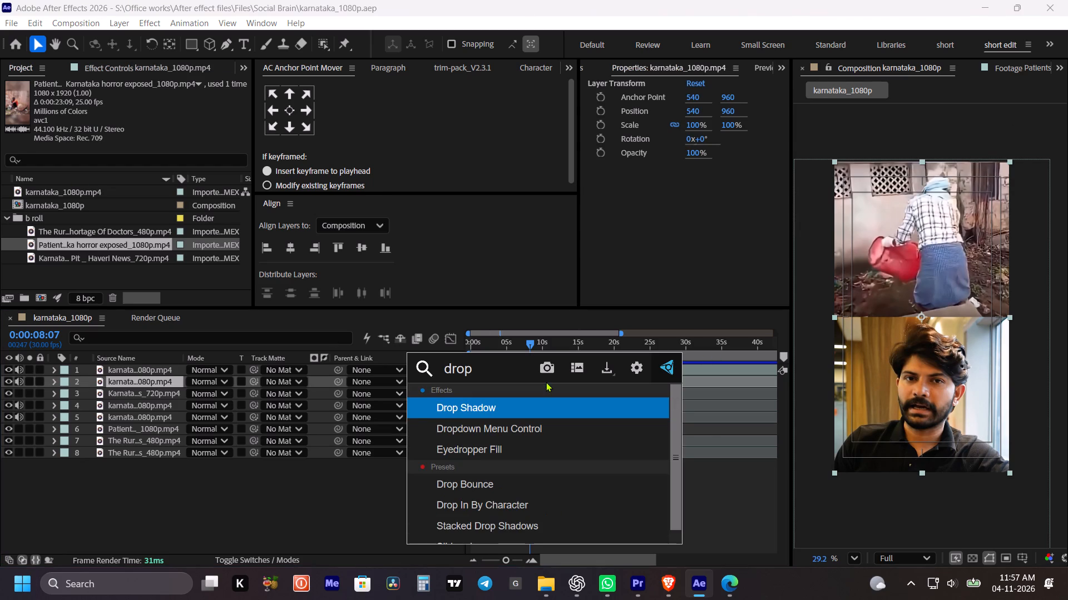
{"action": "left_click", "coordinate": [583, 404]}
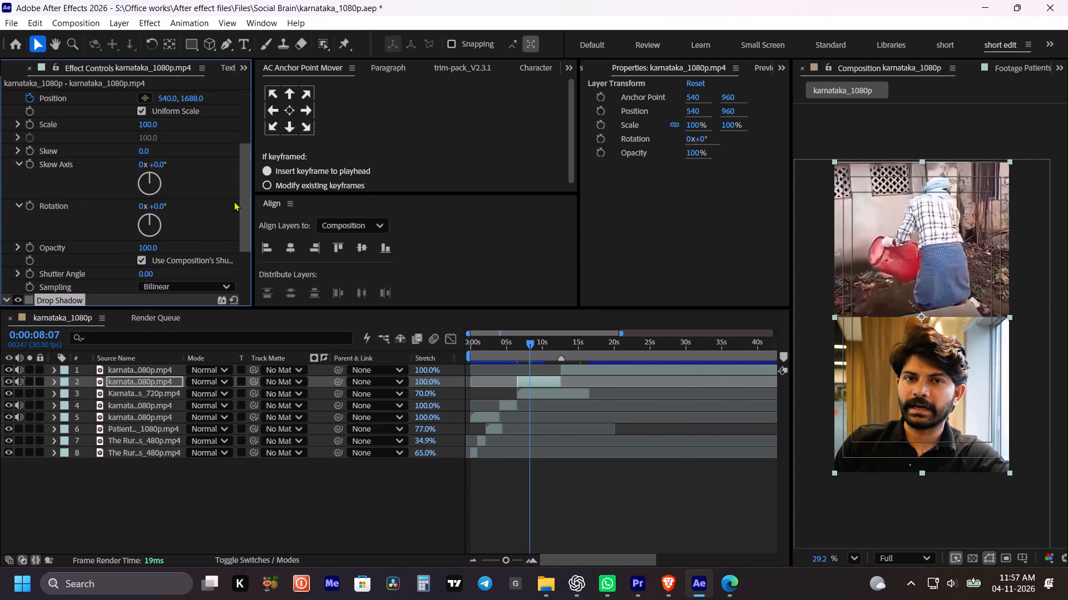
{"action": "scroll", "coordinate": [231, 201], "scroll_direction": "down", "scroll_amount": 4}
{"action": "left_click_drag", "start_coordinate": [140, 222], "coordinate": [271, 207]}
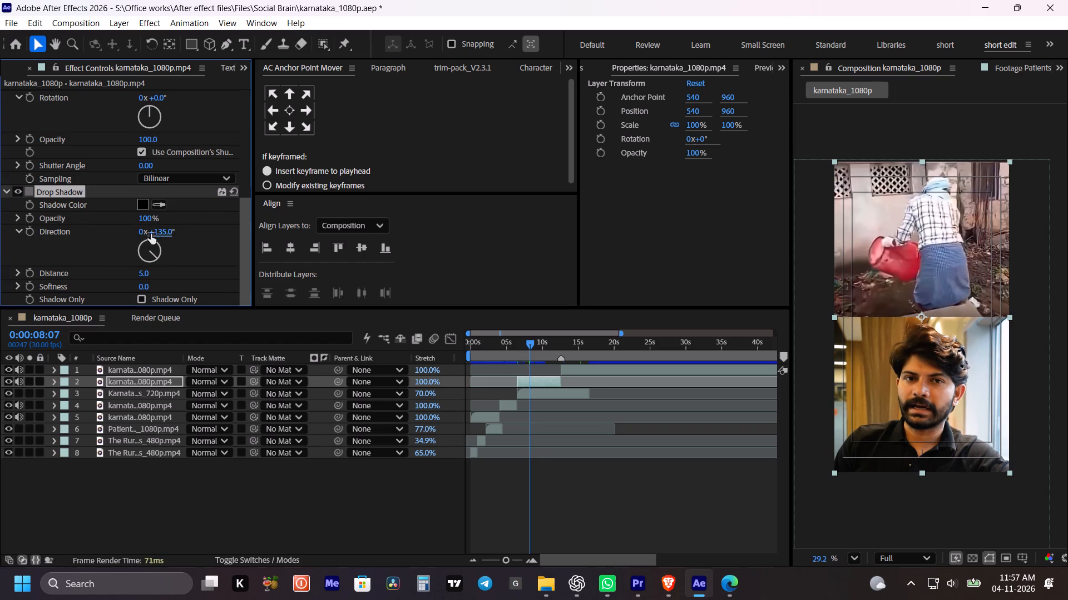
{"action": "left_click", "coordinate": [163, 229]}
{"action": "key", "text": "0"}
{"action": "left_click", "coordinate": [184, 217]}
{"action": "key", "text": "ctrl+s"}
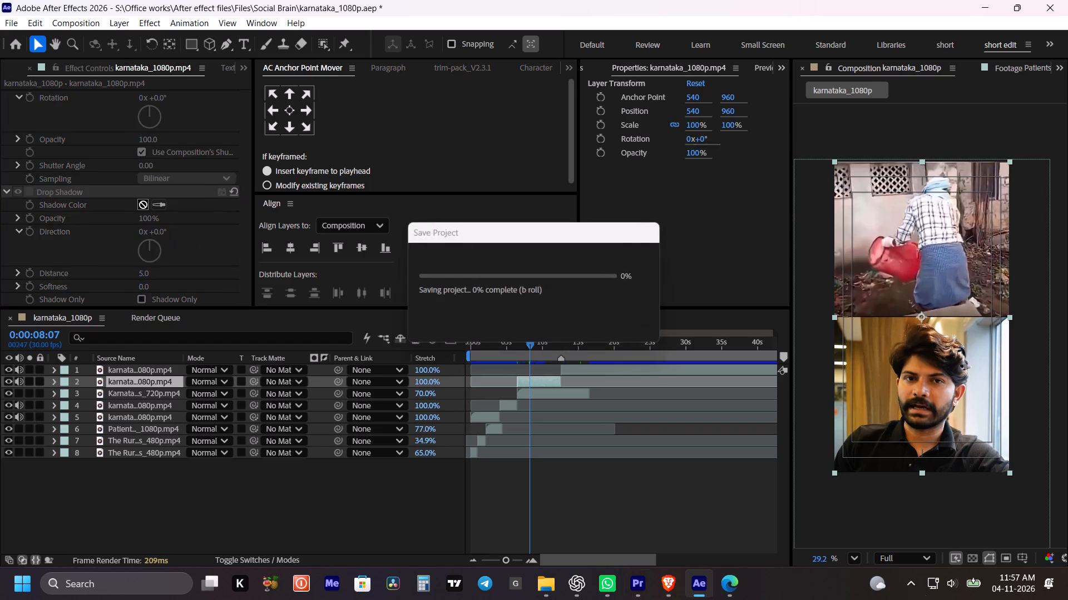
{"action": "left_click", "coordinate": [574, 498]}
{"action": "key", "text": "ctrl+s"}
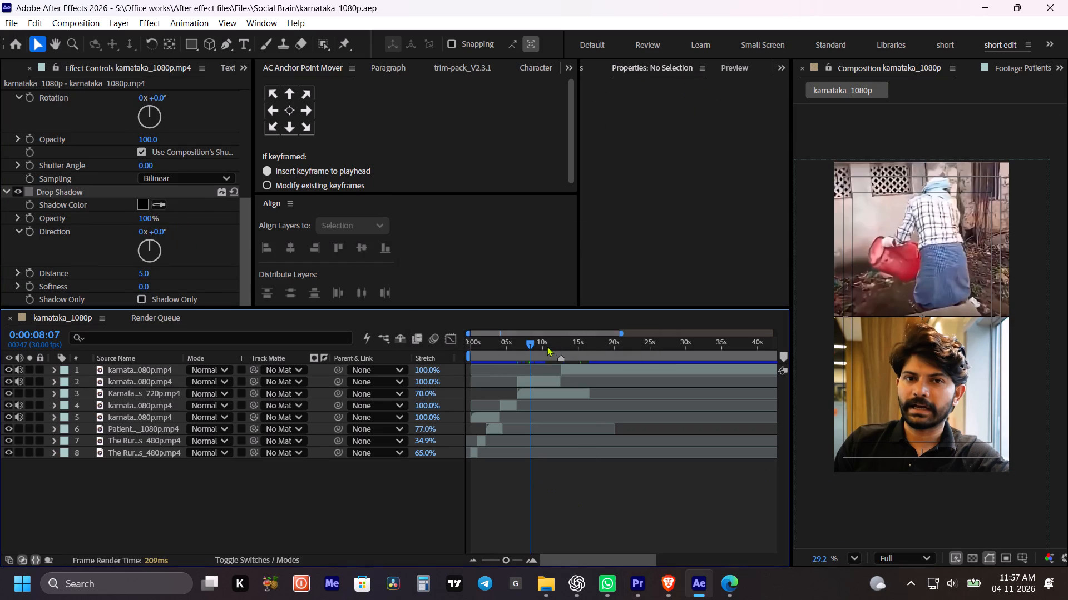
Scrub and play the end of the second split-screen section from about 10 to 13 seconds to check it.
{"action": "left_click_drag", "start_coordinate": [544, 346], "coordinate": [544, 354]}
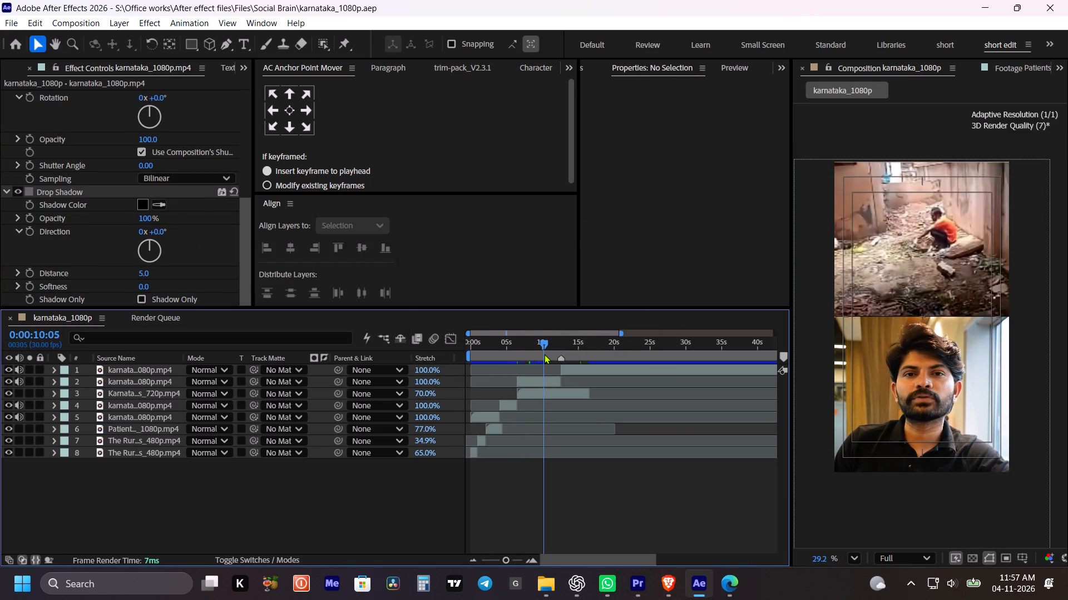
{"action": "left_click_drag", "start_coordinate": [544, 354], "coordinate": [545, 354]}
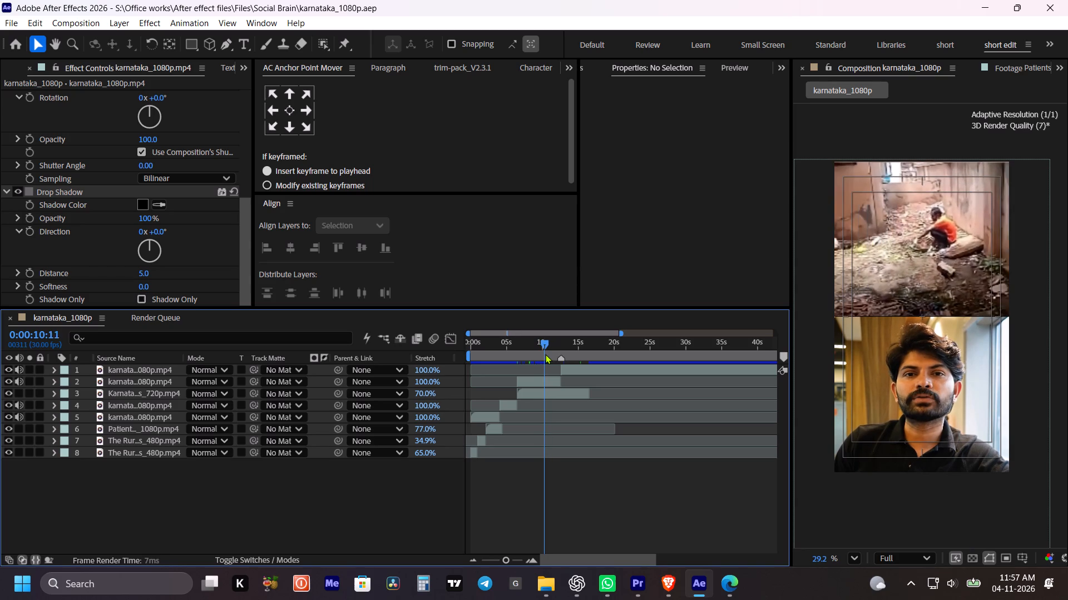
{"action": "left_click_drag", "start_coordinate": [545, 354], "coordinate": [548, 356]}
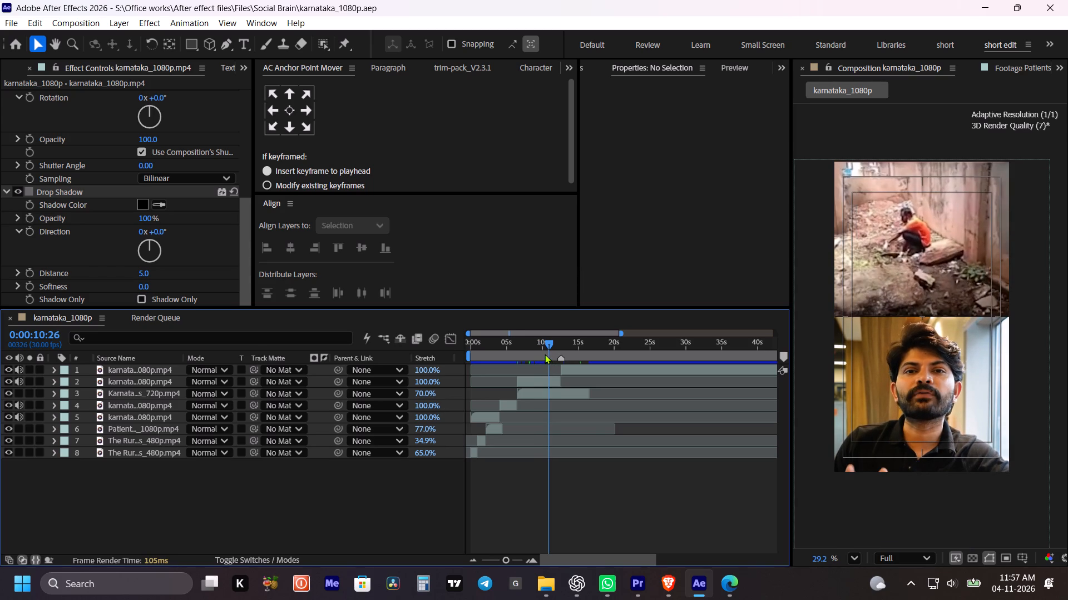
{"action": "key", "text": "space"}
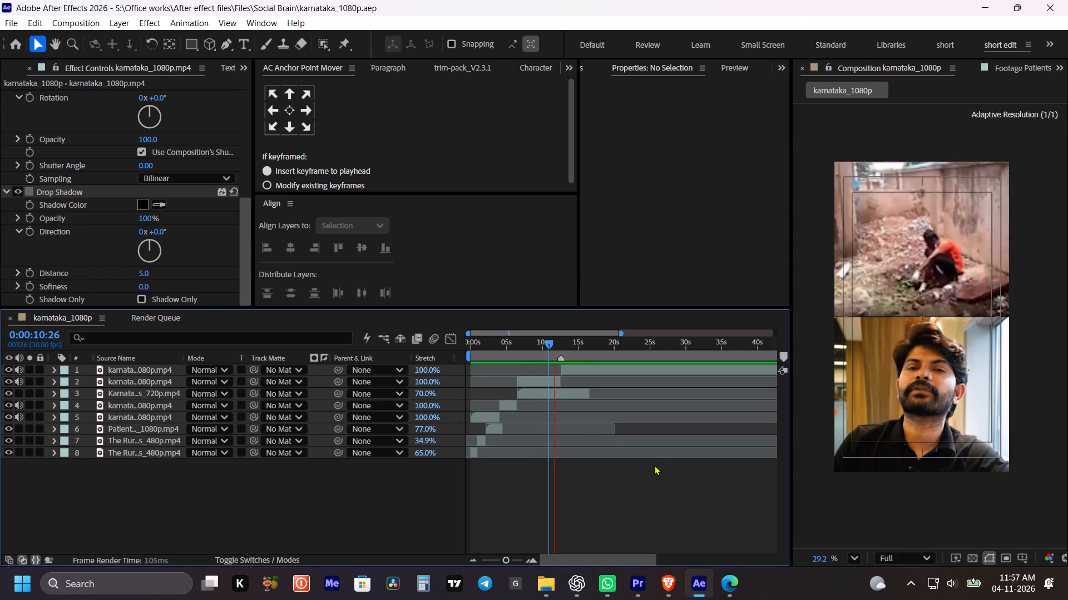
{"action": "key", "text": "space"}
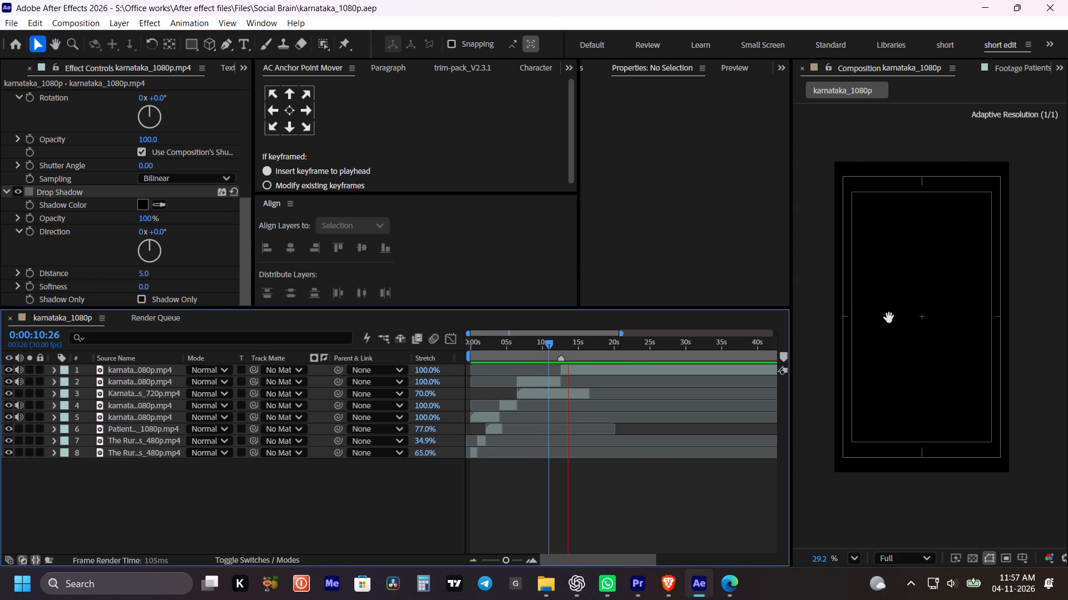
{"action": "key", "text": "ctrl+s"}
{"action": "key", "text": "space"}
Play the short from the beginning and examine the opening split-screen b-roll shots within the first few seconds.
{"action": "left_click_drag", "start_coordinate": [540, 343], "coordinate": [416, 361]}
{"action": "key", "text": "space"}
{"action": "key", "text": "space"}
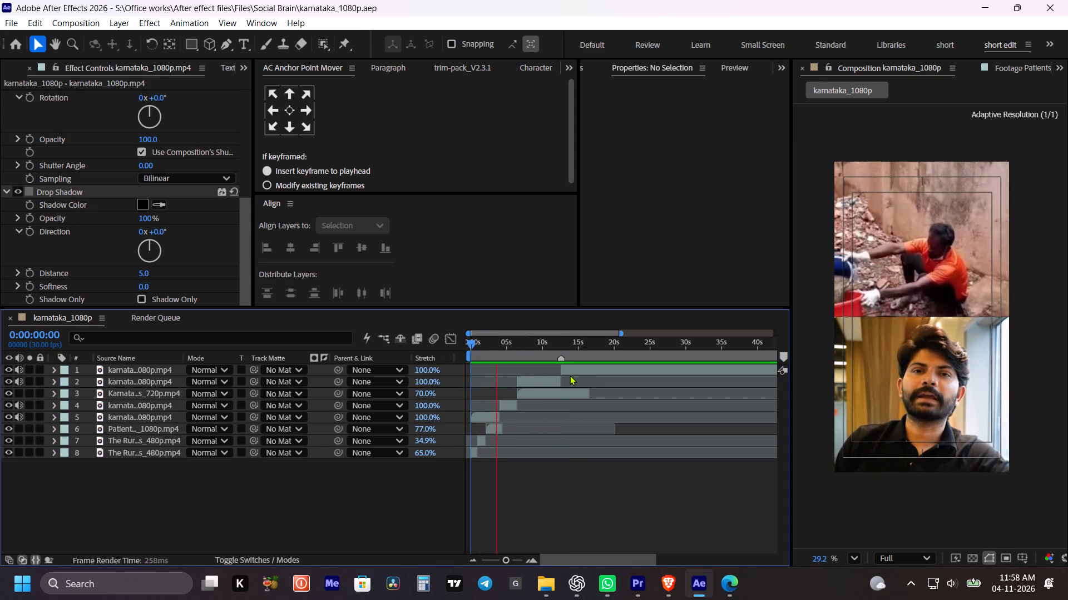
{"action": "key", "text": "space"}
{"action": "left_click_drag", "start_coordinate": [501, 345], "coordinate": [457, 353]}
{"action": "key", "text": "space"}
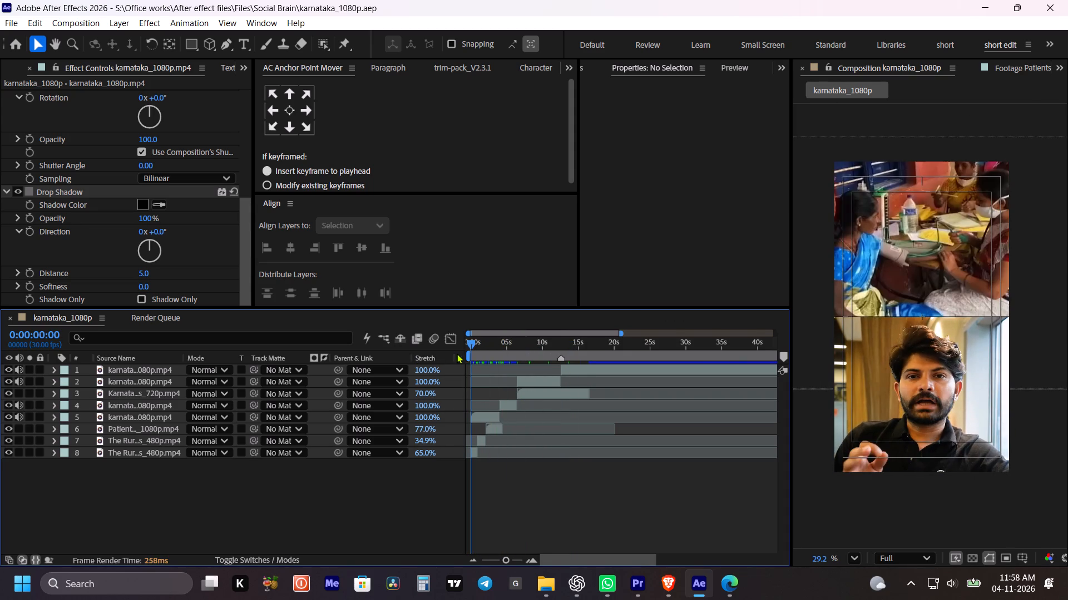
{"action": "scroll", "coordinate": [484, 377], "scroll_direction": "up", "scroll_amount": 1, "text": "alt"}
{"action": "key", "text": "space"}
{"action": "key", "text": "space"}
{"action": "left_click_drag", "start_coordinate": [503, 478], "coordinate": [606, 478]}
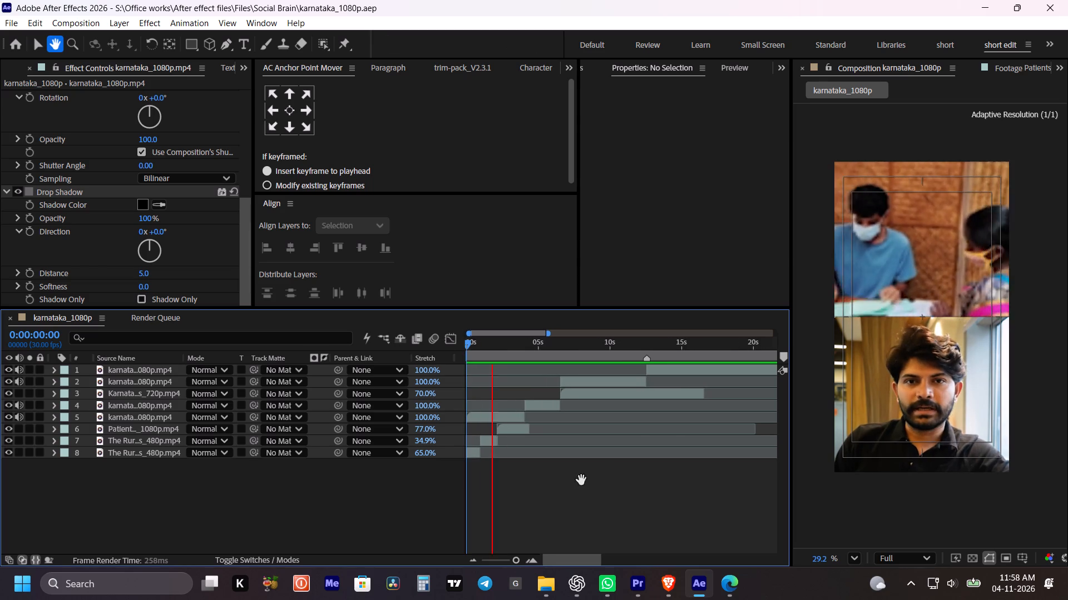
{"action": "key", "text": "space"}
{"action": "key", "text": "space"}
{"action": "left_click_drag", "start_coordinate": [489, 467], "coordinate": [512, 467]}
{"action": "key", "text": "space"}
{"action": "left_click_drag", "start_coordinate": [502, 346], "coordinate": [489, 348]}
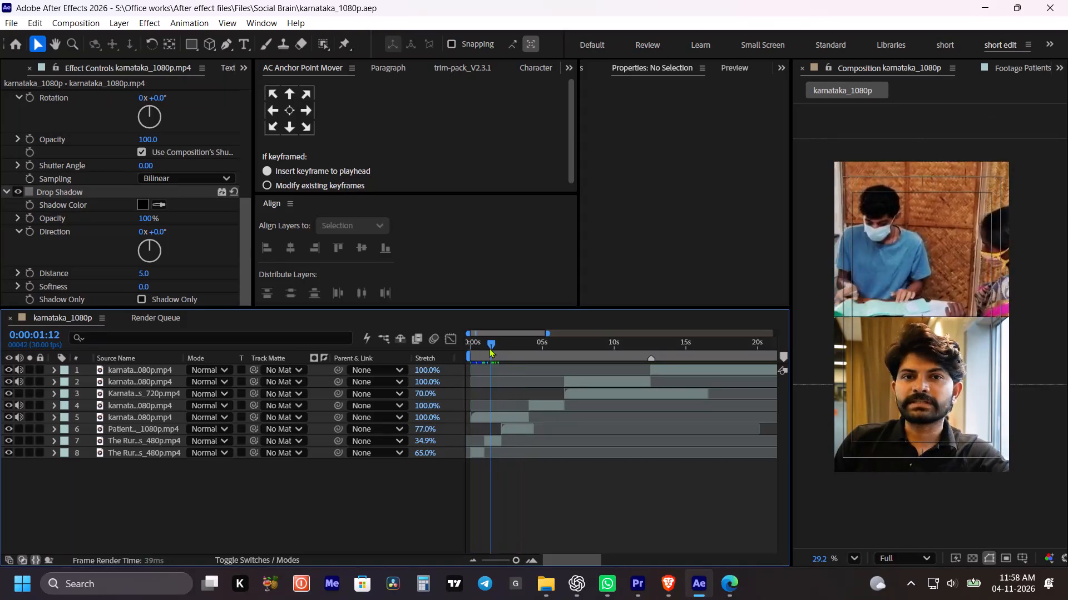
{"action": "left_click_drag", "start_coordinate": [489, 348], "coordinate": [478, 349]}
{"action": "scroll", "coordinate": [478, 437], "scroll_direction": "up", "scroll_amount": 1, "text": "alt"}
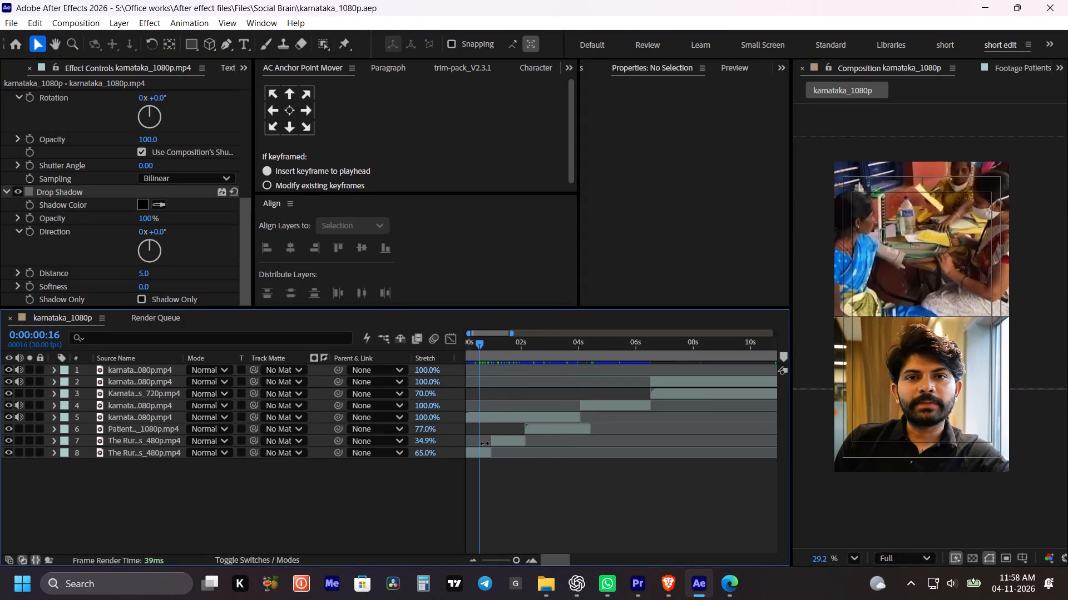
Check the opening split-screen shots to about 4 seconds, then move the Patients b-roll clip to Y position 380.
{"action": "key", "text": "space"}
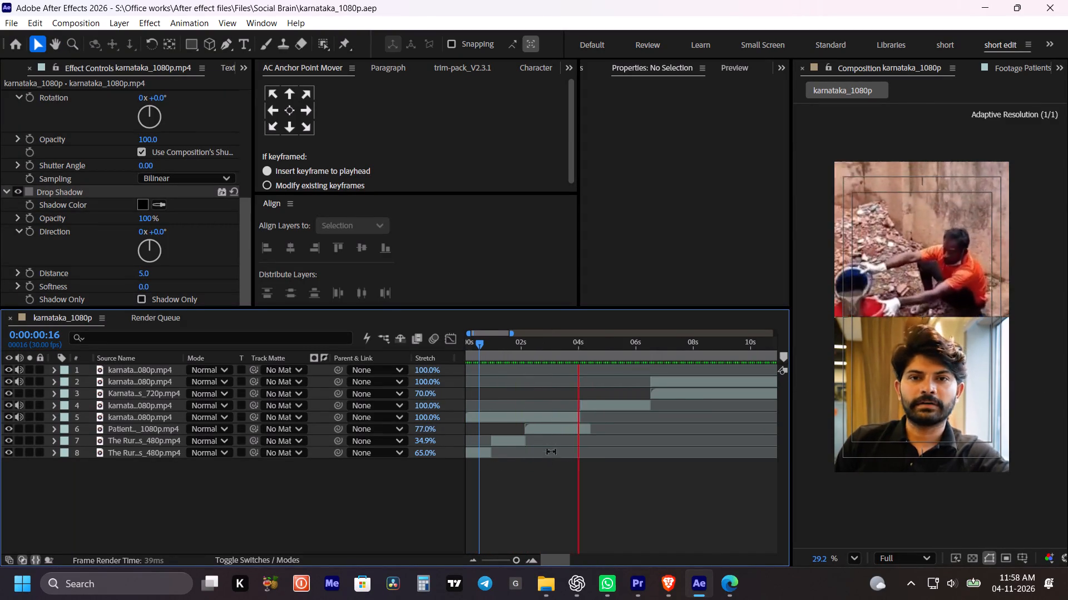
{"action": "scroll", "coordinate": [553, 444], "scroll_direction": "down", "scroll_amount": 1, "text": "alt"}
{"action": "key", "text": "space"}
{"action": "left_click_drag", "start_coordinate": [542, 343], "coordinate": [527, 346]}
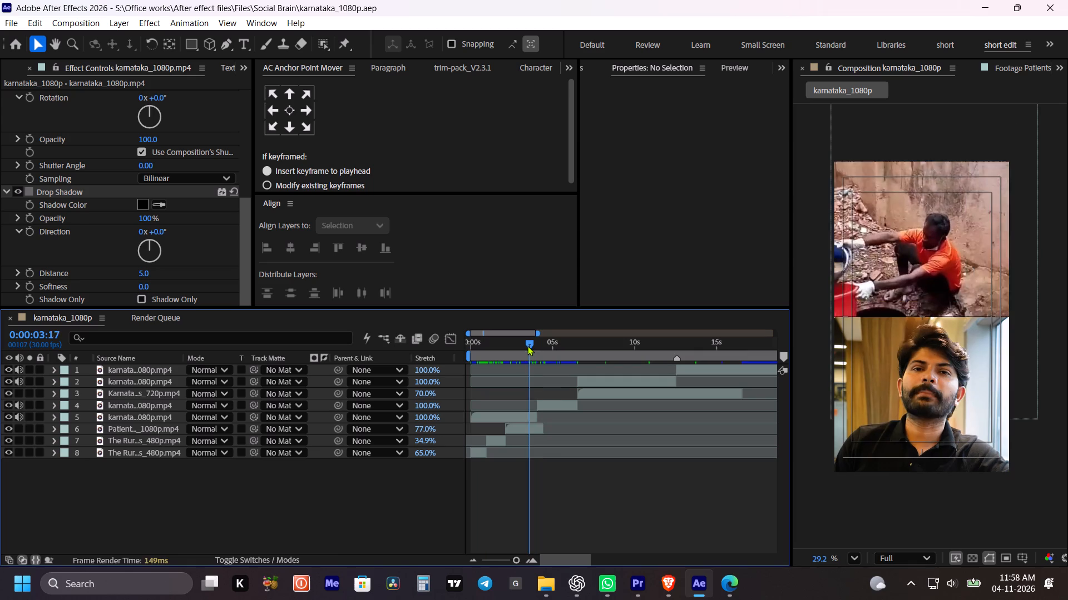
{"action": "left_click_drag", "start_coordinate": [527, 346], "coordinate": [520, 346]}
{"action": "key", "text": "space"}
{"action": "key", "text": "space"}
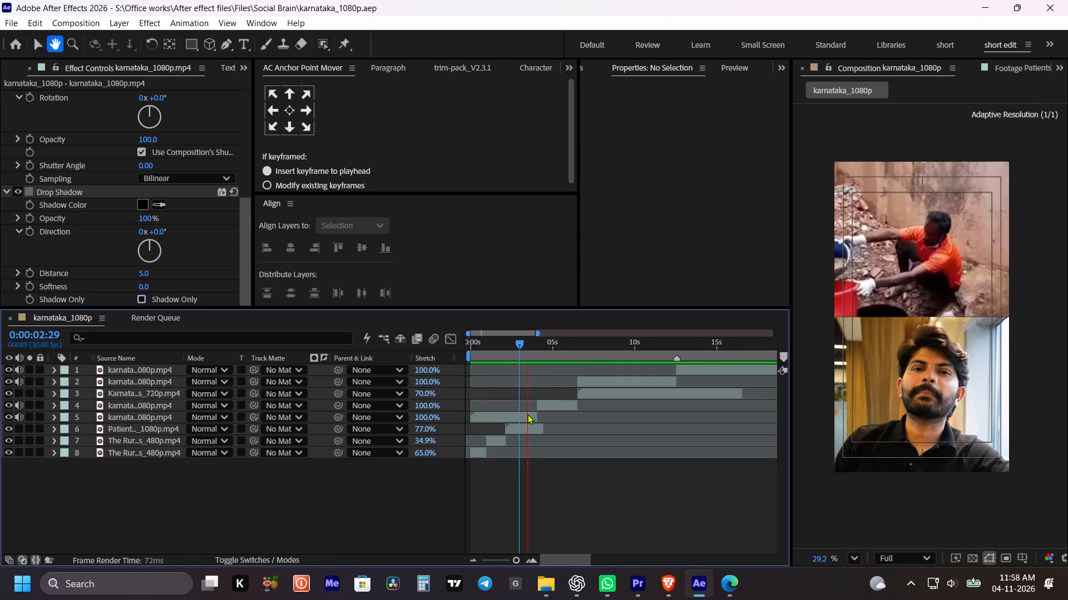
{"action": "left_click", "coordinate": [528, 428]}
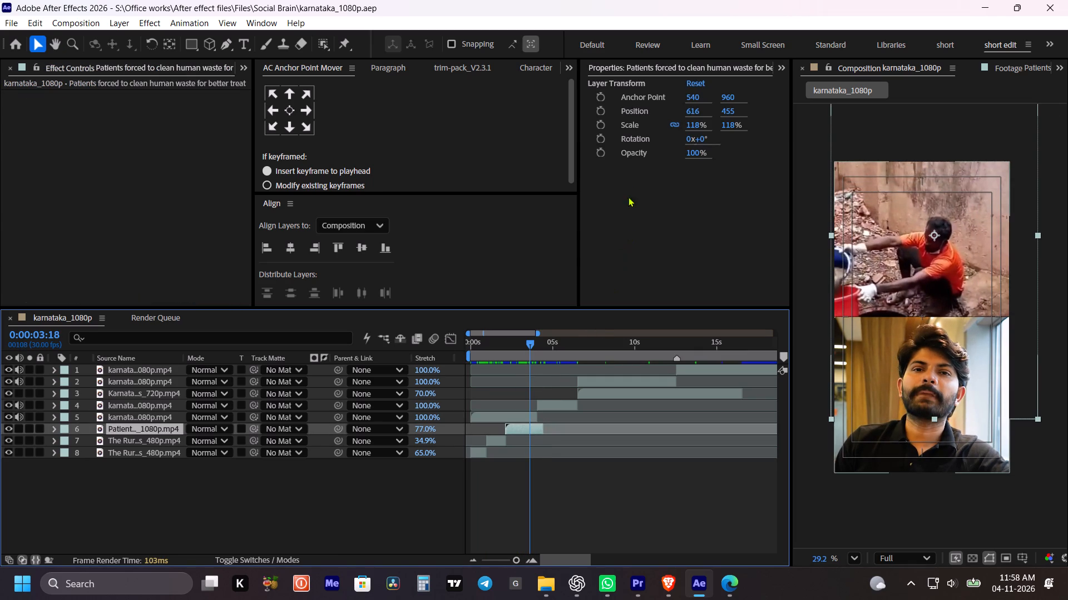
{"action": "left_click_drag", "start_coordinate": [726, 111], "coordinate": [611, 111]}
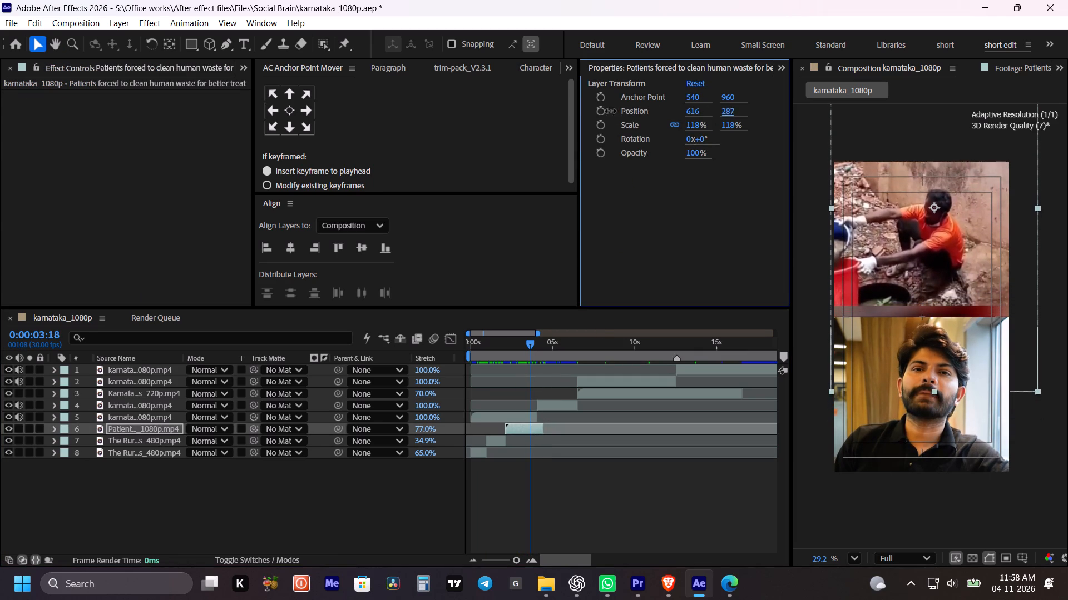
{"action": "left_click_drag", "start_coordinate": [611, 111], "coordinate": [650, 132]}
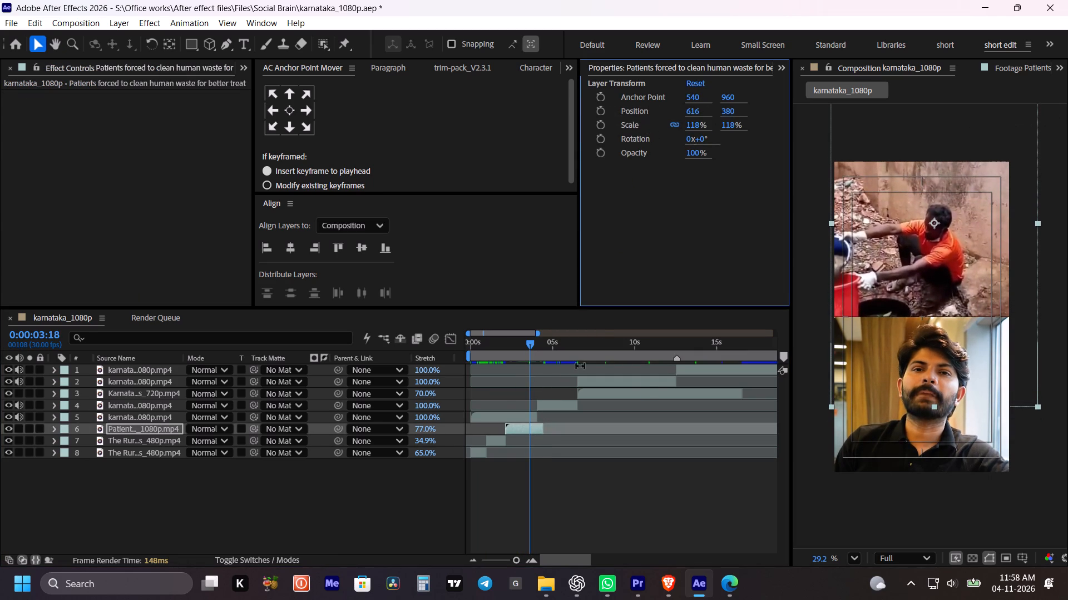
Play the short from about 1 second past the second split-screen section to check it, and save the project.
{"action": "left_click_drag", "start_coordinate": [508, 346], "coordinate": [488, 346]}
{"action": "key", "text": "space"}
{"action": "left_click", "coordinate": [537, 487]}
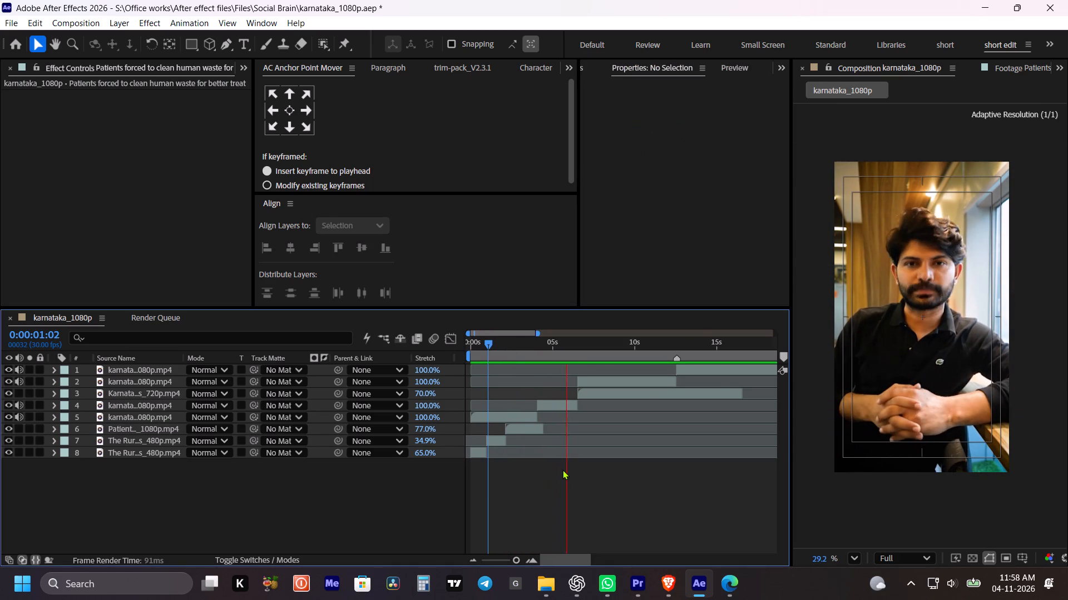
{"action": "key", "text": "space"}
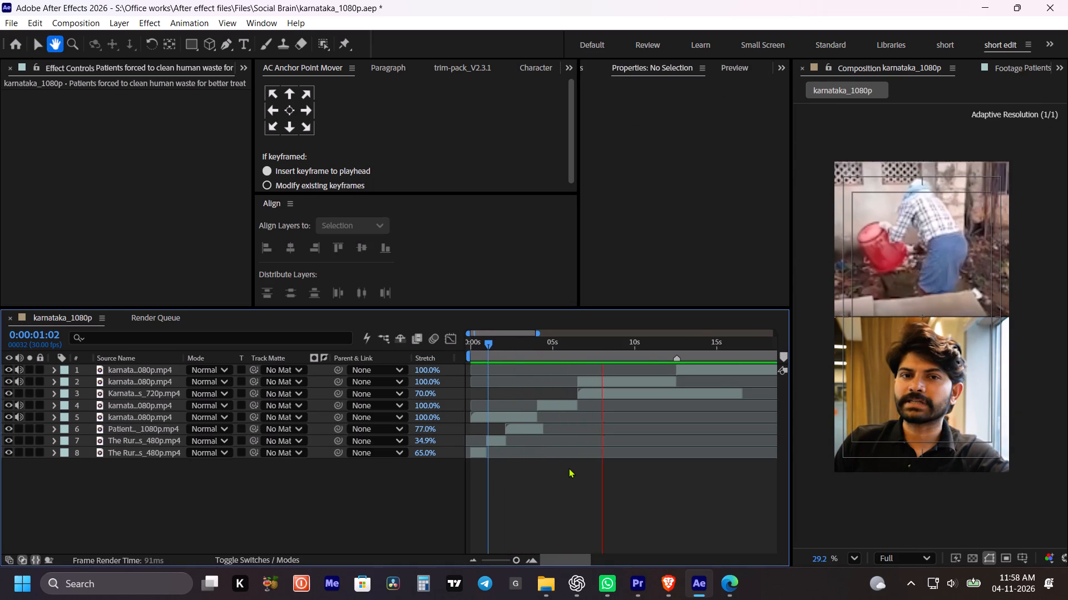
{"action": "key", "text": "space"}
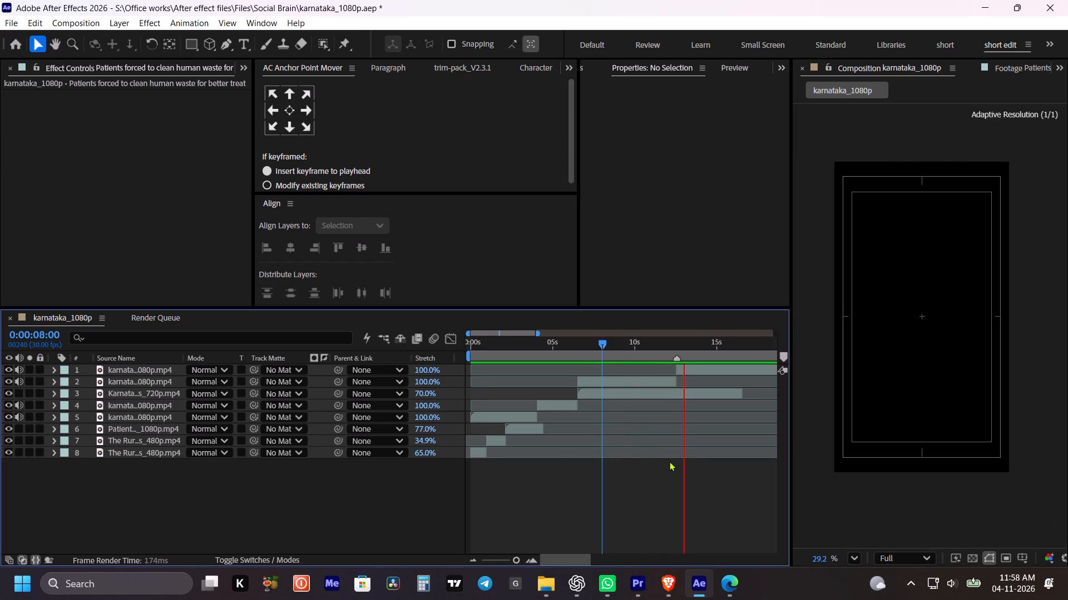
{"action": "scroll", "coordinate": [647, 461], "scroll_direction": "down", "scroll_amount": 3, "text": "alt"}
{"action": "key", "text": "space"}
{"action": "left_click", "coordinate": [600, 464]}
{"action": "key", "text": "v"}
{"action": "key", "text": "space"}
{"action": "left_click_drag", "start_coordinate": [562, 481], "coordinate": [572, 482]}
{"action": "key", "text": "space"}
{"action": "key", "text": "space"}
{"action": "key", "text": "space"}
{"action": "key", "text": "ctrl+s"}
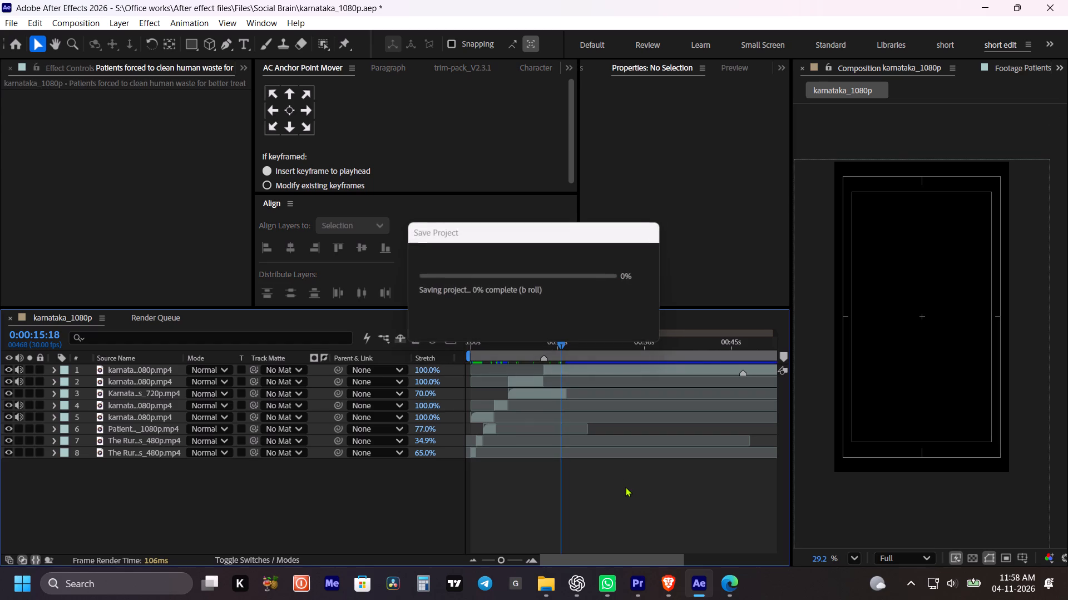
{"action": "key", "text": "space"}
{"action": "key", "text": "space"}
{"action": "key", "text": "space"}
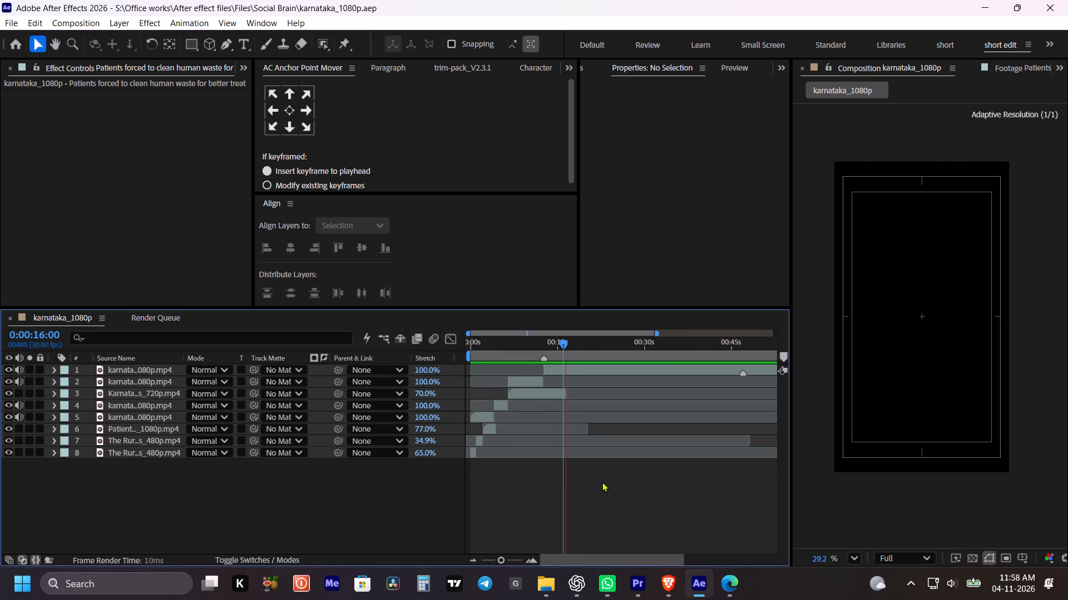
{"action": "key", "text": "space"}
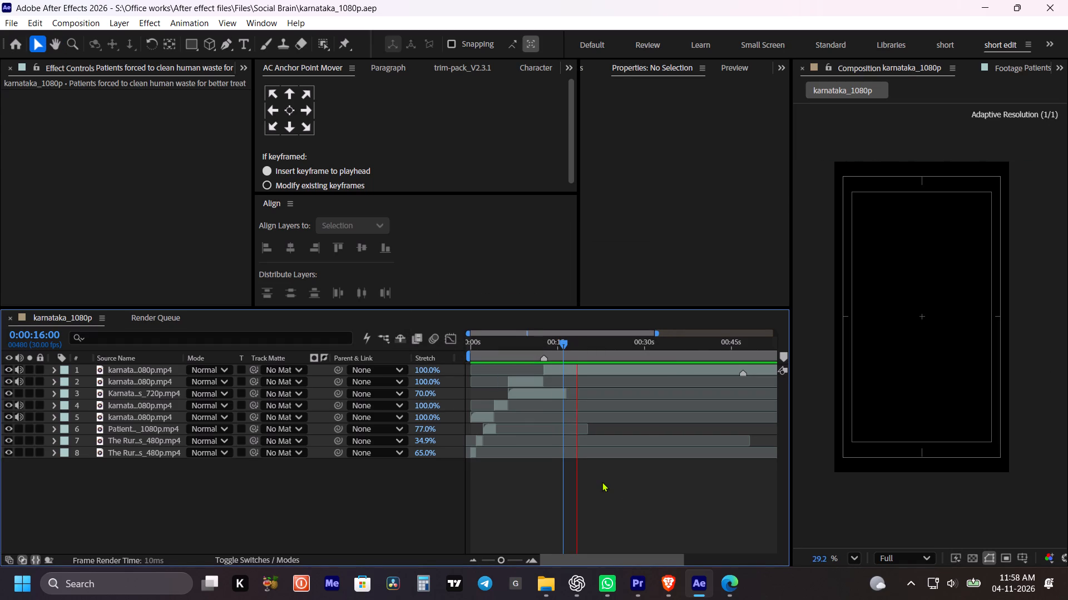
{"action": "key", "text": "ctrl+s"}
{"action": "key", "text": "space"}
{"action": "key", "text": "space"}
{"action": "left_click", "coordinate": [589, 472]}
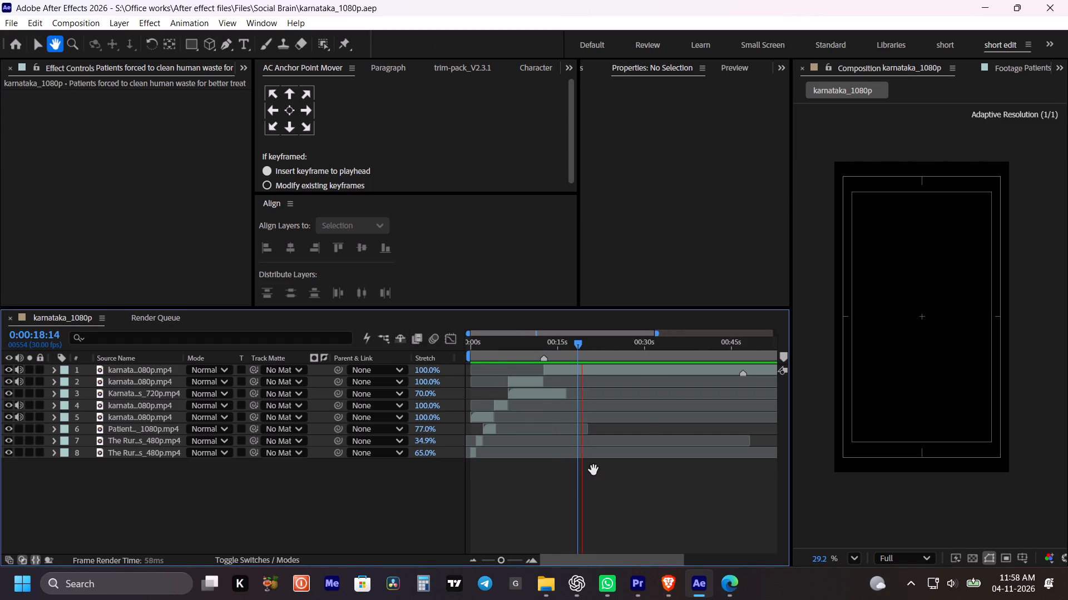
{"action": "key", "text": "v"}
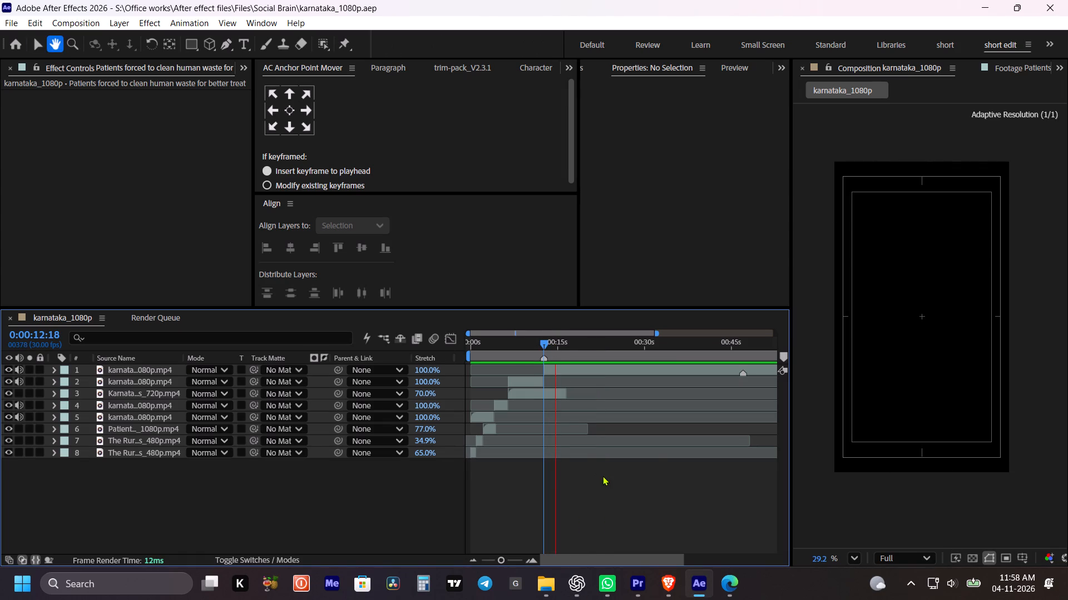
{"action": "key", "text": "space"}
{"action": "key", "text": "ctrl+s"}
{"action": "key", "text": "space"}
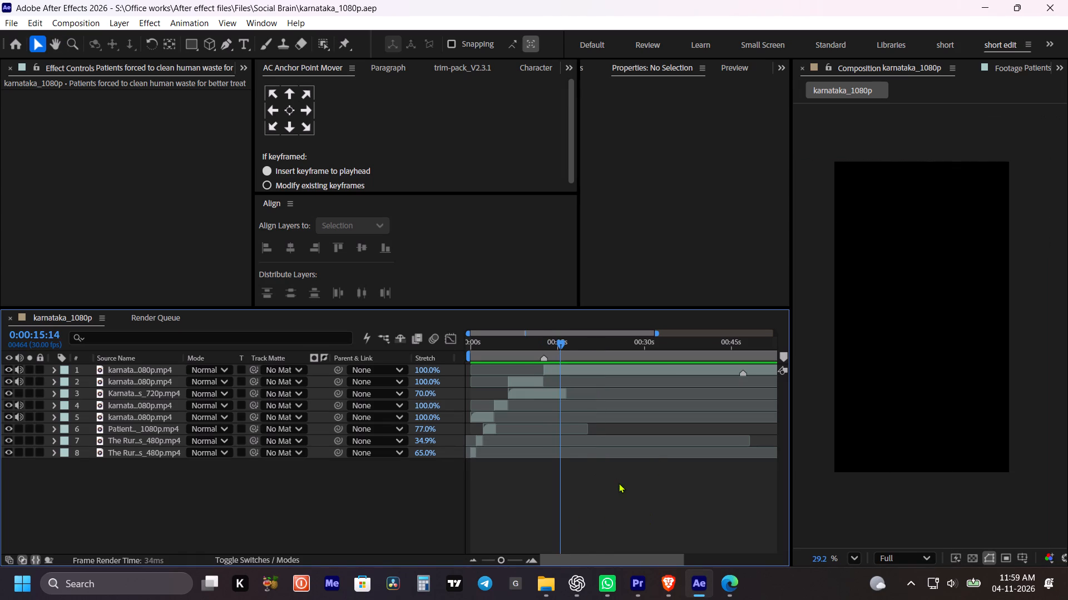
{"action": "key", "text": "space"}
{"action": "left_click", "coordinate": [642, 493]}
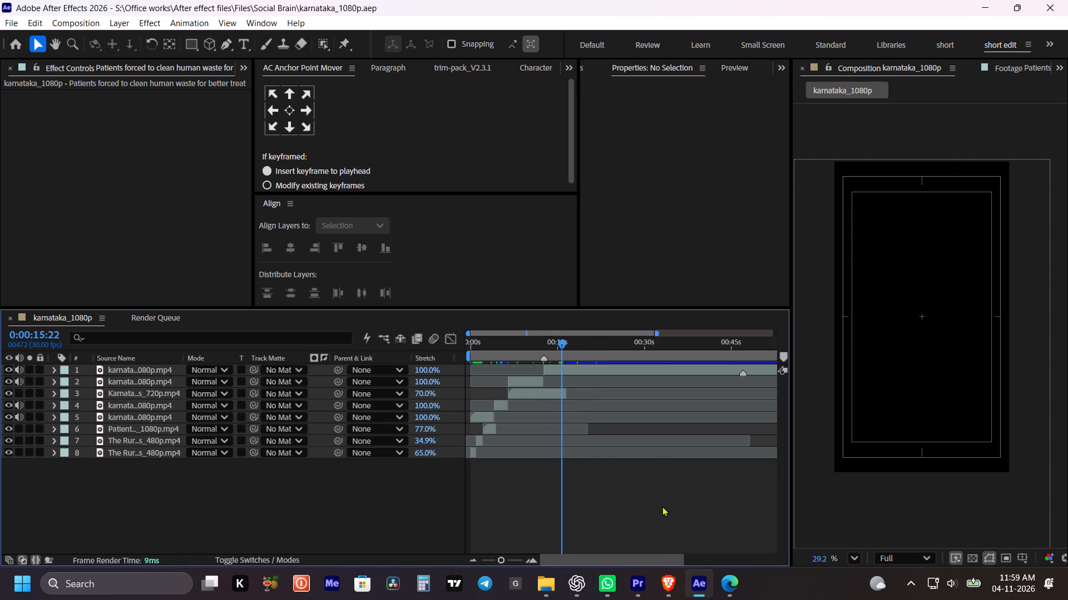
Replay the transition out of the second split-screen section, from about 11 to 15 seconds, to hear its narration.
{"action": "left_click", "coordinate": [662, 506]}
{"action": "left_click", "coordinate": [537, 345]}
{"action": "key", "text": "space"}
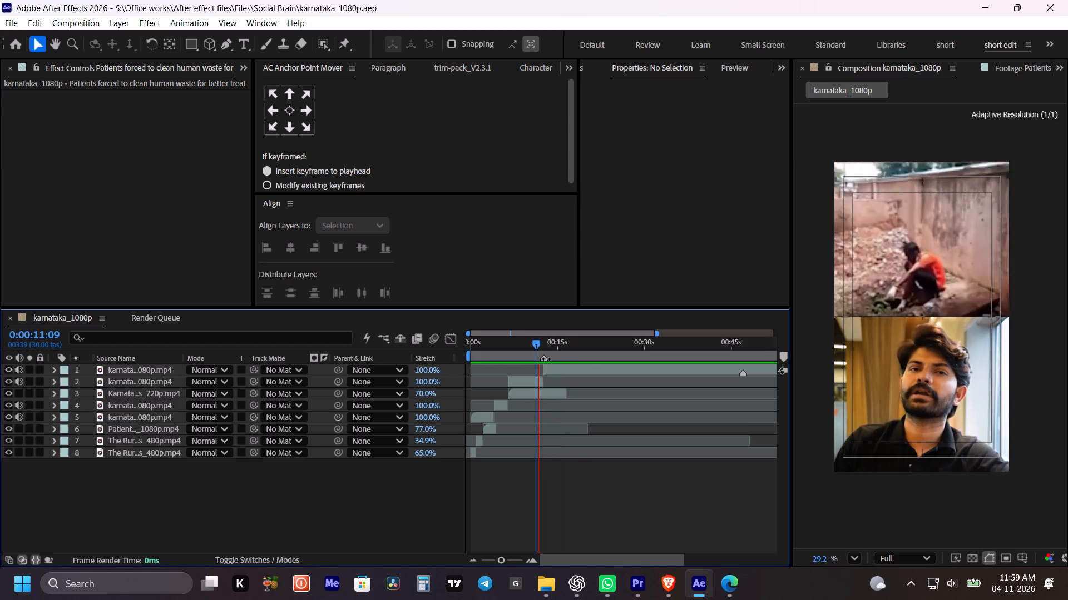
{"action": "key", "text": "space"}
{"action": "left_click_drag", "start_coordinate": [576, 484], "coordinate": [590, 486]}
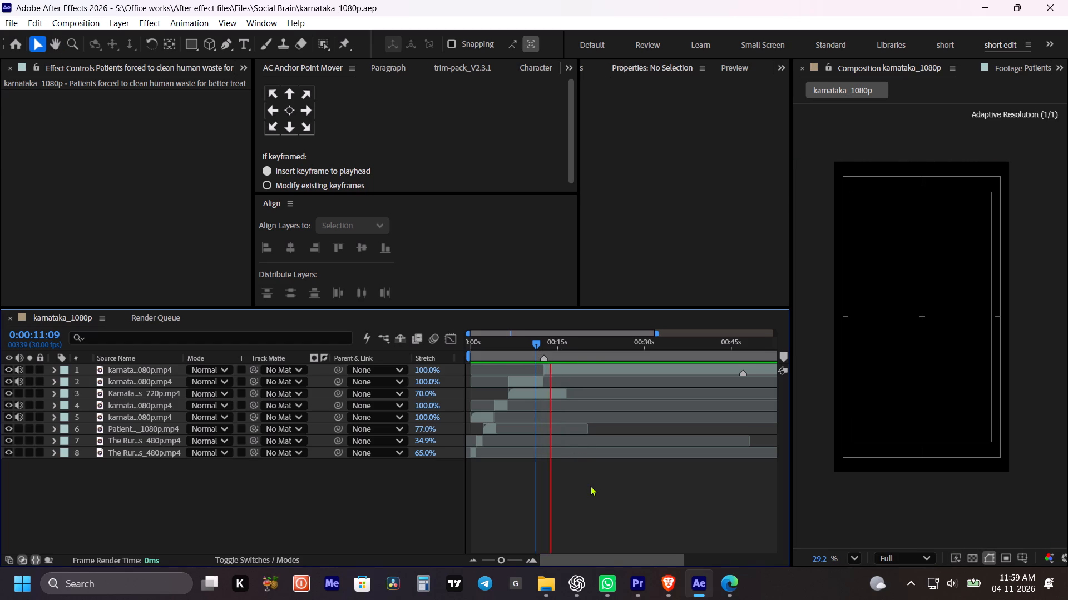
{"action": "key", "text": "space"}
{"action": "left_click_drag", "start_coordinate": [590, 486], "coordinate": [596, 487]}
{"action": "key", "text": "space"}
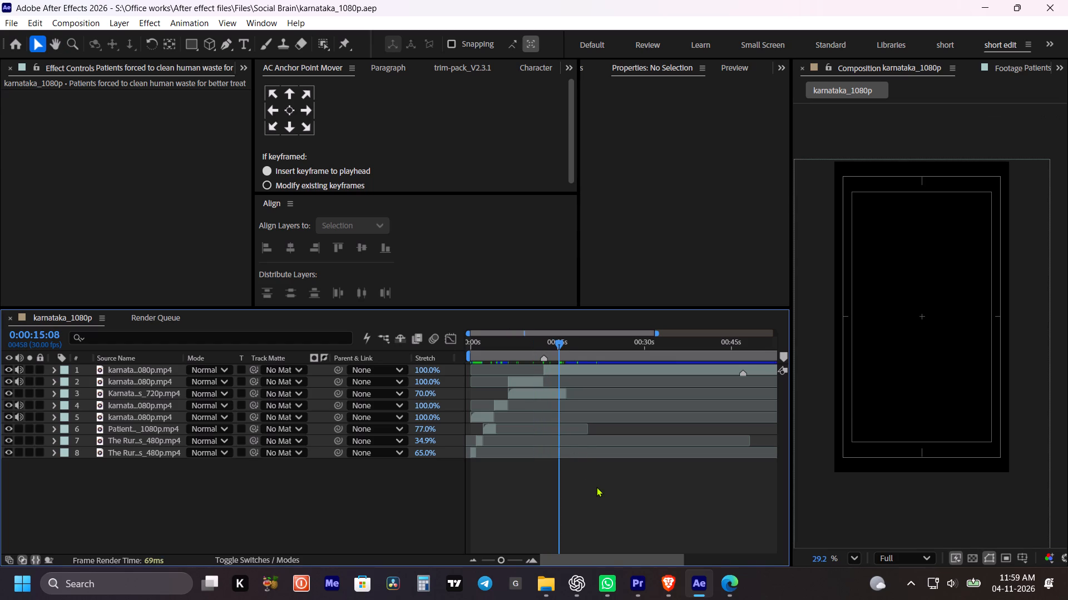
{"action": "key", "text": "space"}
{"action": "key", "text": "space"}
{"action": "key", "text": "space"}
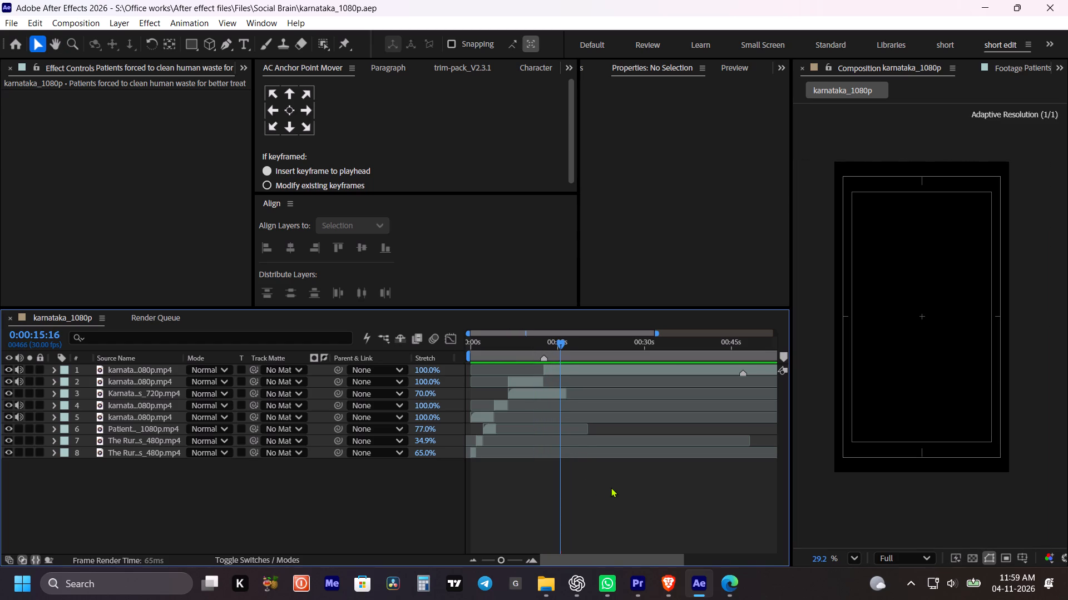
{"action": "key", "text": "space"}
{"action": "left_click", "coordinate": [621, 468]}
Switch to YouTube in Edge, search for "rural area hospital pationt", and browse the results for usable b-roll.
{"action": "left_click", "coordinate": [723, 585]}
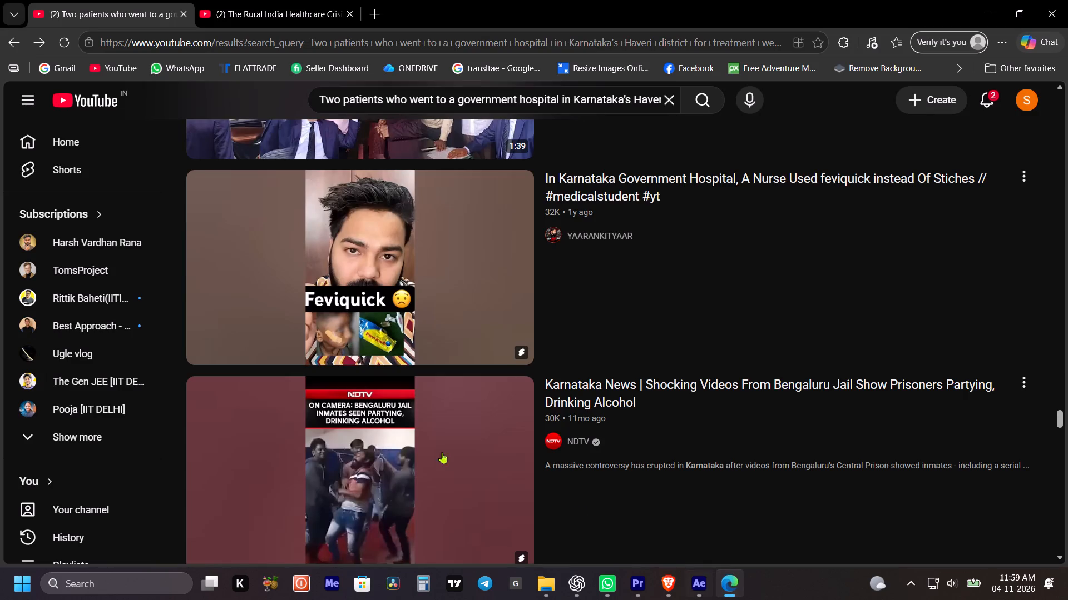
{"action": "scroll", "coordinate": [378, 429], "scroll_direction": "up", "scroll_amount": 16}
{"action": "left_click", "coordinate": [666, 99]}
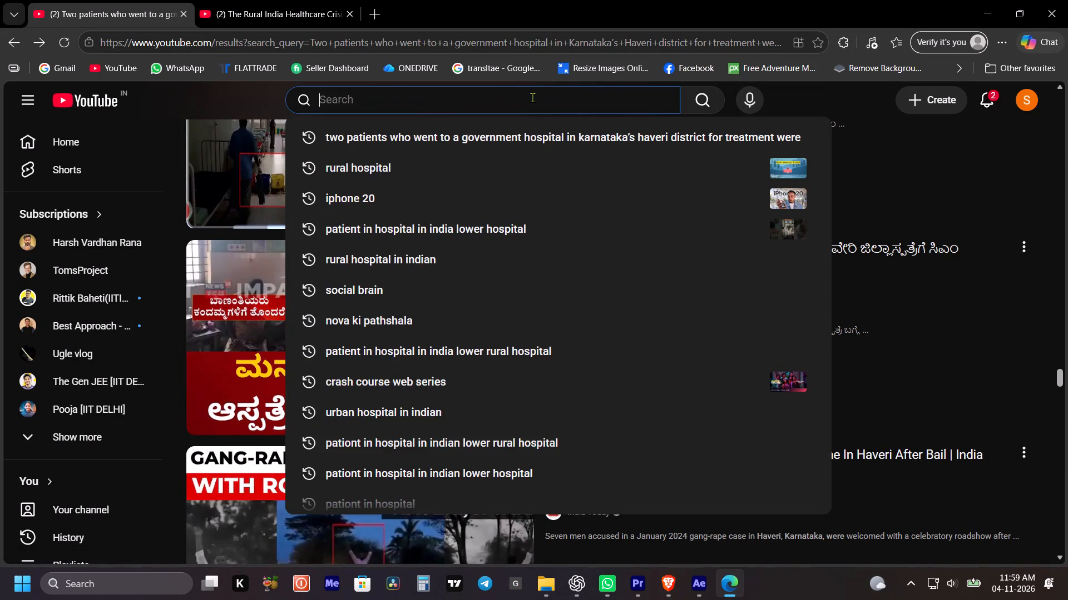
{"action": "left_click", "coordinate": [532, 97]}
{"action": "type", "text": "rural"}
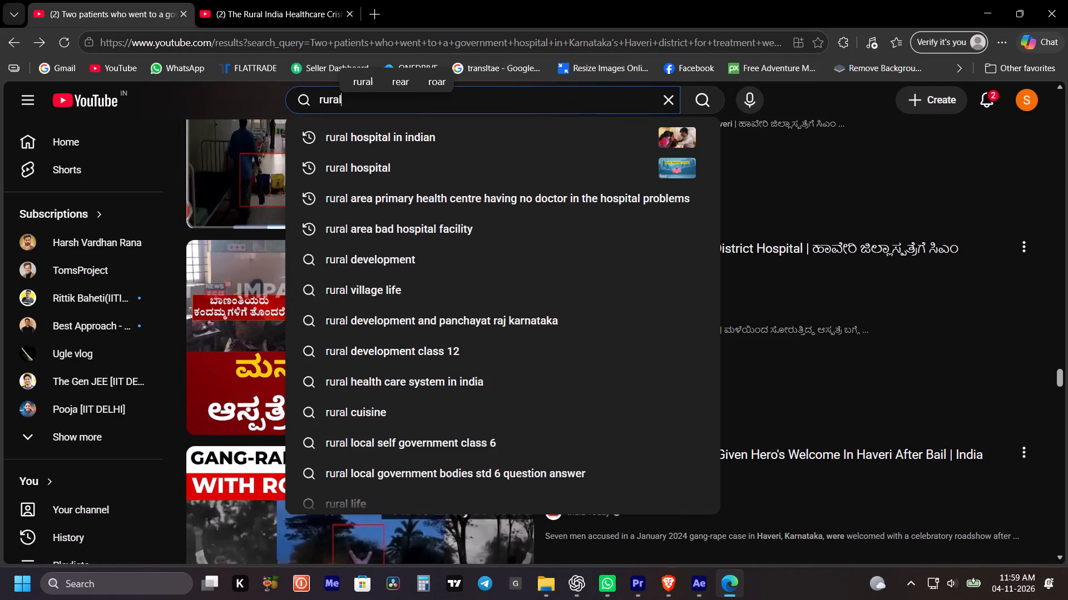
{"action": "key", "text": "space"}
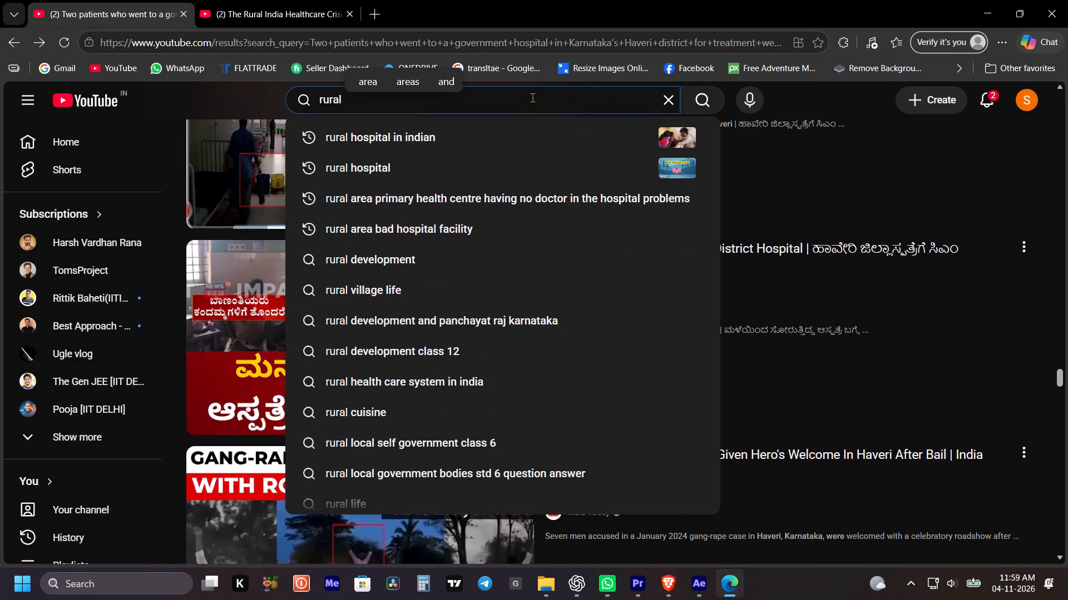
{"action": "type", "text": "area ho"}
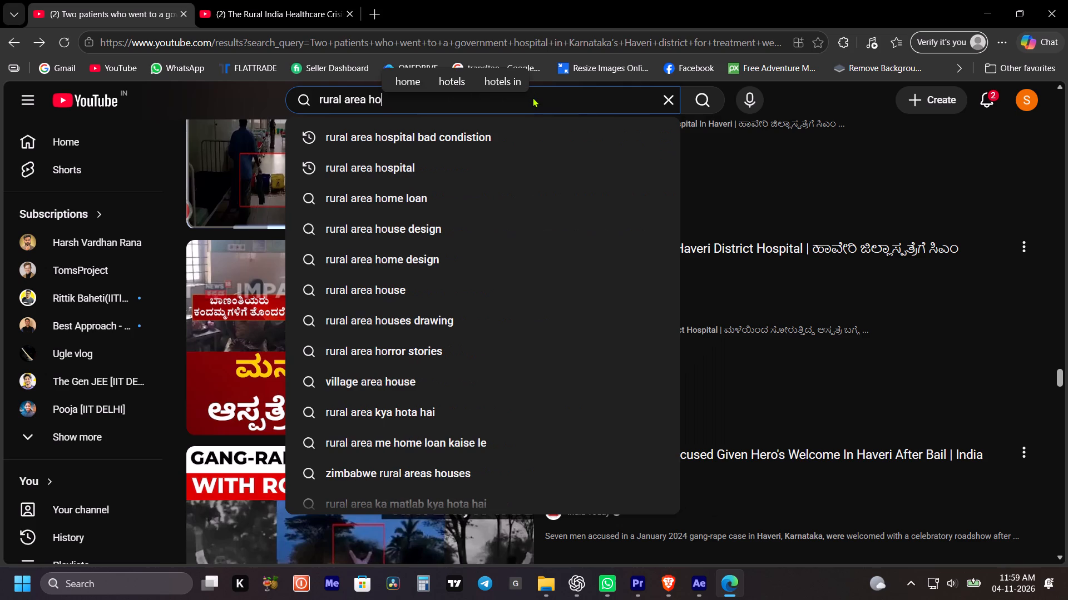
{"action": "type", "text": "spital pationt"}
{"action": "key", "text": "Return"}
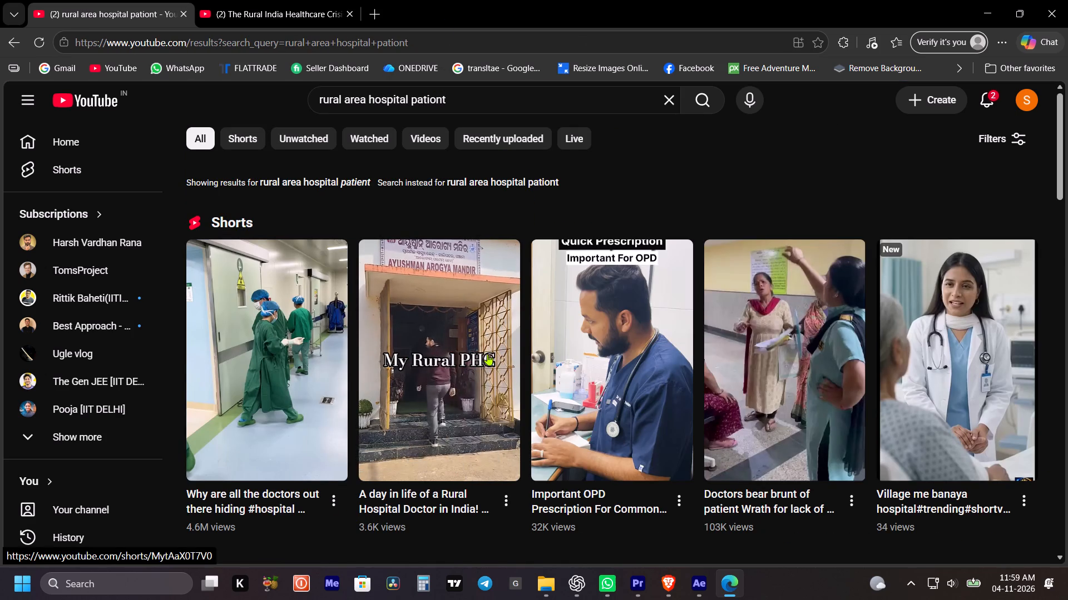
{"action": "scroll", "coordinate": [487, 354], "scroll_direction": "down", "scroll_amount": 8}
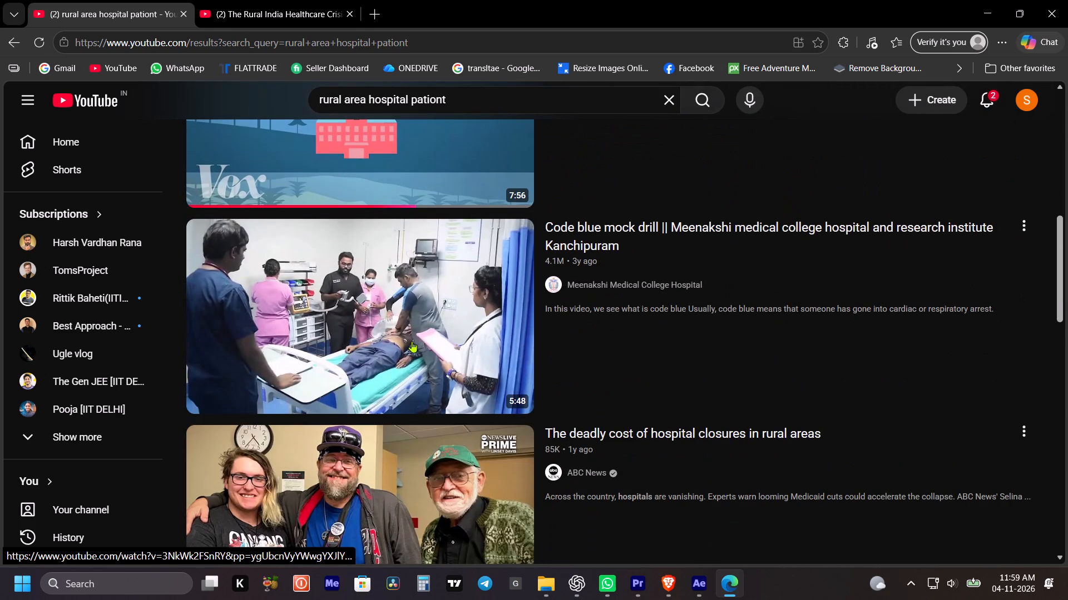
{"action": "scroll", "coordinate": [417, 341], "scroll_direction": "up", "scroll_amount": 4}
Extend the YouTube search to "rural area hospital pationt poor".
{"action": "left_click", "coordinate": [471, 91]}
{"action": "key", "text": "space"}
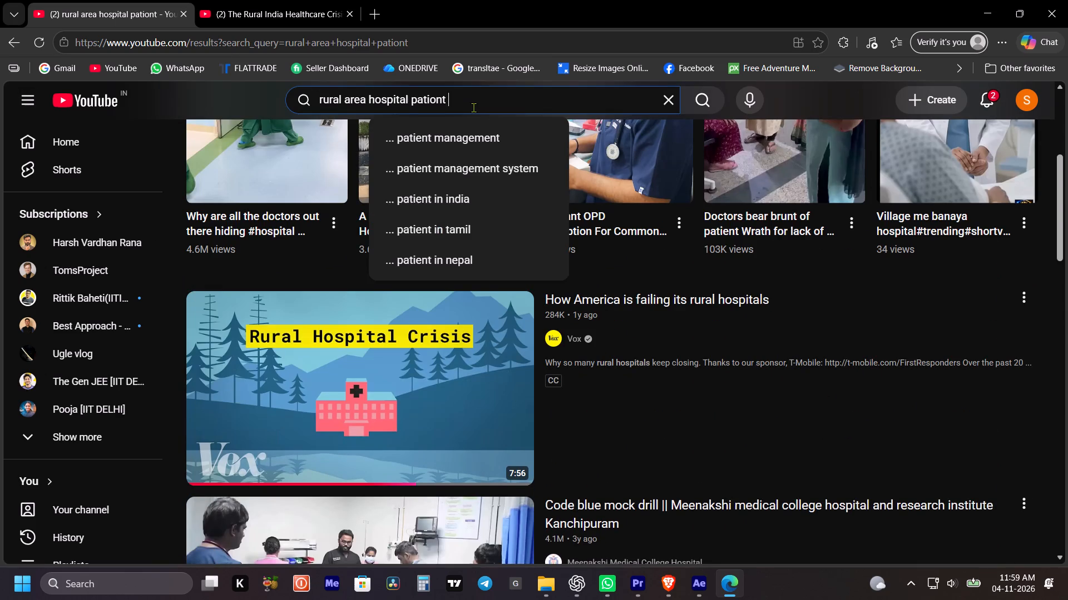
{"action": "type", "text": "poor"}
{"action": "key", "text": "Return"}
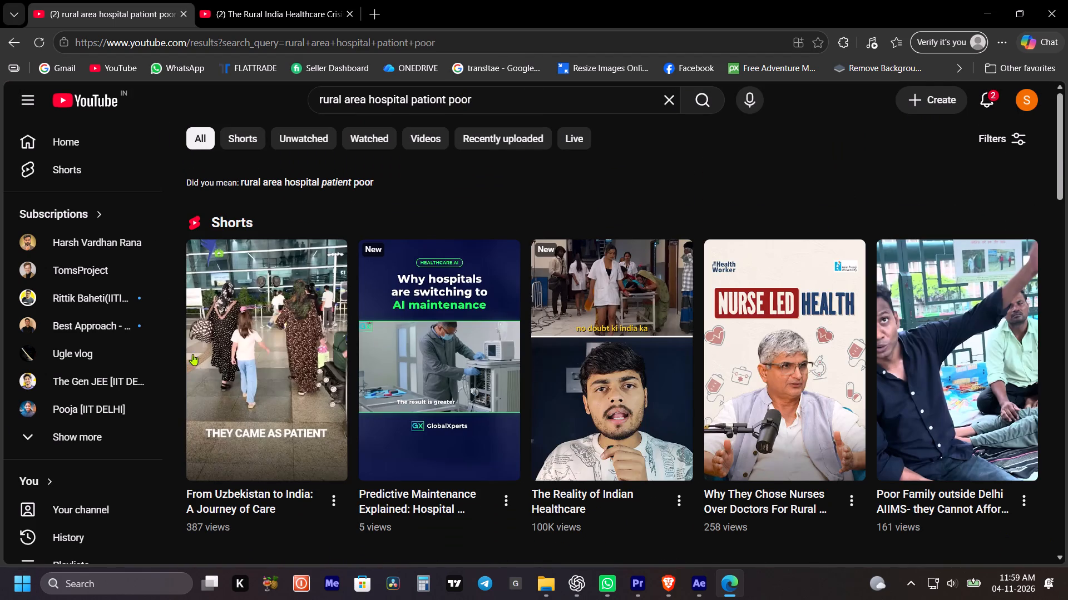
Browse the Shorts and video results and preview thumbnails for usable footage of poor patients and overcrowded hospitals.
{"action": "scroll", "coordinate": [192, 354], "scroll_direction": "down", "scroll_amount": 2}
{"action": "scroll", "coordinate": [778, 225], "scroll_direction": "down", "scroll_amount": 4}
{"action": "scroll", "coordinate": [950, 203], "scroll_direction": "up", "scroll_amount": 4}
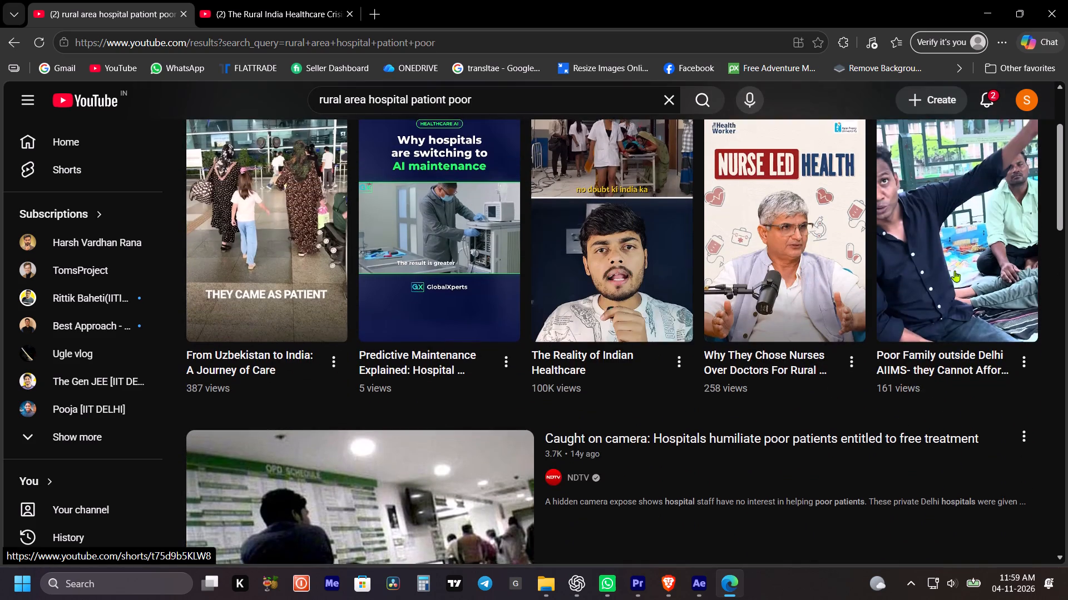
{"action": "scroll", "coordinate": [970, 234], "scroll_direction": "up", "scroll_amount": 2}
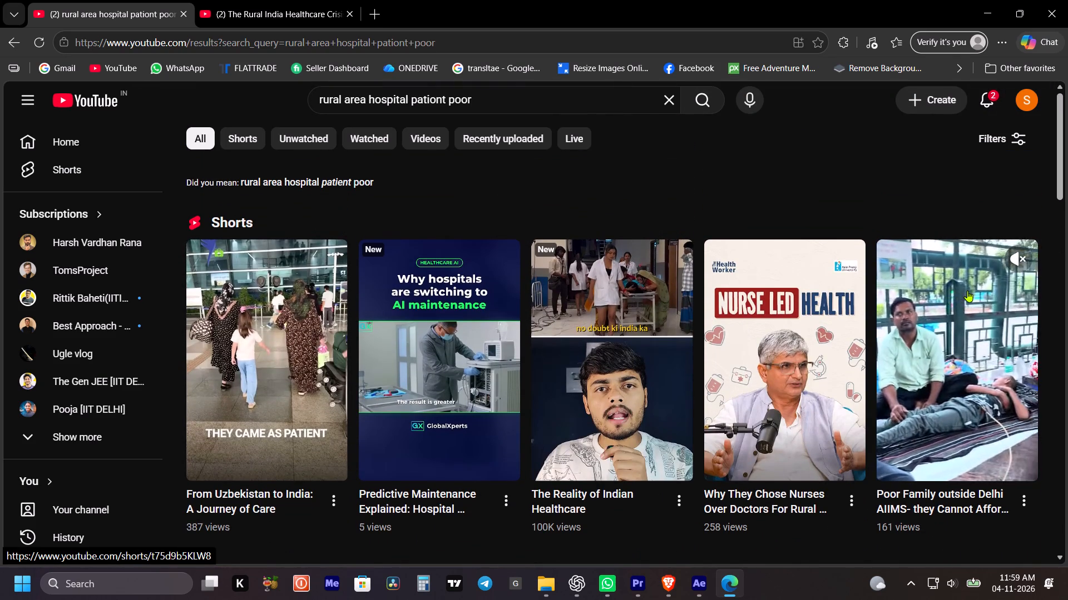
{"action": "scroll", "coordinate": [955, 298], "scroll_direction": "down", "scroll_amount": 2}
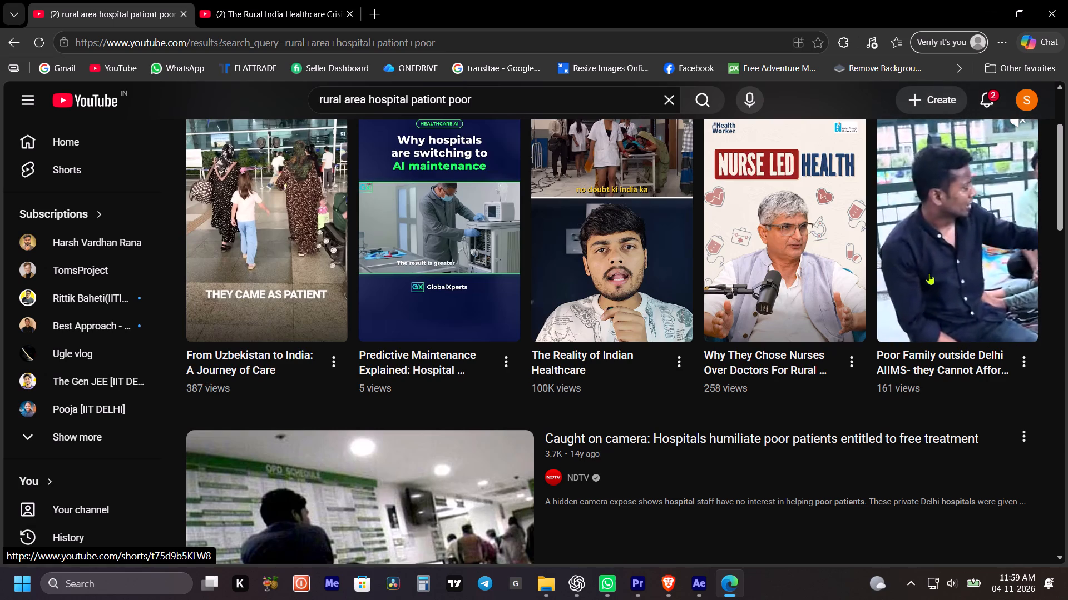
{"action": "scroll", "coordinate": [946, 272], "scroll_direction": "down", "scroll_amount": 6}
{"action": "scroll", "coordinate": [403, 292], "scroll_direction": "down", "scroll_amount": 4}
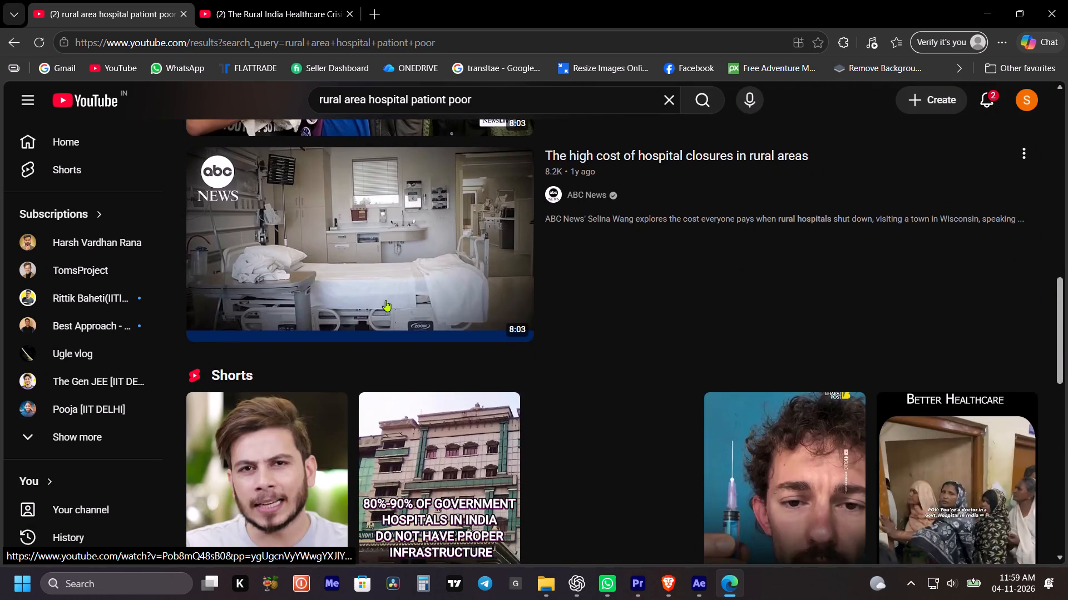
{"action": "scroll", "coordinate": [385, 300], "scroll_direction": "down", "scroll_amount": 4}
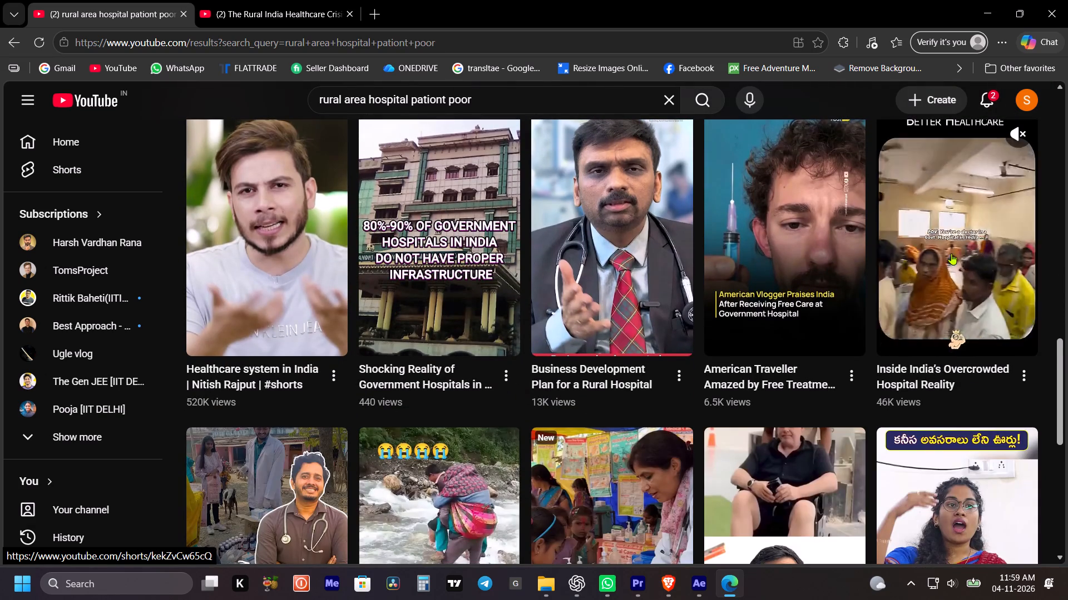
{"action": "scroll", "coordinate": [940, 208], "scroll_direction": "down", "scroll_amount": 3}
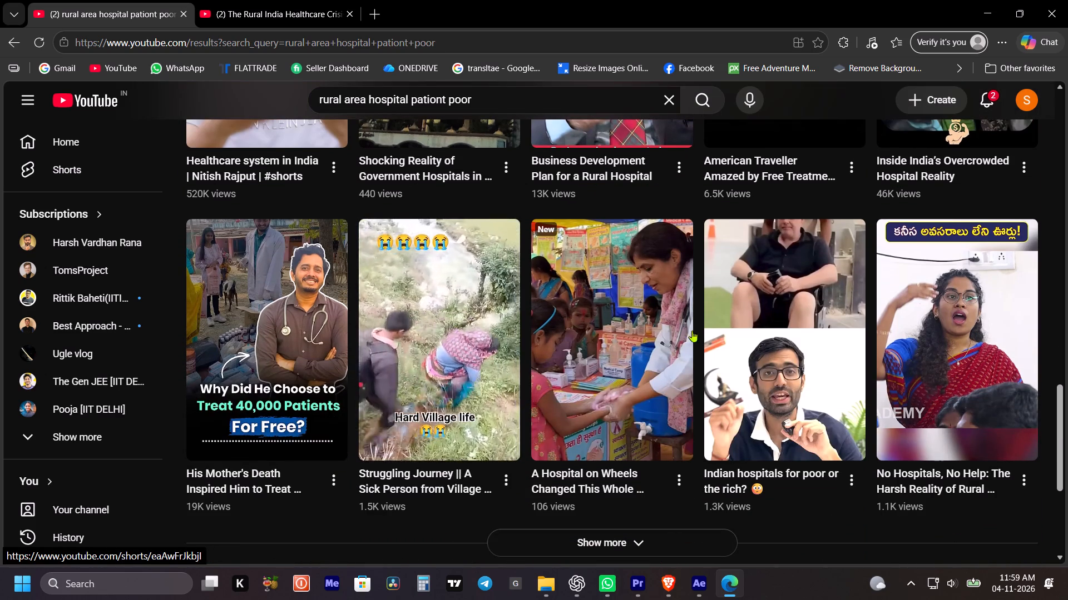
{"action": "scroll", "coordinate": [813, 334], "scroll_direction": "up", "scroll_amount": 2}
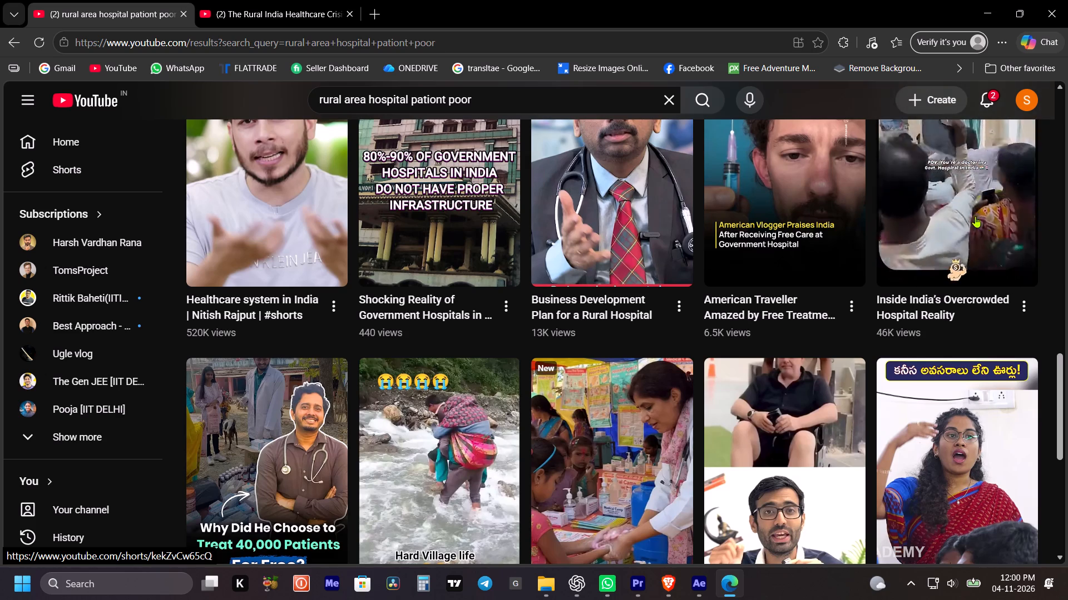
{"action": "scroll", "coordinate": [976, 216], "scroll_direction": "up", "scroll_amount": 1}
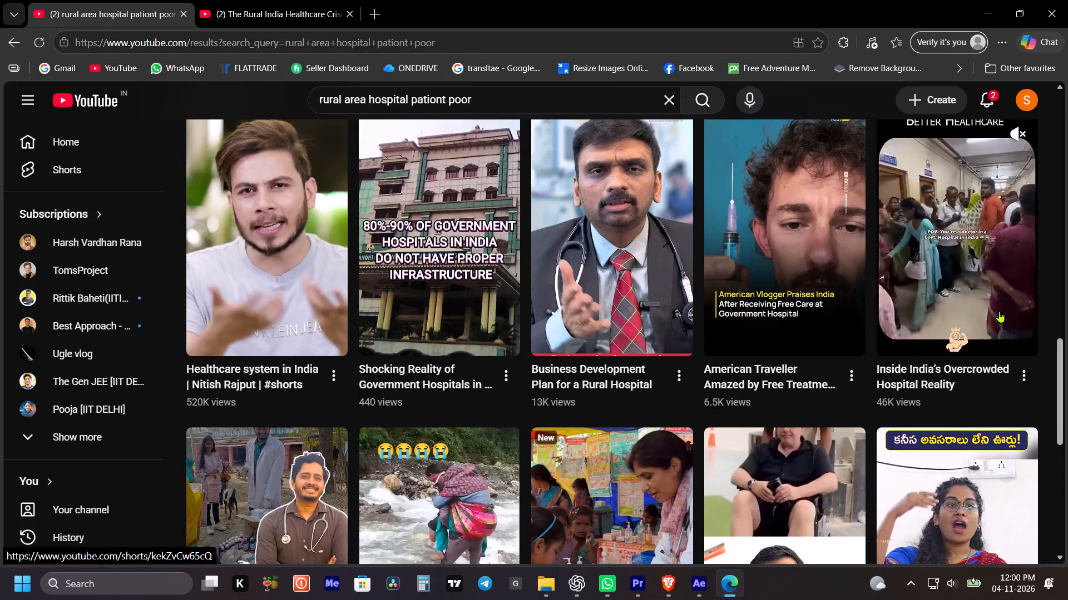
{"action": "left_click", "coordinate": [965, 41]}
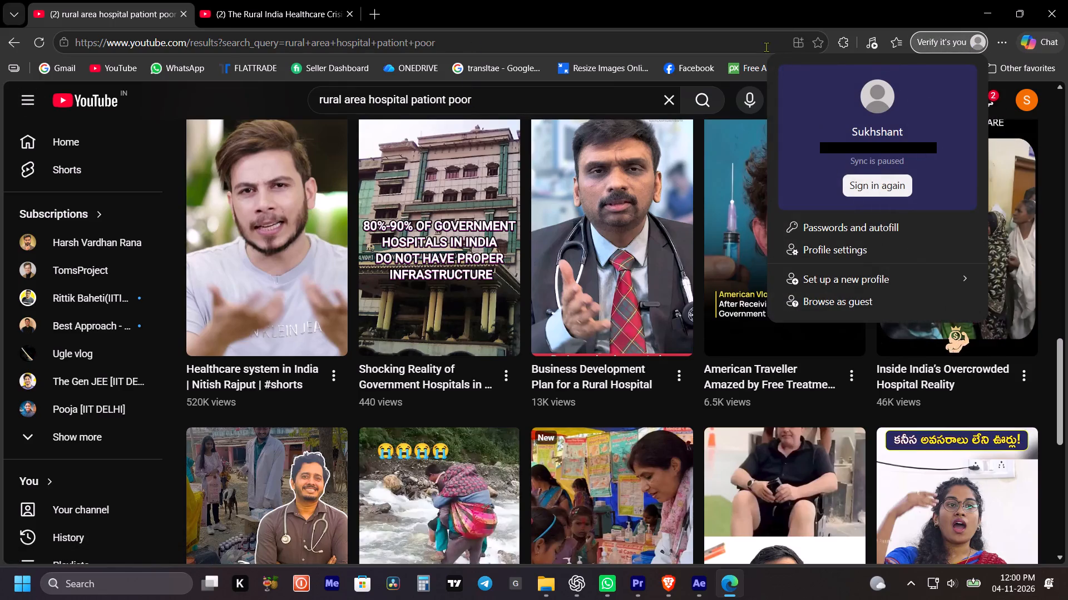
{"action": "left_click", "coordinate": [634, 102]}
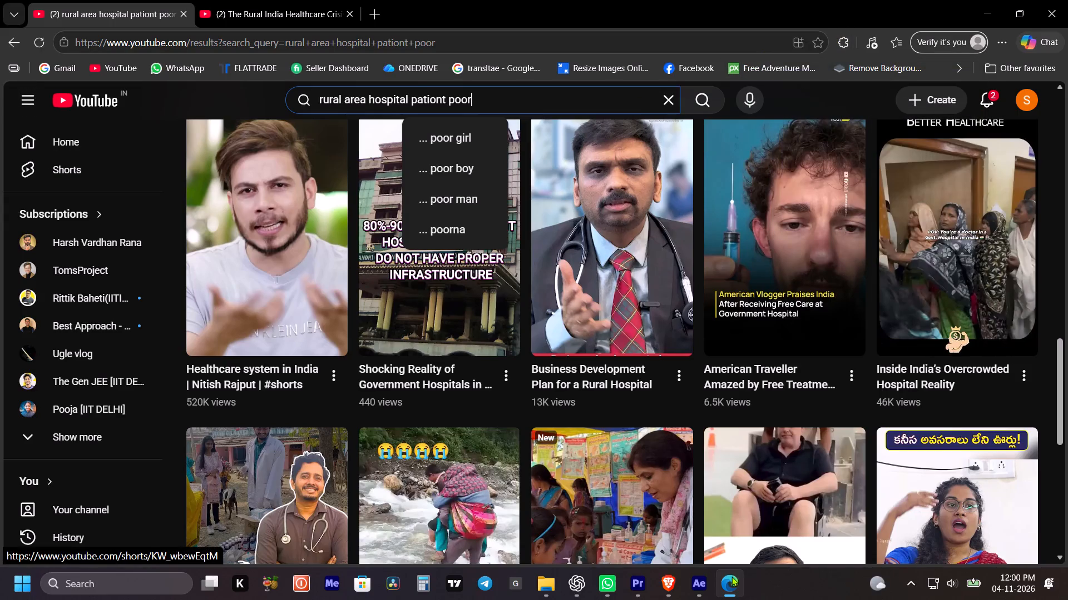
Return to After Effects, listen to the narration from about 12:11 to 15:20, and save the project.
{"action": "left_click", "coordinate": [704, 581]}
{"action": "left_click", "coordinate": [542, 344]}
{"action": "key", "text": "space"}
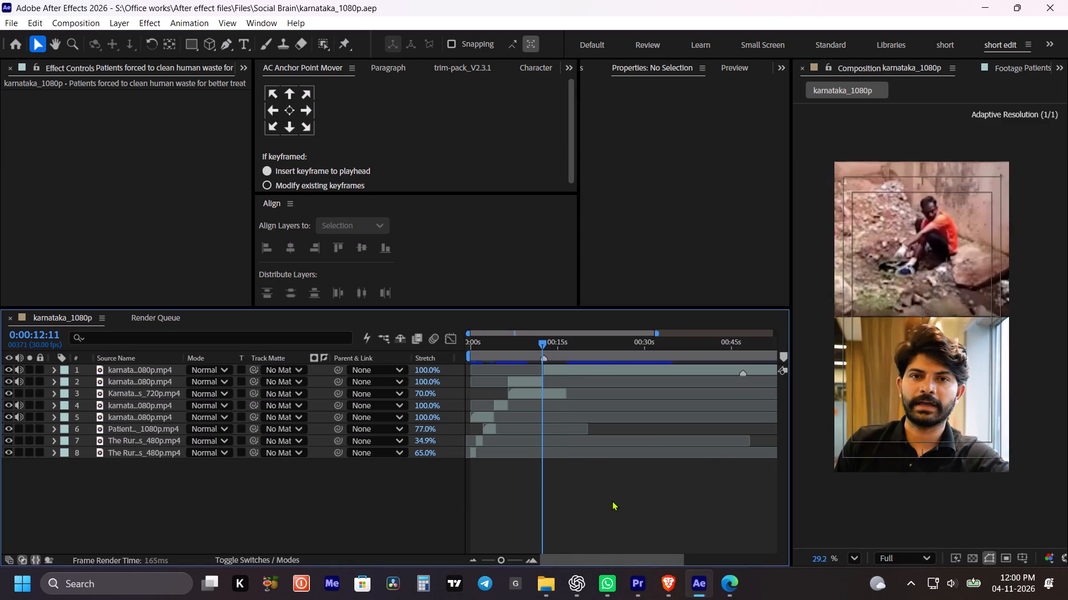
{"action": "left_click", "coordinate": [612, 501]}
{"action": "key", "text": "space"}
{"action": "left_click_drag", "start_coordinate": [606, 495], "coordinate": [615, 496]}
{"action": "key", "text": "v"}
{"action": "key", "text": "space"}
{"action": "left_click_drag", "start_coordinate": [604, 492], "coordinate": [615, 495]}
{"action": "key", "text": "space"}
{"action": "left_click_drag", "start_coordinate": [613, 497], "coordinate": [620, 498]}
{"action": "key", "text": "space"}
{"action": "key", "text": "ctrl+s"}
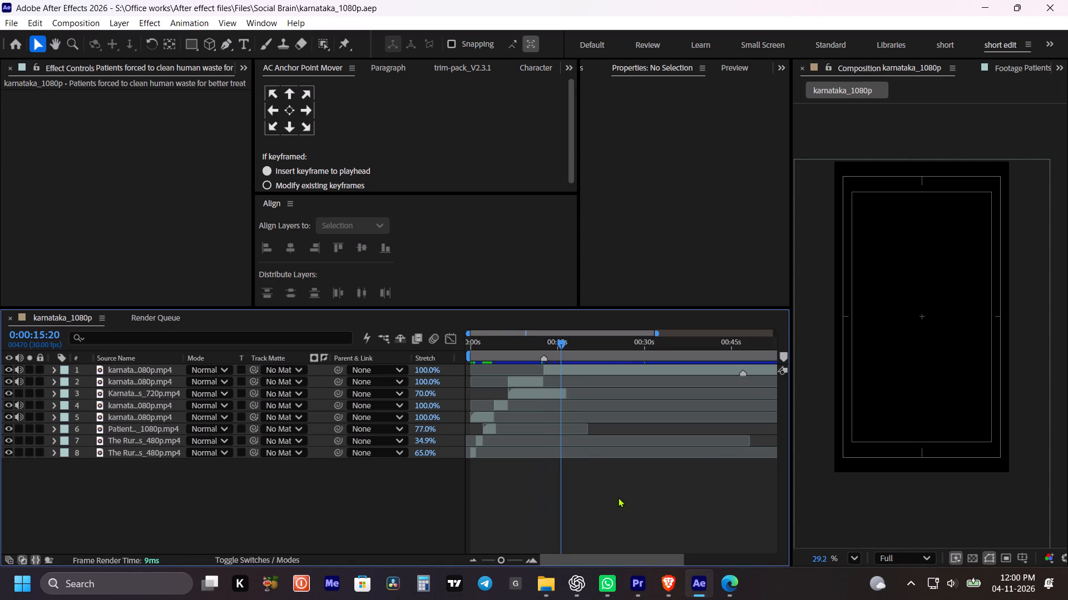
{"action": "left_click", "coordinate": [618, 497]}
Switch back to YouTube in Edge and search for "doctor misbehaviour in rural hospital".
{"action": "left_click", "coordinate": [723, 584]}
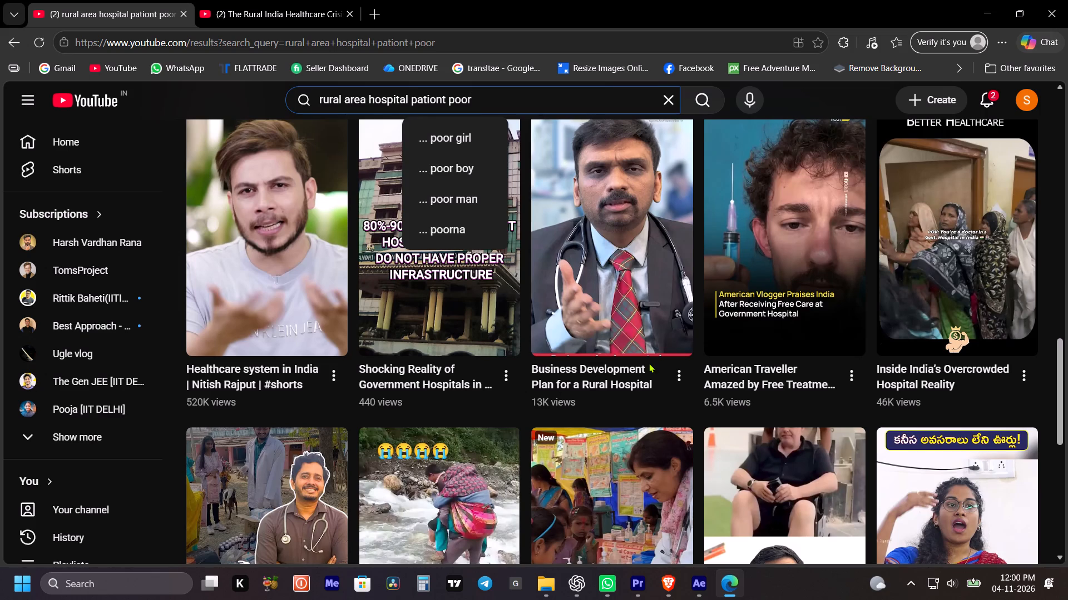
{"action": "left_click_drag", "start_coordinate": [498, 99], "coordinate": [317, 119]}
{"action": "type", "text": "doctor mis"}
{"action": "key", "text": "space"}
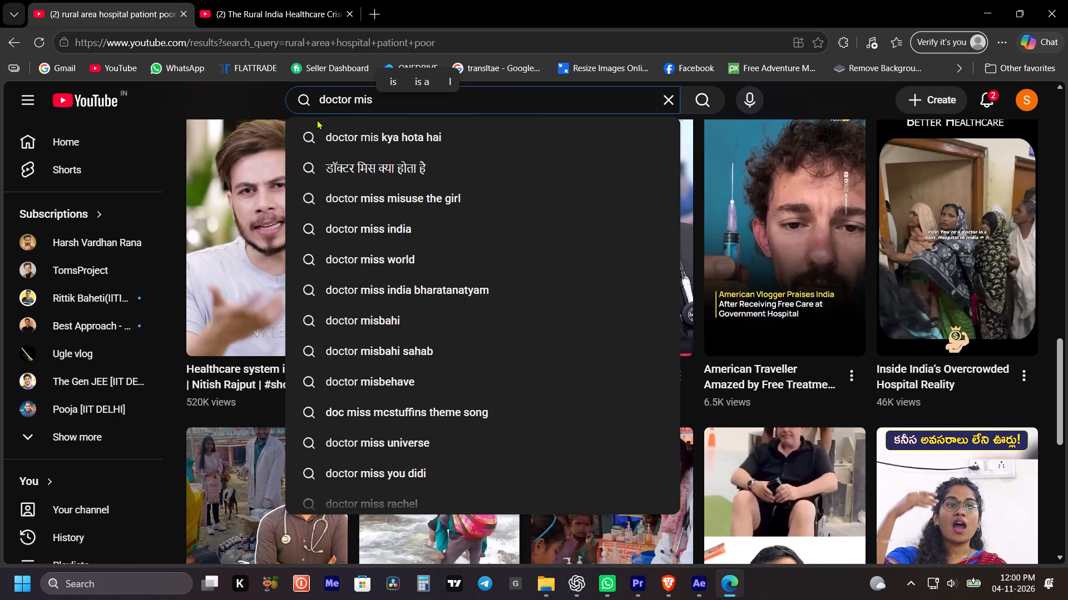
{"action": "key", "text": "BackSpace"}
{"action": "type", "text": "beha"}
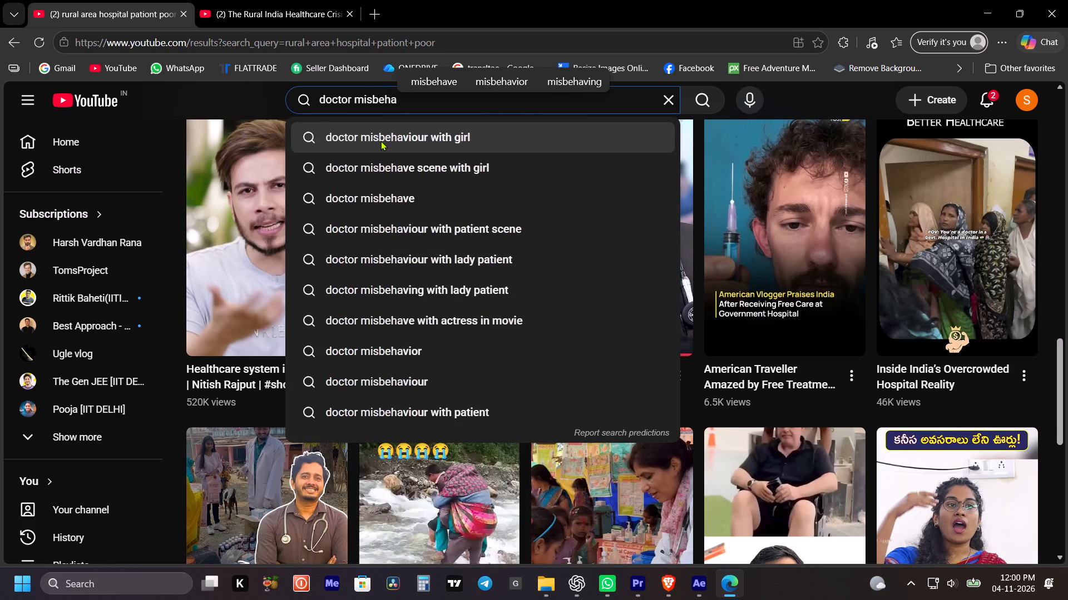
{"action": "left_click", "coordinate": [510, 82]}
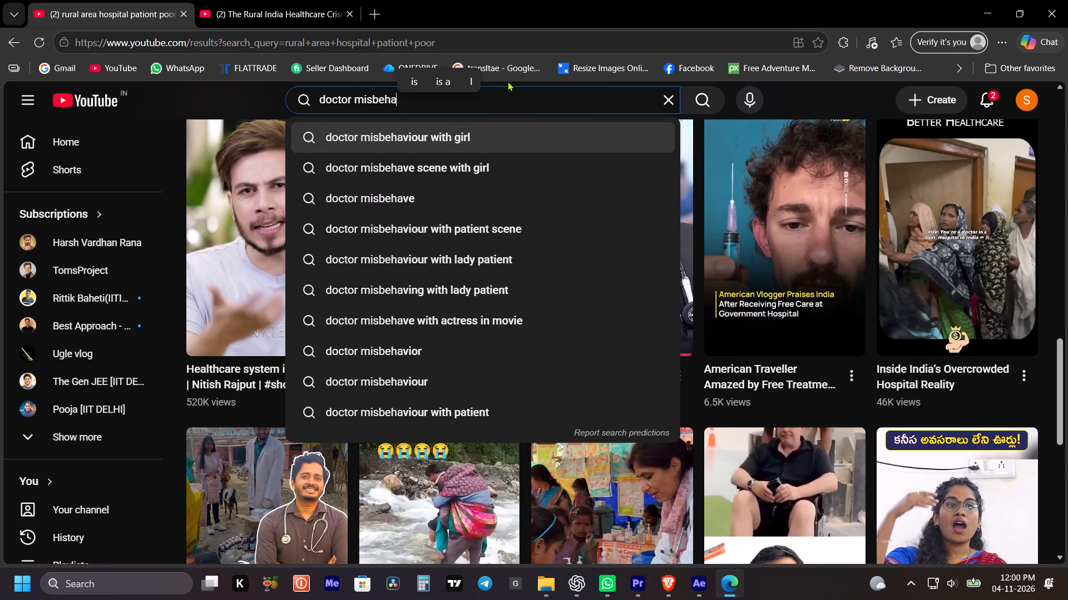
{"action": "type", "text": "viour in hos"}
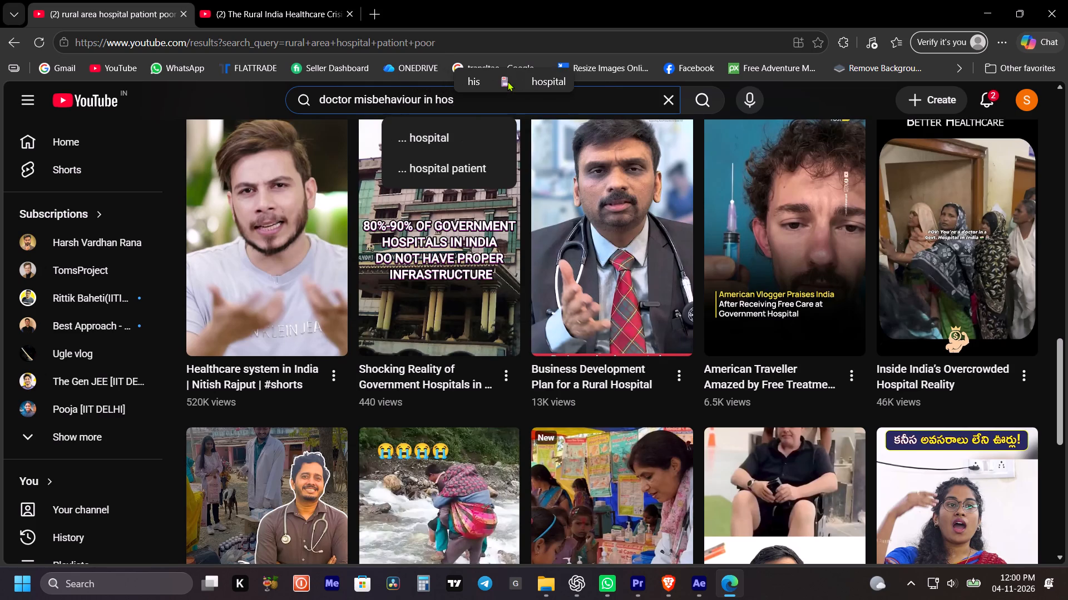
{"action": "key", "text": "p"}
{"action": "key", "text": "i"}
{"action": "key", "text": "BackSpace"}
{"action": "key", "text": "BackSpace"}
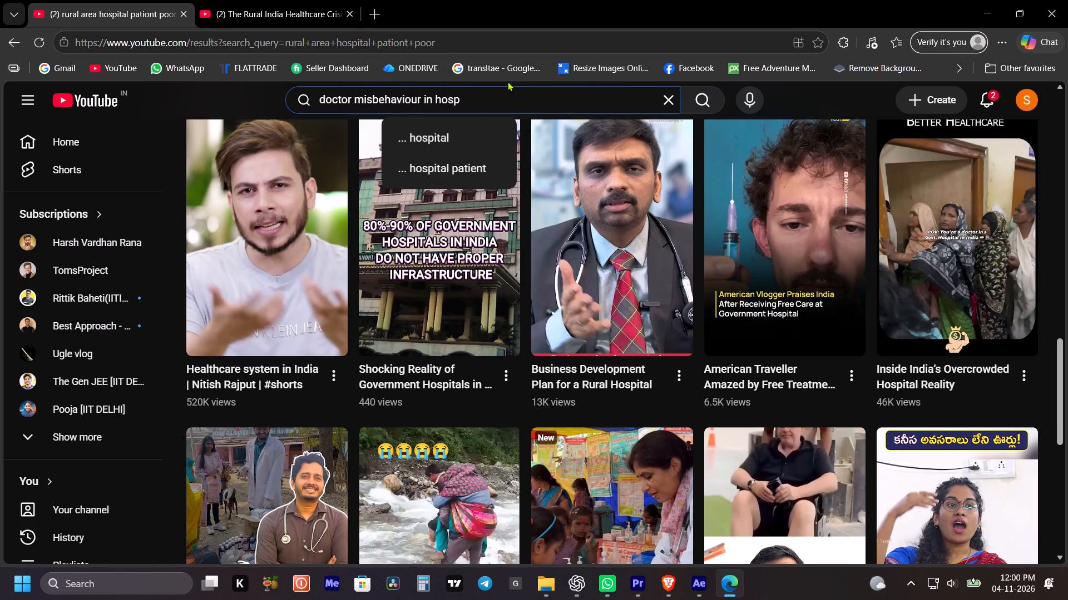
{"action": "key", "text": "BackSpace"}
{"action": "key", "text": "BackSpace"}
{"action": "key", "text": "BackSpace"}
{"action": "type", "text": "rural hospital"}
{"action": "key", "text": "Return"}
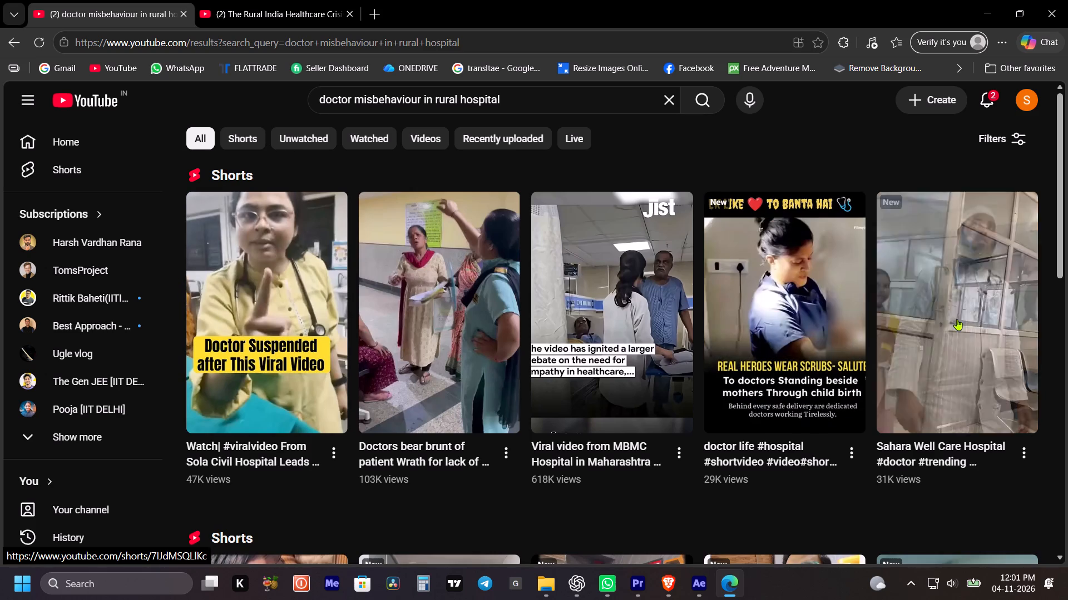
Examine the first Shorts results for clips of doctors mistreating patients, expanding the shelf to show more.
{"action": "scroll", "coordinate": [950, 321], "scroll_direction": "down", "scroll_amount": 3}
{"action": "scroll", "coordinate": [577, 426], "scroll_direction": "down", "scroll_amount": 2}
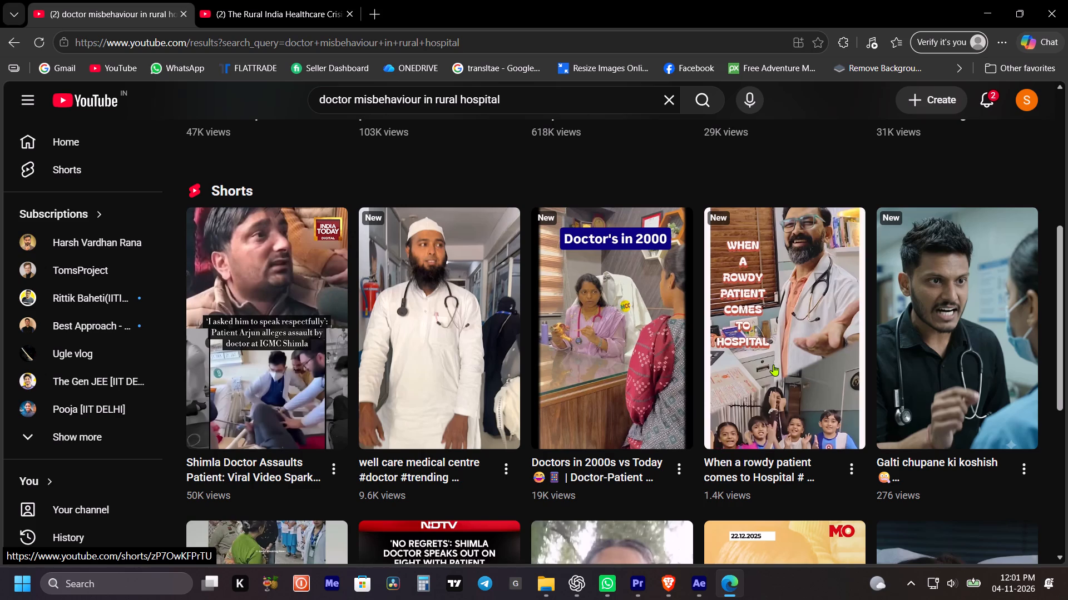
{"action": "scroll", "coordinate": [785, 352], "scroll_direction": "down", "scroll_amount": 2}
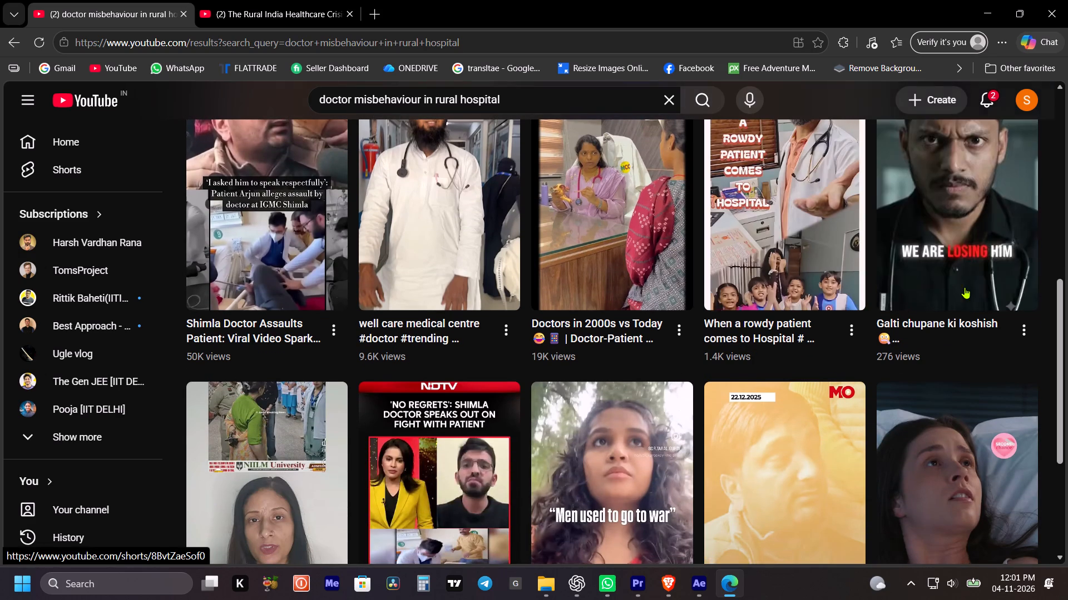
{"action": "scroll", "coordinate": [965, 287], "scroll_direction": "up", "scroll_amount": 1}
{"action": "scroll", "coordinate": [830, 304], "scroll_direction": "down", "scroll_amount": 1}
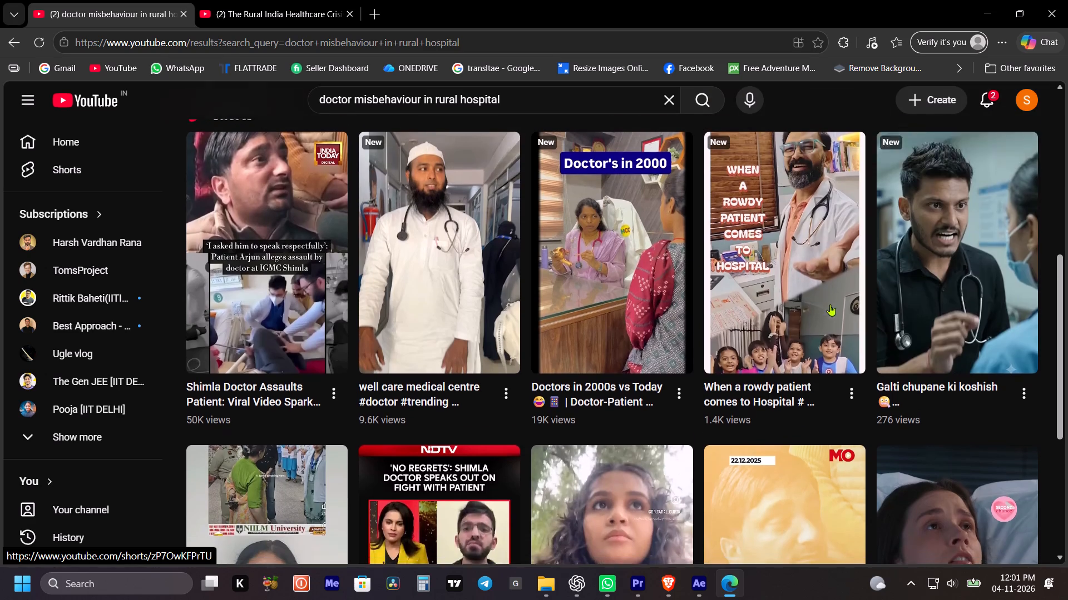
{"action": "scroll", "coordinate": [802, 289], "scroll_direction": "down", "scroll_amount": 4}
{"action": "scroll", "coordinate": [778, 363], "scroll_direction": "down", "scroll_amount": 5}
{"action": "left_click", "coordinate": [652, 473]}
{"action": "scroll", "coordinate": [674, 447], "scroll_direction": "down", "scroll_amount": 4}
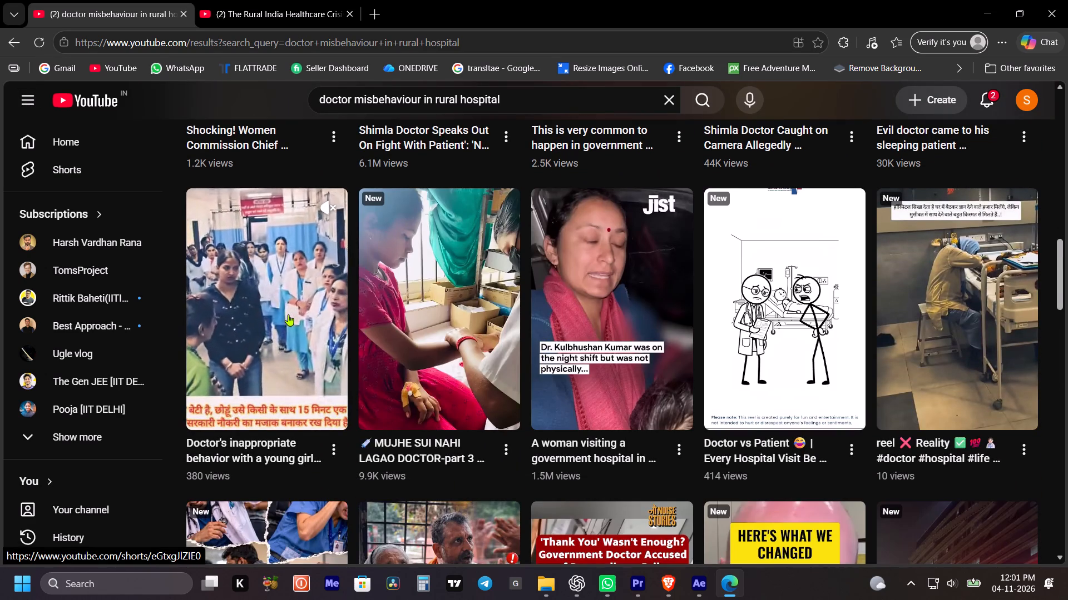
{"action": "scroll", "coordinate": [288, 314], "scroll_direction": "down", "scroll_amount": 7}
{"action": "scroll", "coordinate": [613, 310], "scroll_direction": "up", "scroll_amount": 3}
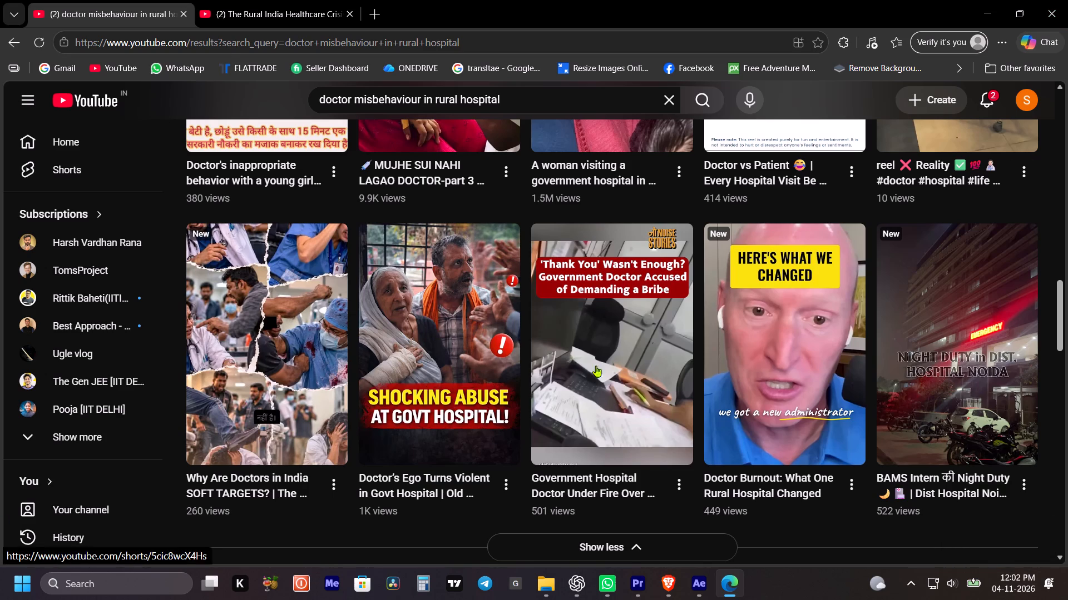
Check the further Shorts shelves for doctor misbehaviour b-roll, expanding the last shelf to show more clips.
{"action": "scroll", "coordinate": [961, 359], "scroll_direction": "down", "scroll_amount": 3}
{"action": "scroll", "coordinate": [291, 447], "scroll_direction": "down", "scroll_amount": 4}
{"action": "scroll", "coordinate": [304, 241], "scroll_direction": "down", "scroll_amount": 4}
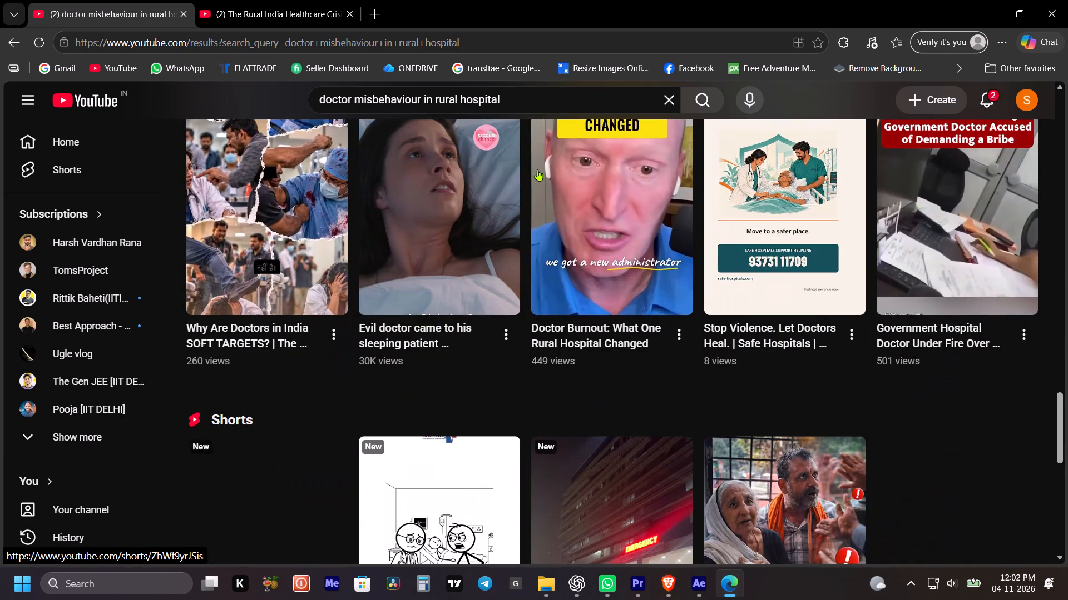
{"action": "scroll", "coordinate": [937, 298], "scroll_direction": "down", "scroll_amount": 4}
{"action": "scroll", "coordinate": [825, 313], "scroll_direction": "up", "scroll_amount": 5}
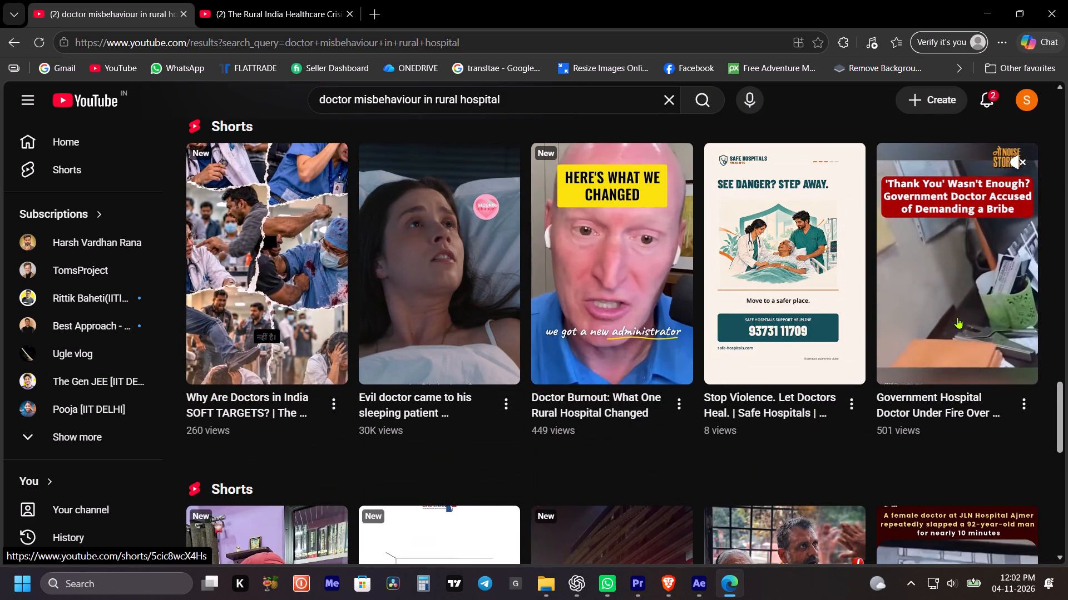
{"action": "scroll", "coordinate": [958, 282], "scroll_direction": "down", "scroll_amount": 5}
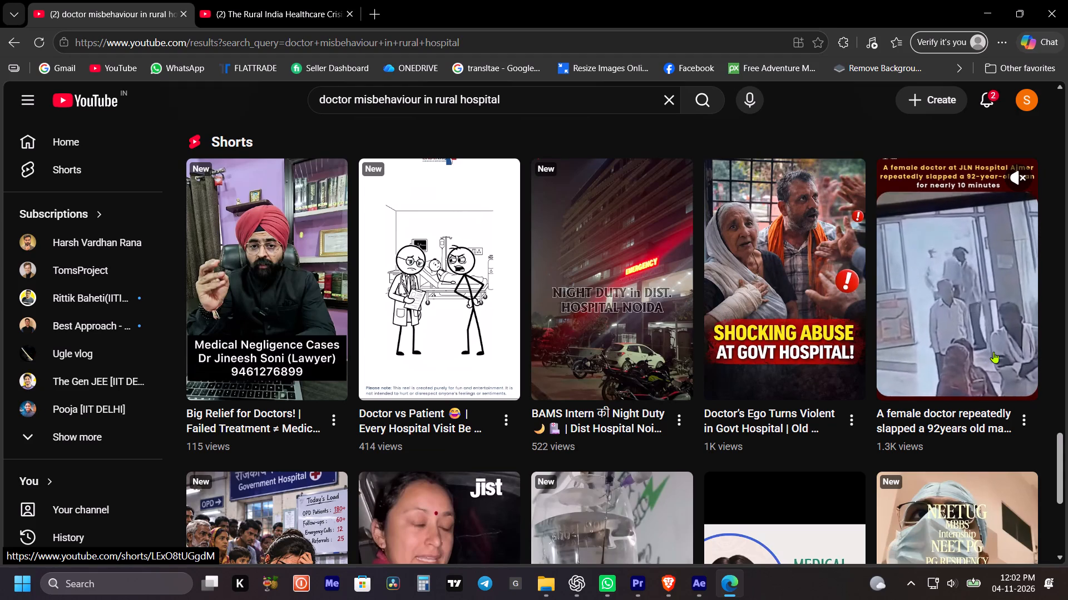
{"action": "scroll", "coordinate": [931, 333], "scroll_direction": "down", "scroll_amount": 3}
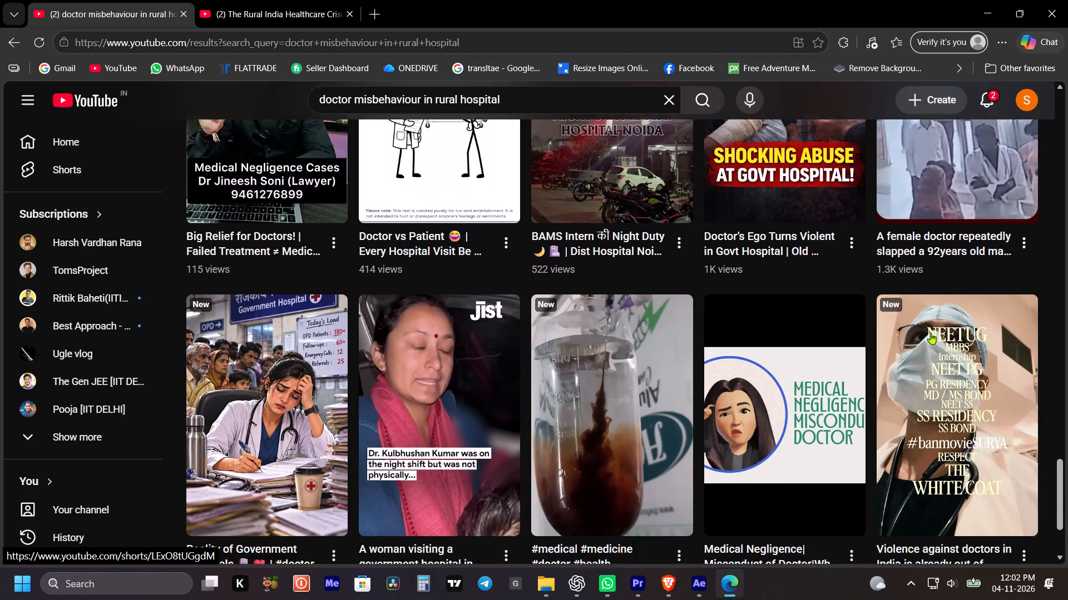
{"action": "scroll", "coordinate": [317, 389], "scroll_direction": "down", "scroll_amount": 7}
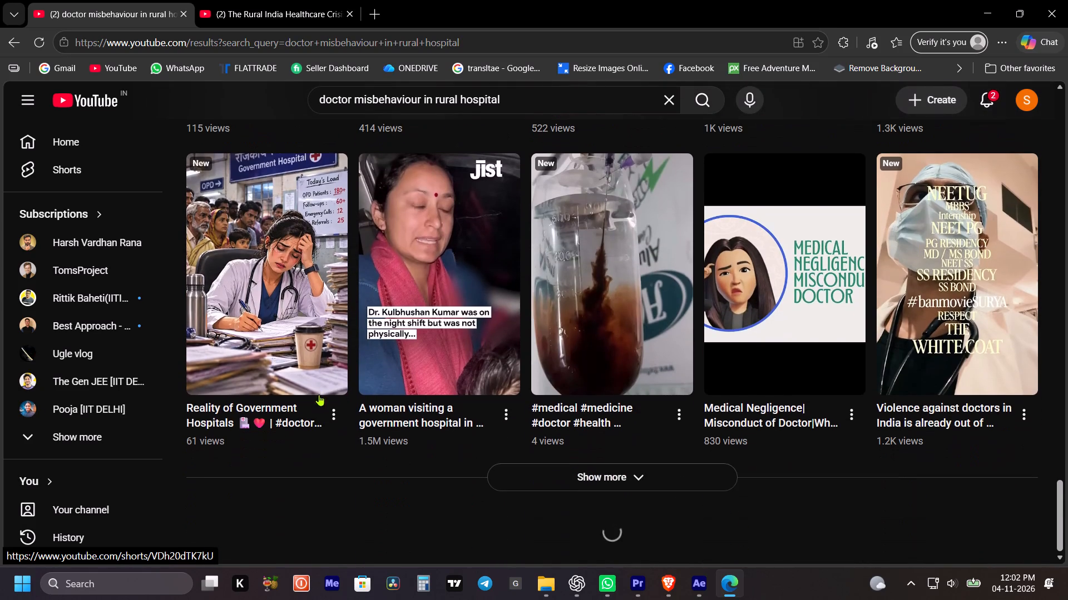
{"action": "left_click", "coordinate": [563, 478]}
{"action": "scroll", "coordinate": [649, 444], "scroll_direction": "down", "scroll_amount": 4}
{"action": "scroll", "coordinate": [452, 387], "scroll_direction": "up", "scroll_amount": 3}
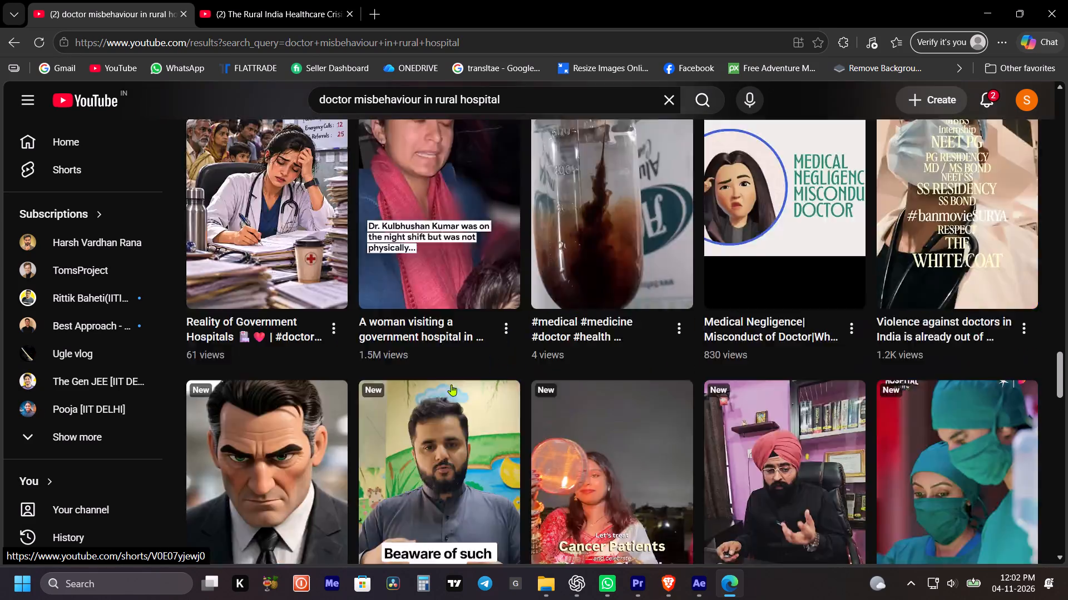
Recheck the doctor misbehaviour results from the lower shelves back to the first ones, previewing Shorts with sound.
{"action": "scroll", "coordinate": [451, 384], "scroll_direction": "up", "scroll_amount": 13}
{"action": "scroll", "coordinate": [354, 349], "scroll_direction": "up", "scroll_amount": 9}
{"action": "scroll", "coordinate": [294, 410], "scroll_direction": "up", "scroll_amount": 4}
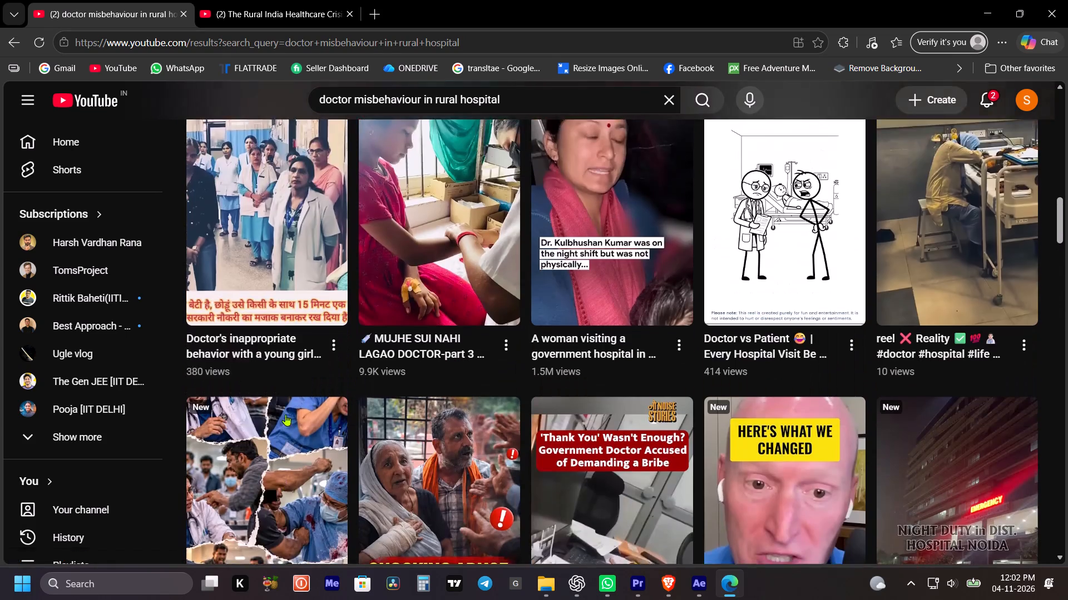
{"action": "scroll", "coordinate": [284, 408], "scroll_direction": "down", "scroll_amount": 4}
{"action": "left_click", "coordinate": [324, 342]}
{"action": "scroll", "coordinate": [317, 366], "scroll_direction": "down", "scroll_amount": 2}
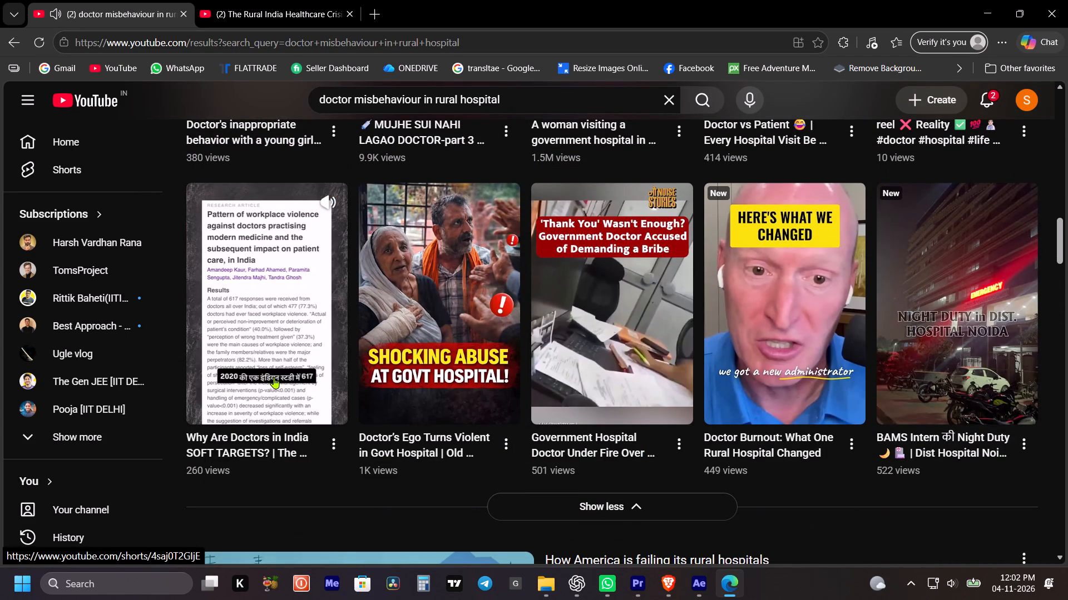
{"action": "scroll", "coordinate": [249, 344], "scroll_direction": "up", "scroll_amount": 5}
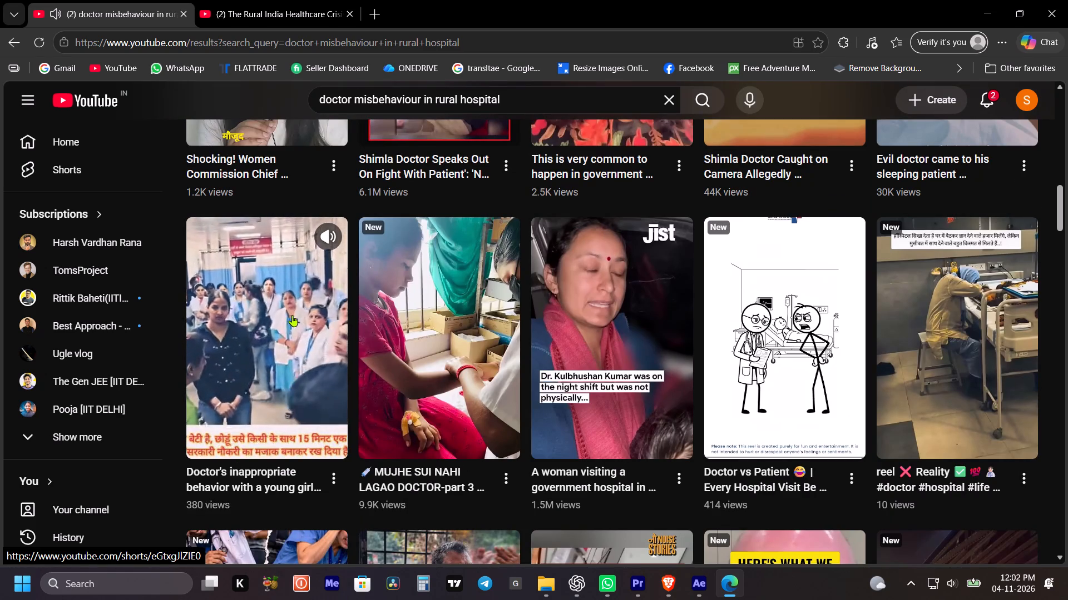
{"action": "scroll", "coordinate": [288, 313], "scroll_direction": "up", "scroll_amount": 3}
{"action": "scroll", "coordinate": [410, 286], "scroll_direction": "up", "scroll_amount": 3}
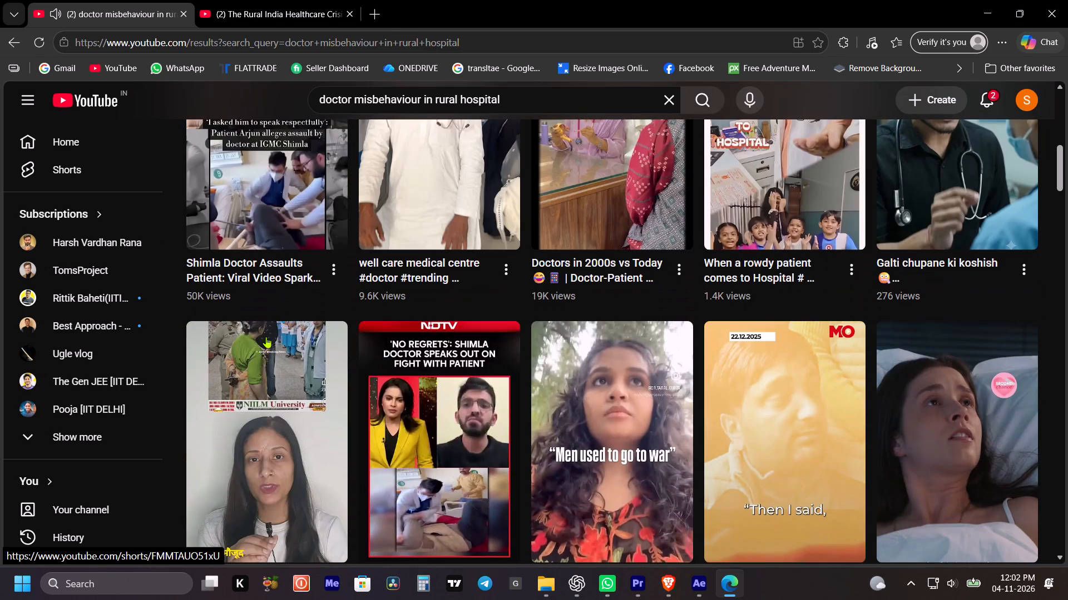
{"action": "scroll", "coordinate": [266, 337], "scroll_direction": "up", "scroll_amount": 1}
{"action": "scroll", "coordinate": [657, 274], "scroll_direction": "up", "scroll_amount": 4}
{"action": "scroll", "coordinate": [436, 235], "scroll_direction": "up", "scroll_amount": 2}
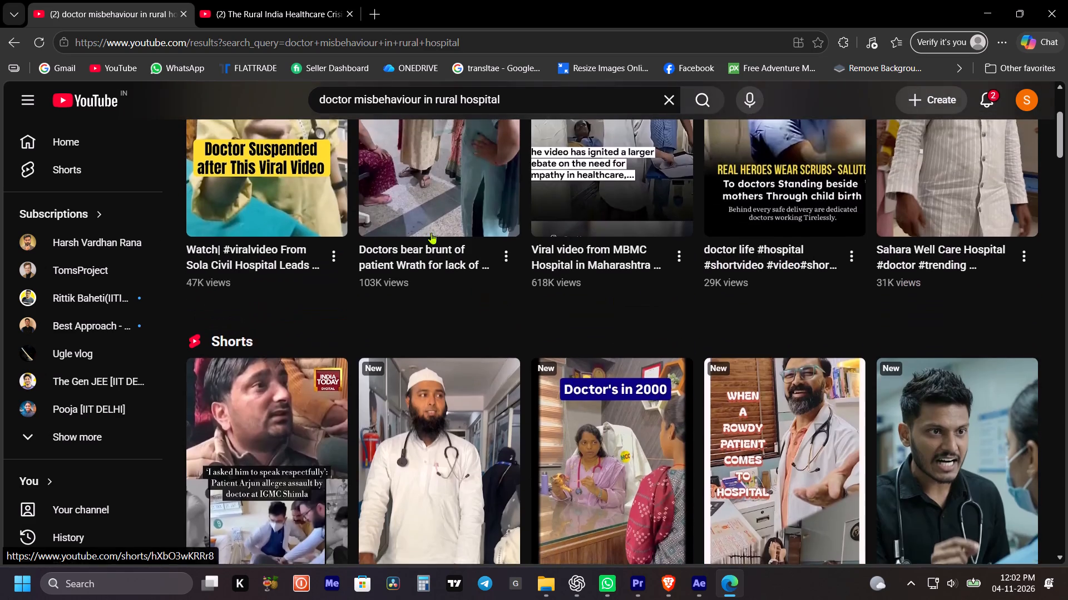
{"action": "scroll", "coordinate": [431, 233], "scroll_direction": "up", "scroll_amount": 1}
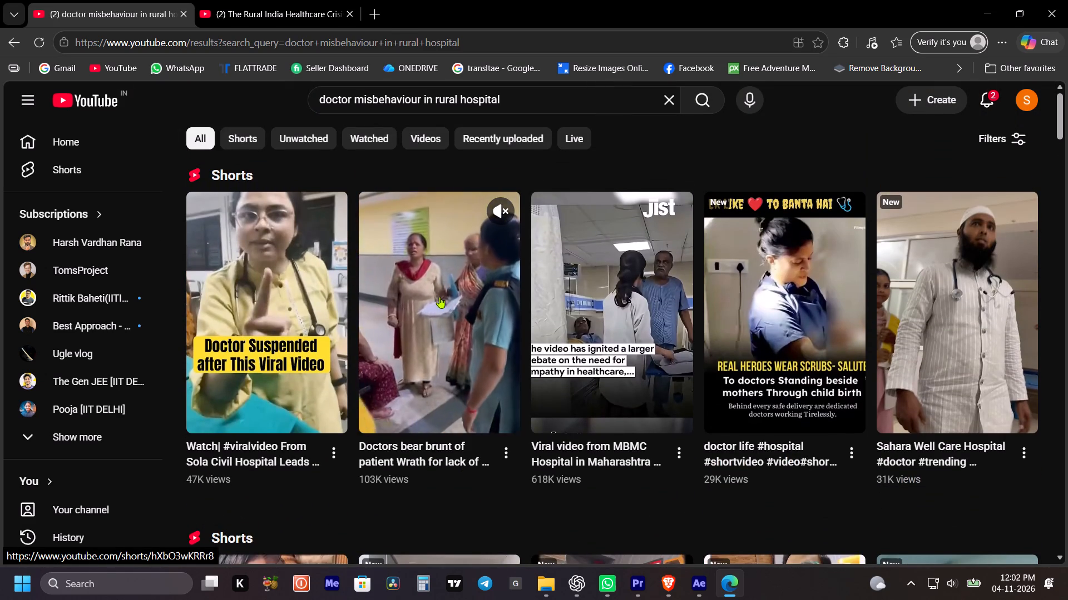
{"action": "scroll", "coordinate": [446, 289], "scroll_direction": "up", "scroll_amount": 7}
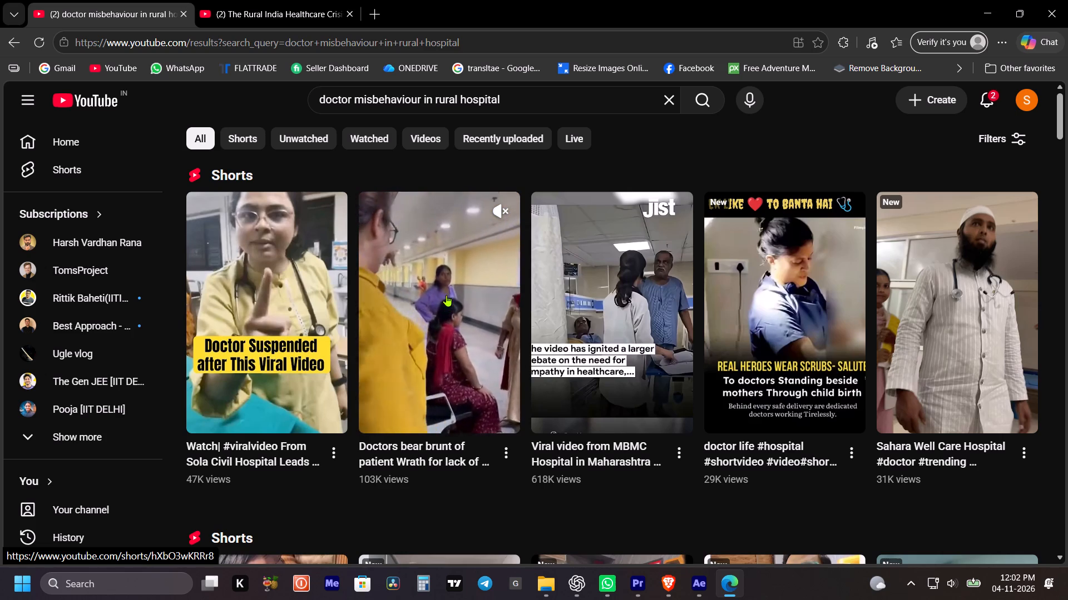
Extend the YouTube search to "doctor misbehaviour in rural hospital to poor people".
{"action": "left_click", "coordinate": [533, 103]}
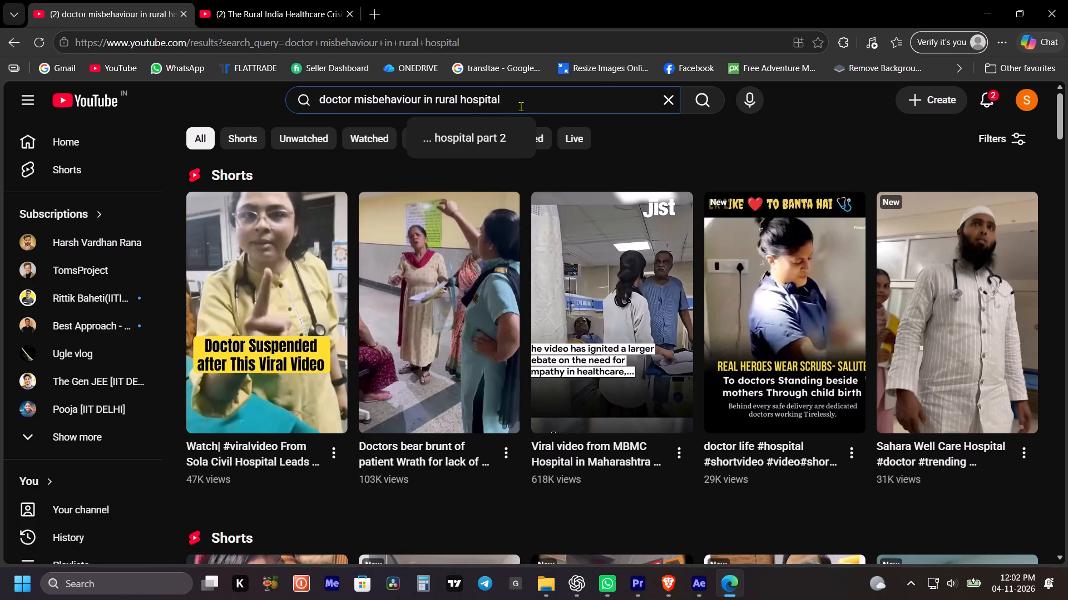
{"action": "key", "text": "space"}
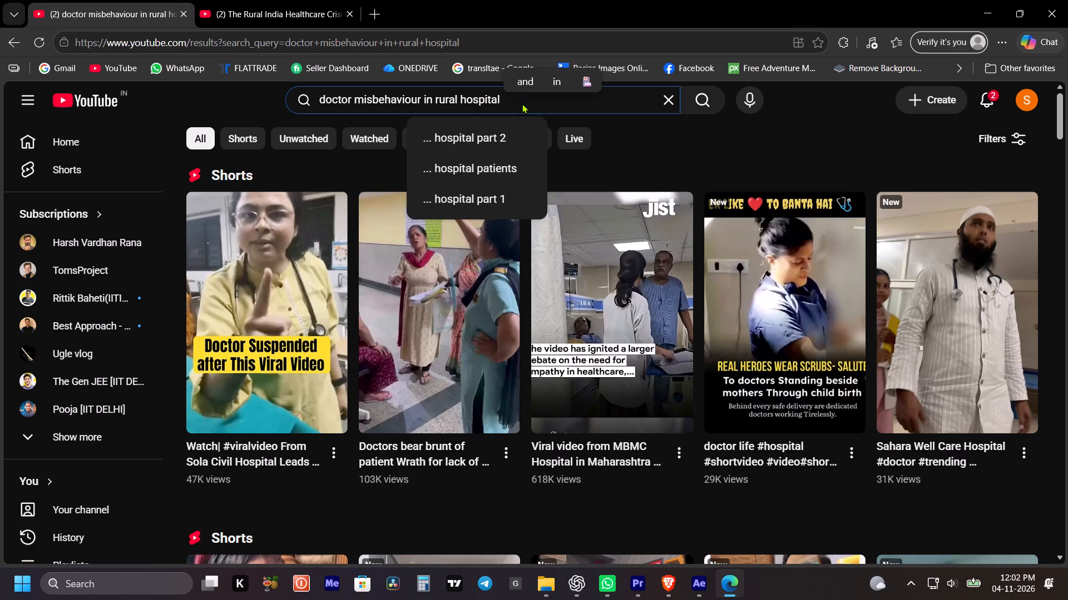
{"action": "type", "text": "to poor"}
{"action": "key", "text": "space"}
{"action": "type", "text": "people"}
{"action": "key", "text": "Return"}
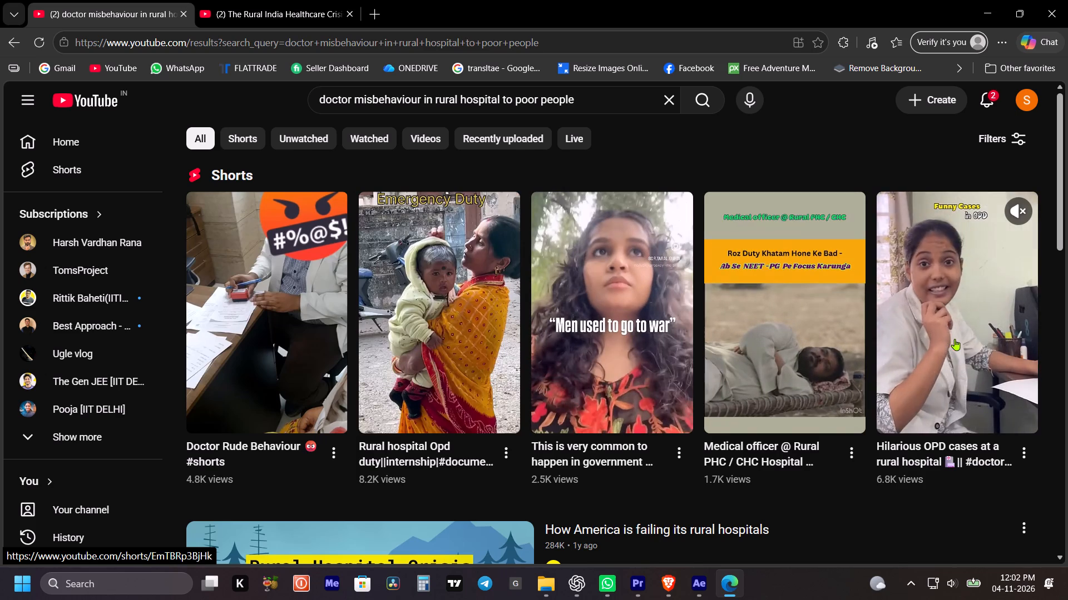
Examine the Shorts and video results of the refined search for clips of doctors being rude to poor patients.
{"action": "scroll", "coordinate": [955, 339], "scroll_direction": "down", "scroll_amount": 4}
{"action": "scroll", "coordinate": [414, 408], "scroll_direction": "down", "scroll_amount": 3}
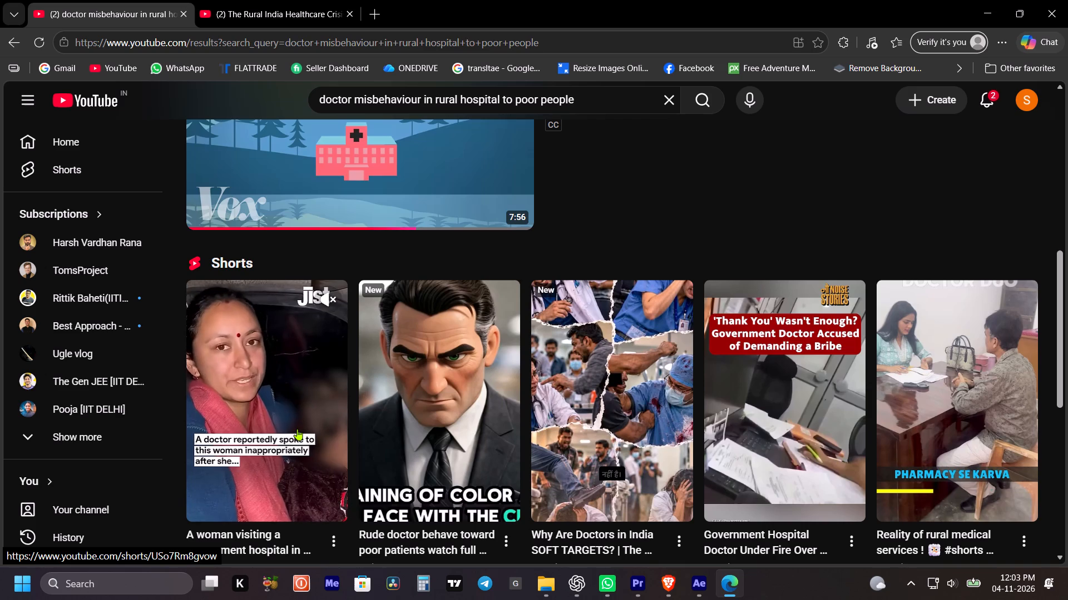
{"action": "scroll", "coordinate": [297, 429], "scroll_direction": "down", "scroll_amount": 4}
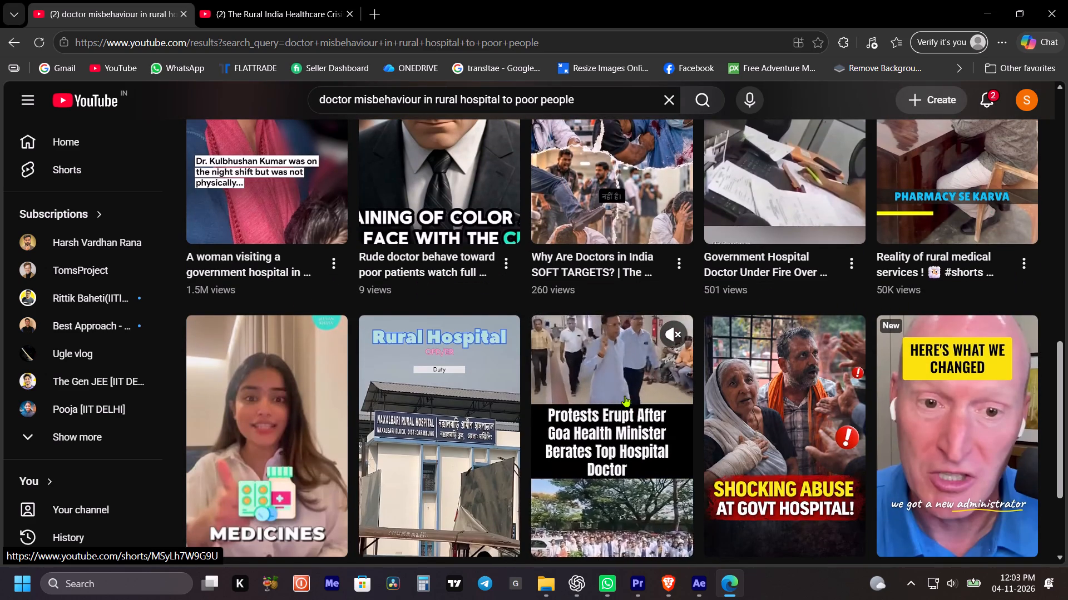
{"action": "scroll", "coordinate": [625, 396], "scroll_direction": "down", "scroll_amount": 3}
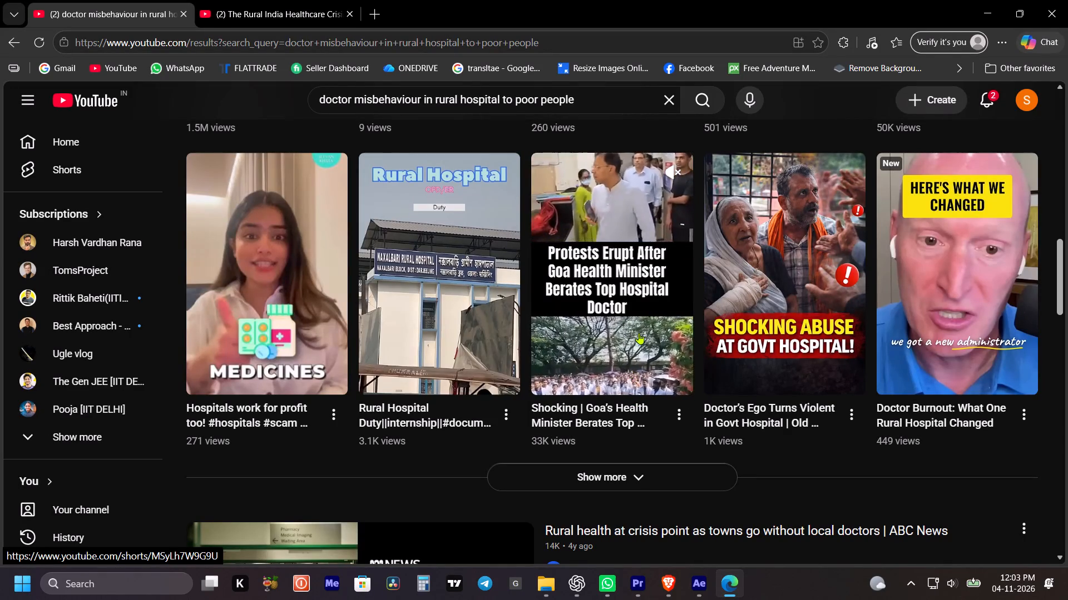
{"action": "scroll", "coordinate": [641, 317], "scroll_direction": "down", "scroll_amount": 1}
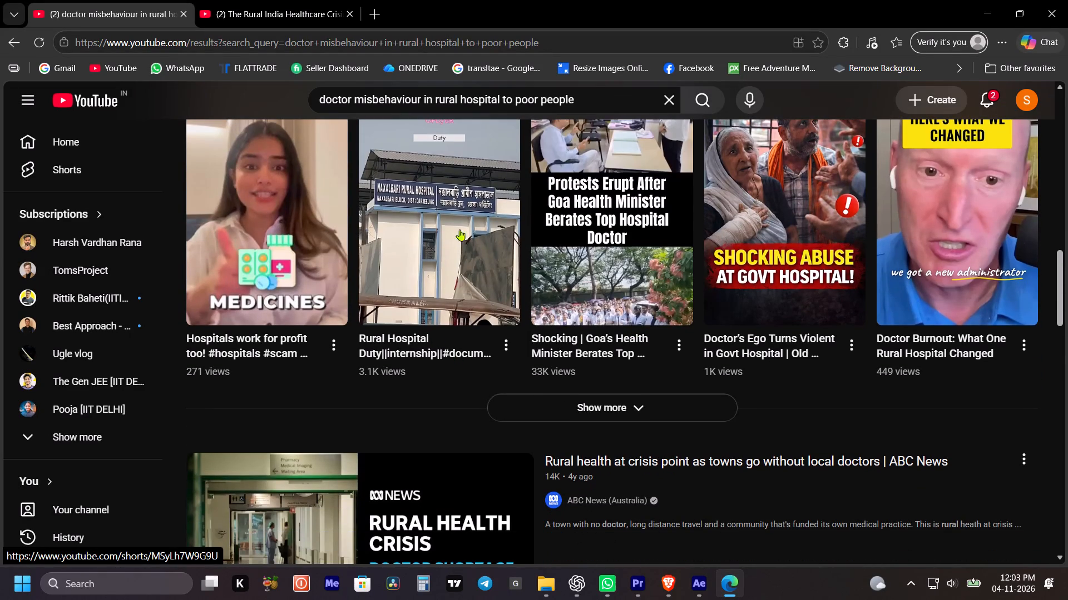
{"action": "scroll", "coordinate": [459, 201], "scroll_direction": "down", "scroll_amount": 3}
{"action": "scroll", "coordinate": [291, 335], "scroll_direction": "down", "scroll_amount": 2}
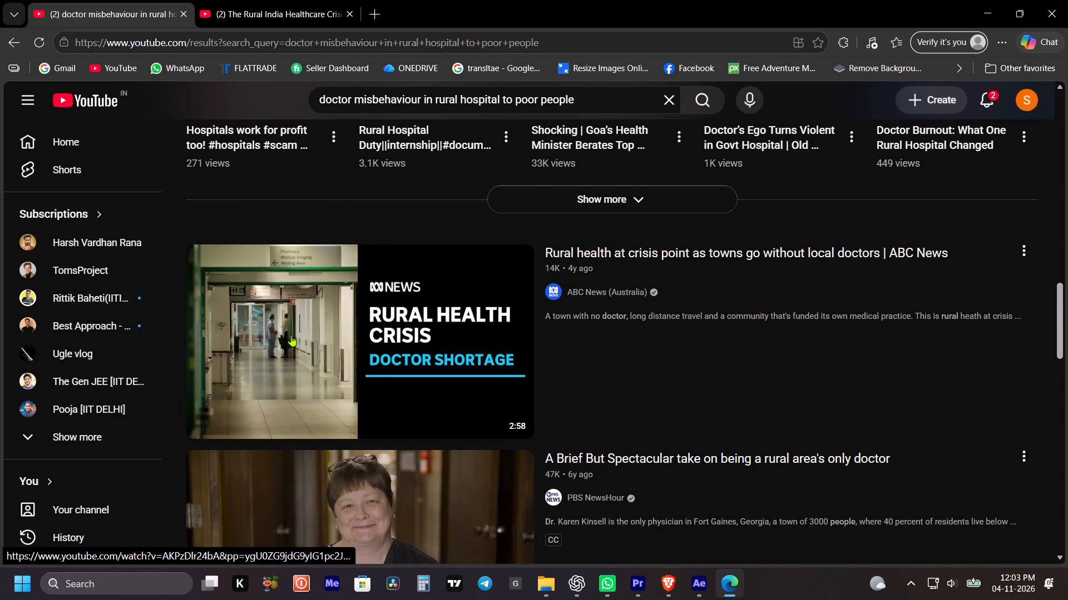
{"action": "scroll", "coordinate": [291, 335], "scroll_direction": "down", "scroll_amount": 3}
{"action": "scroll", "coordinate": [584, 252], "scroll_direction": "down", "scroll_amount": 6}
{"action": "scroll", "coordinate": [710, 281], "scroll_direction": "up", "scroll_amount": 2}
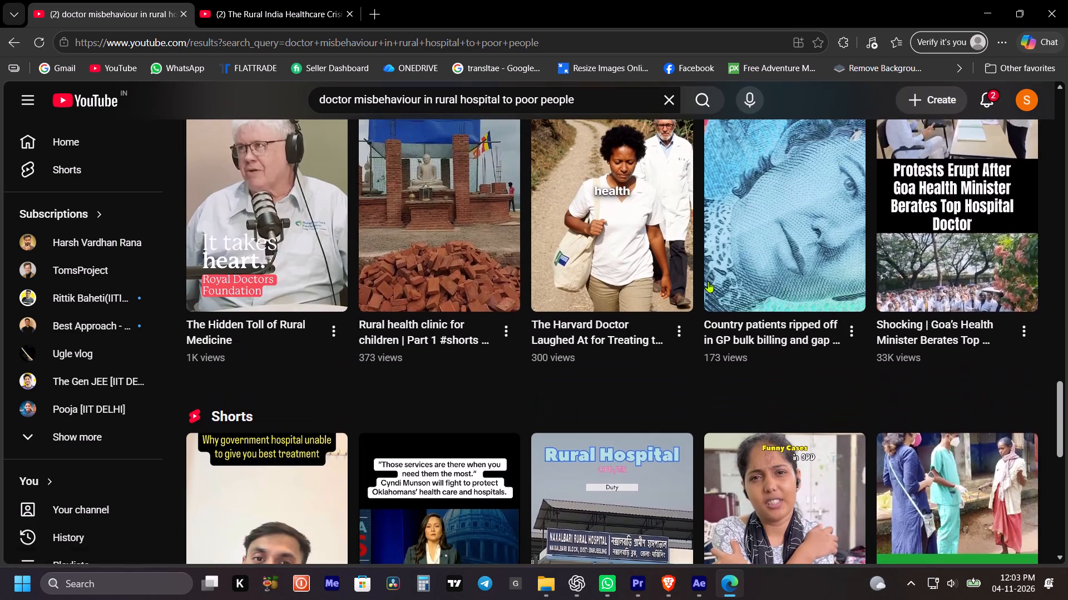
{"action": "scroll", "coordinate": [708, 281], "scroll_direction": "up", "scroll_amount": 1}
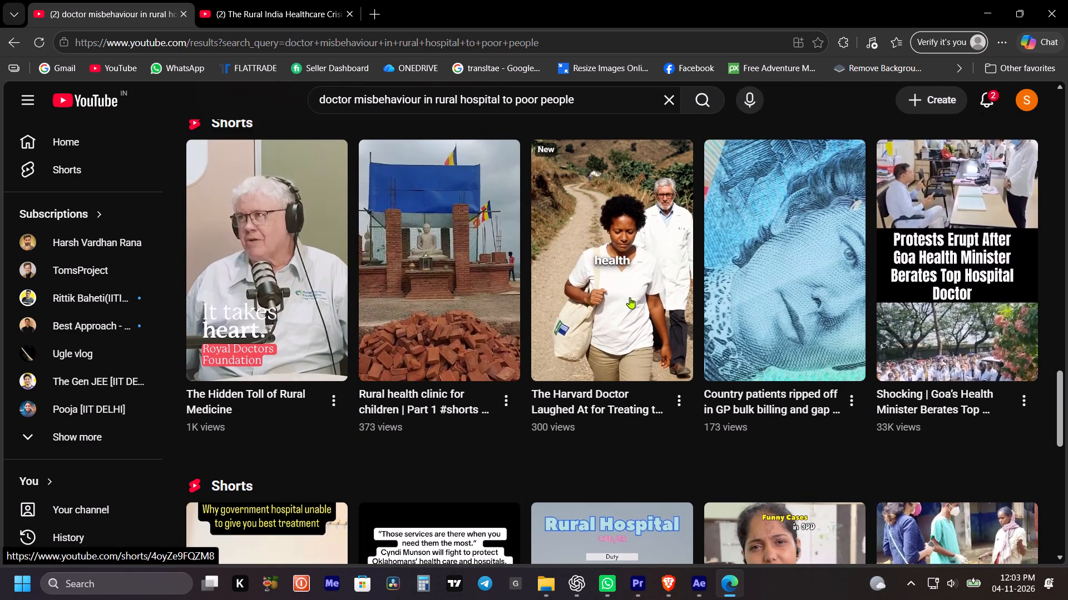
{"action": "scroll", "coordinate": [923, 300], "scroll_direction": "up", "scroll_amount": 2}
{"action": "scroll", "coordinate": [925, 367], "scroll_direction": "up", "scroll_amount": 3}
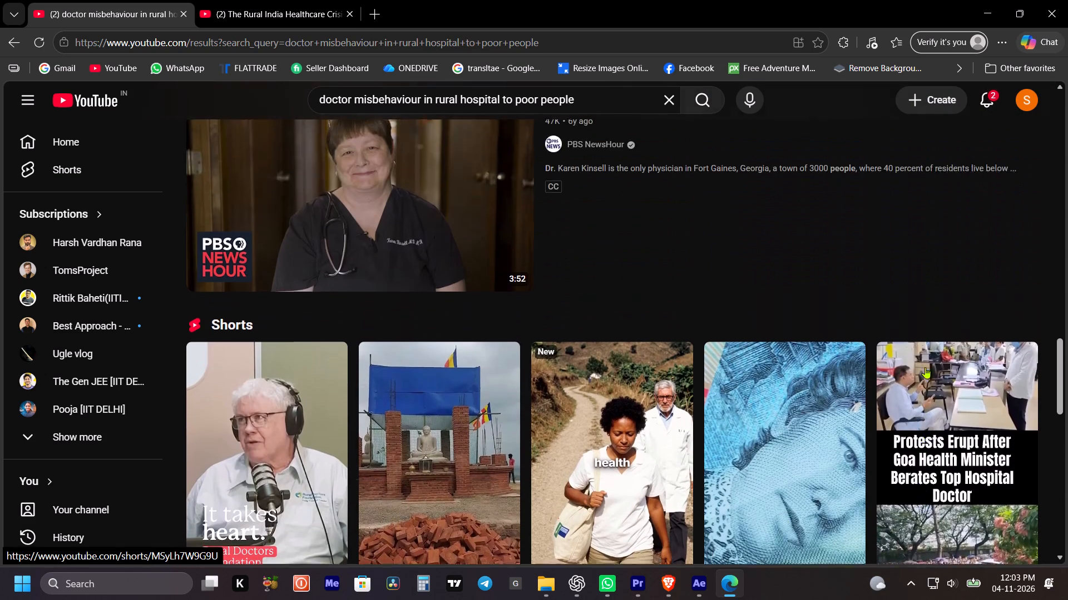
{"action": "scroll", "coordinate": [925, 367], "scroll_direction": "up", "scroll_amount": 16}
{"action": "scroll", "coordinate": [837, 349], "scroll_direction": "up", "scroll_amount": 5}
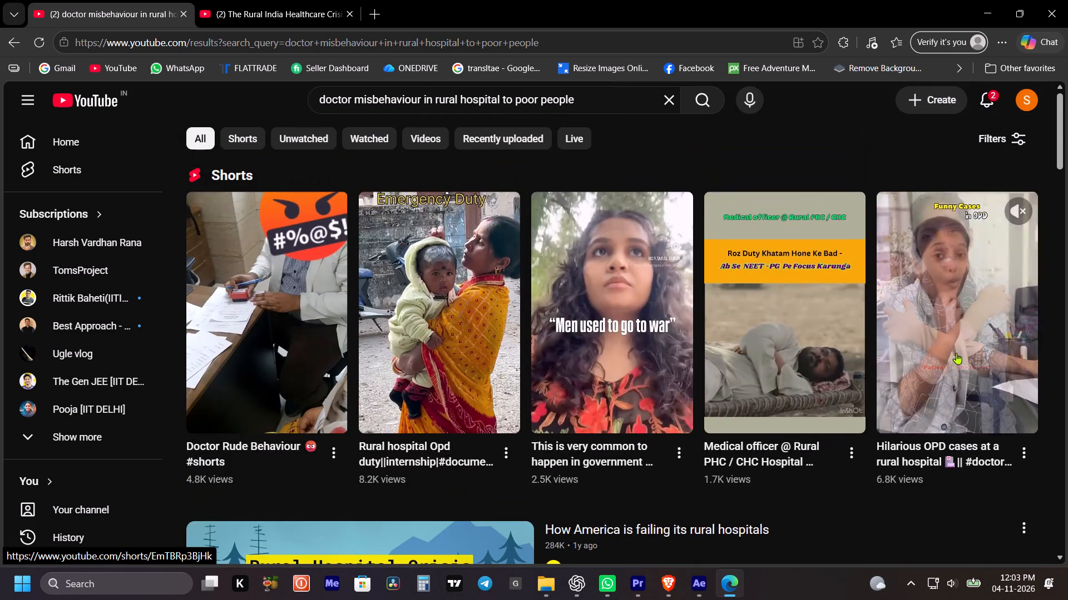
{"action": "scroll", "coordinate": [953, 353], "scroll_direction": "up", "scroll_amount": 10}
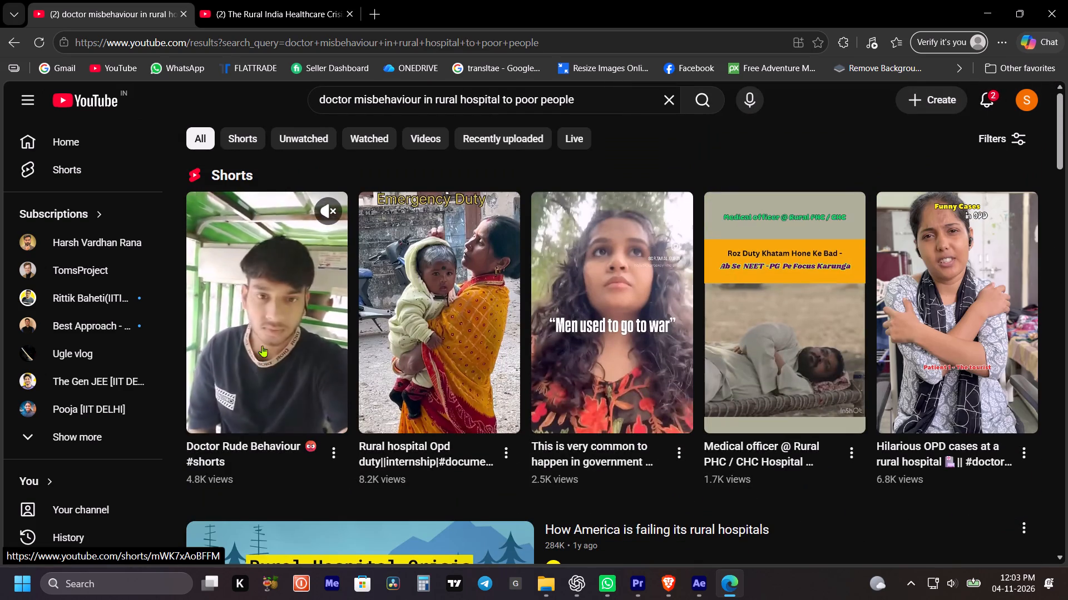
Open the Short "Doctor Rude Behaviour" and skim through it for usable hospital footage.
{"action": "left_click", "coordinate": [329, 206]}
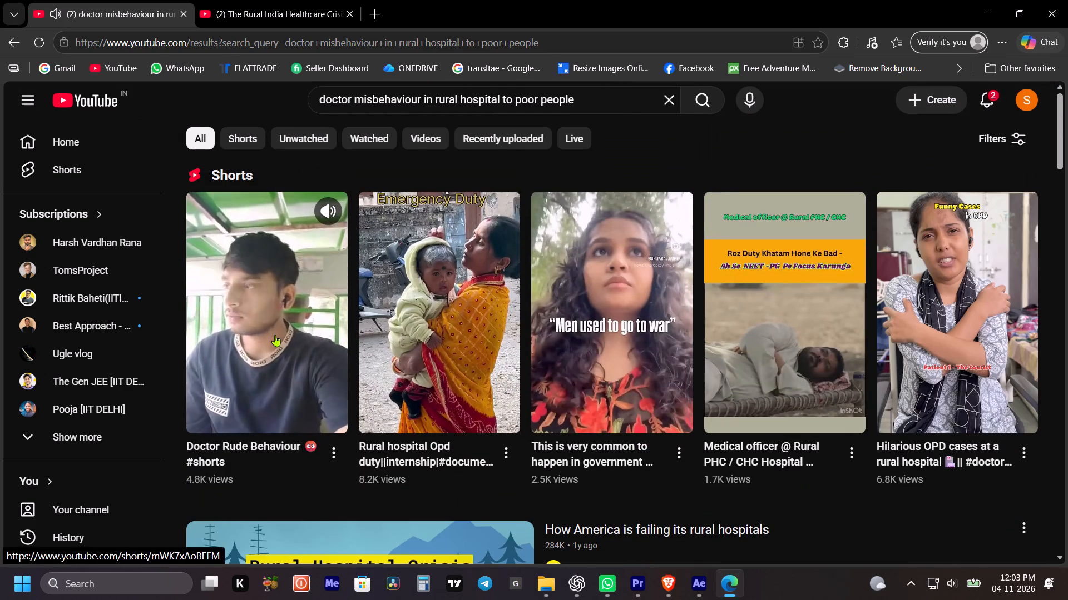
{"action": "left_click", "coordinate": [275, 335]}
{"action": "left_click", "coordinate": [538, 541]}
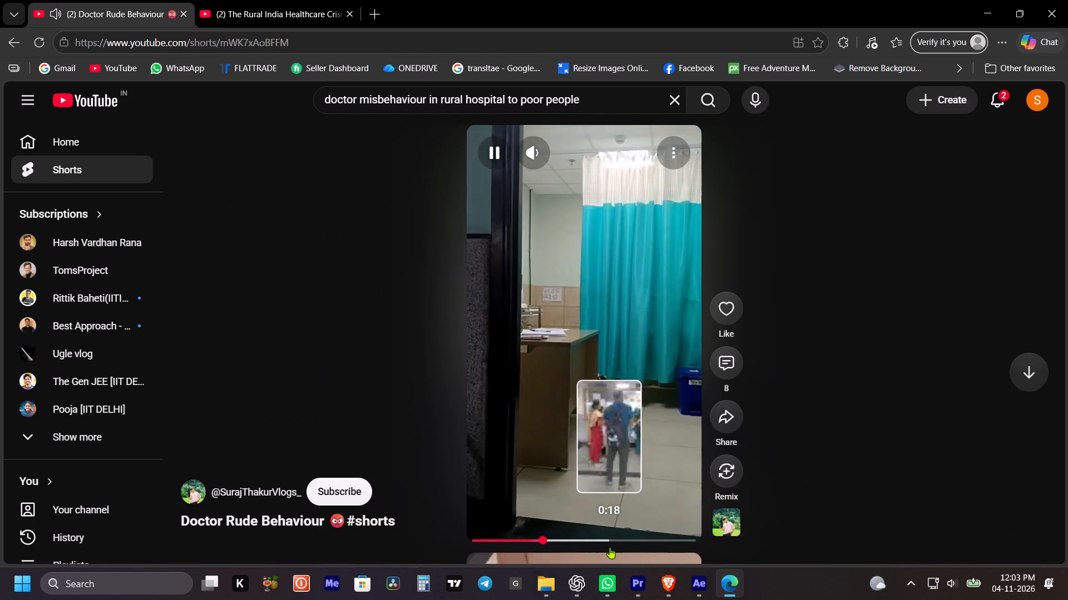
{"action": "left_click", "coordinate": [600, 542]}
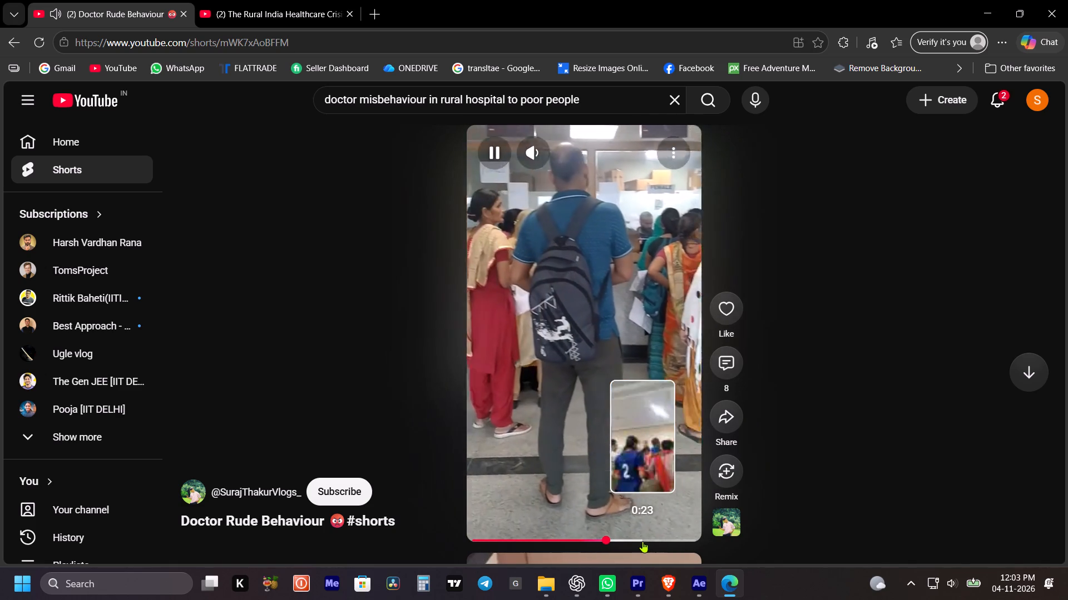
{"action": "left_click", "coordinate": [636, 541]}
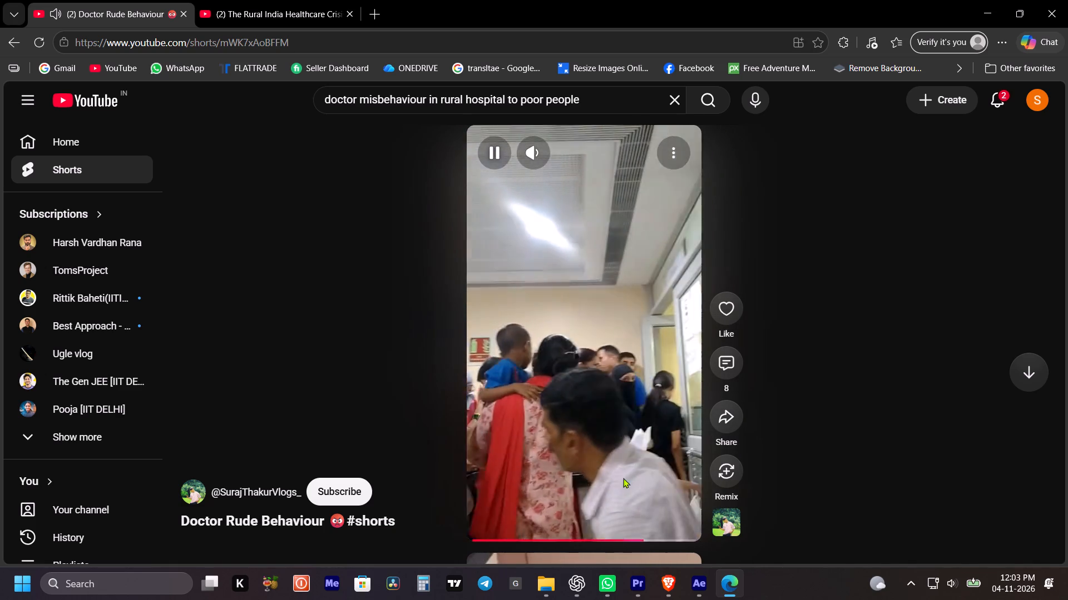
{"action": "left_click", "coordinate": [584, 539]}
{"action": "left_click", "coordinate": [542, 531]}
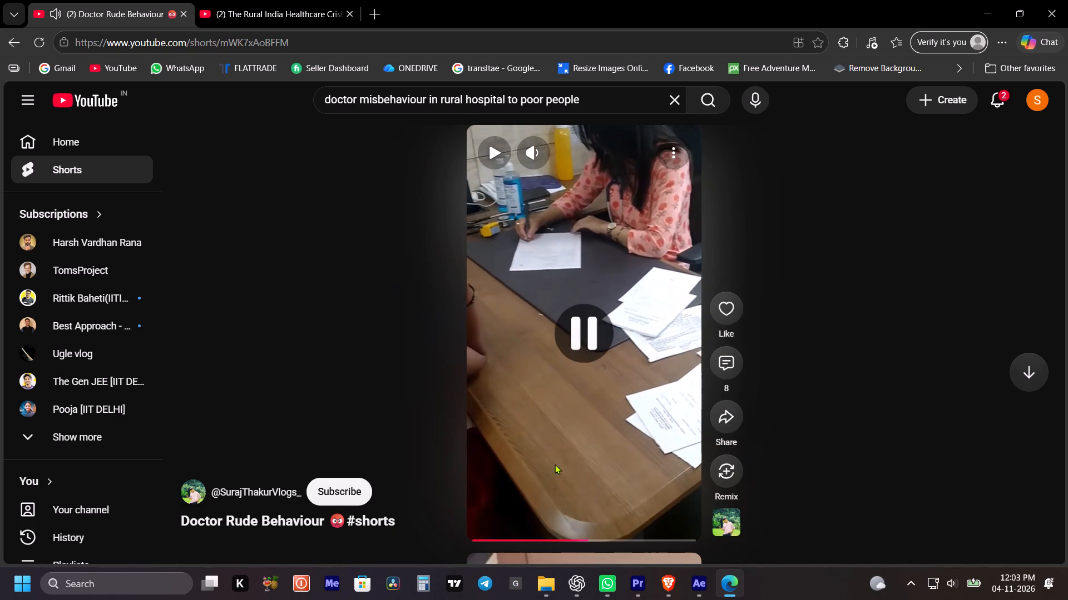
{"action": "left_click", "coordinate": [588, 387]}
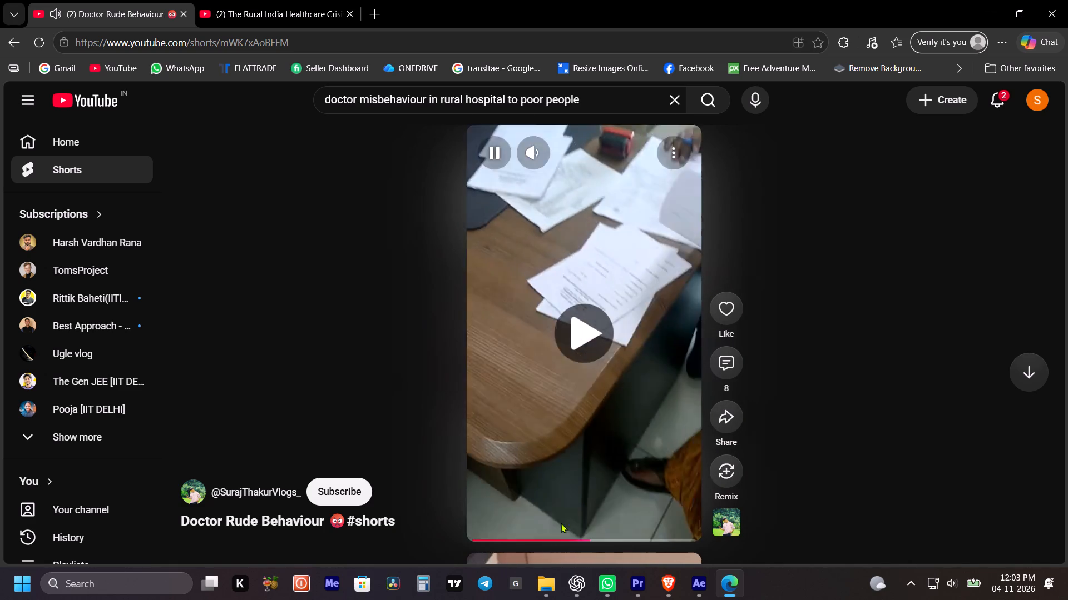
{"action": "left_click_drag", "start_coordinate": [602, 351], "coordinate": [607, 361]}
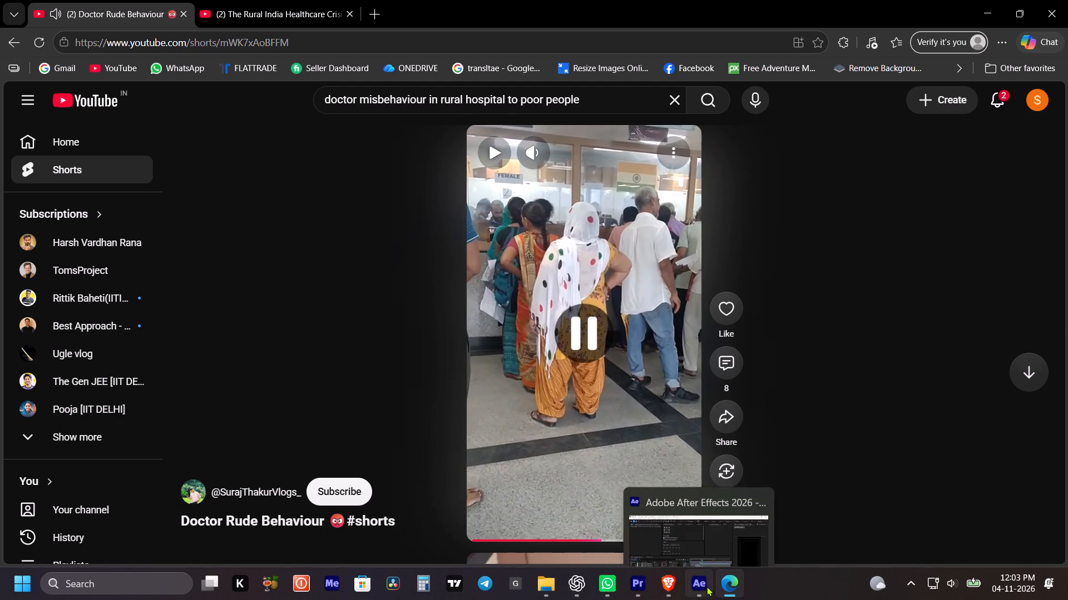
Switch to After Effects and replay the karnataka_1080p narration from about 0:00:11:27 to hear what the b-roll must match.
{"action": "left_click", "coordinate": [706, 586]}
{"action": "key", "text": "space"}
{"action": "left_click", "coordinate": [540, 344]}
{"action": "key", "text": "space"}
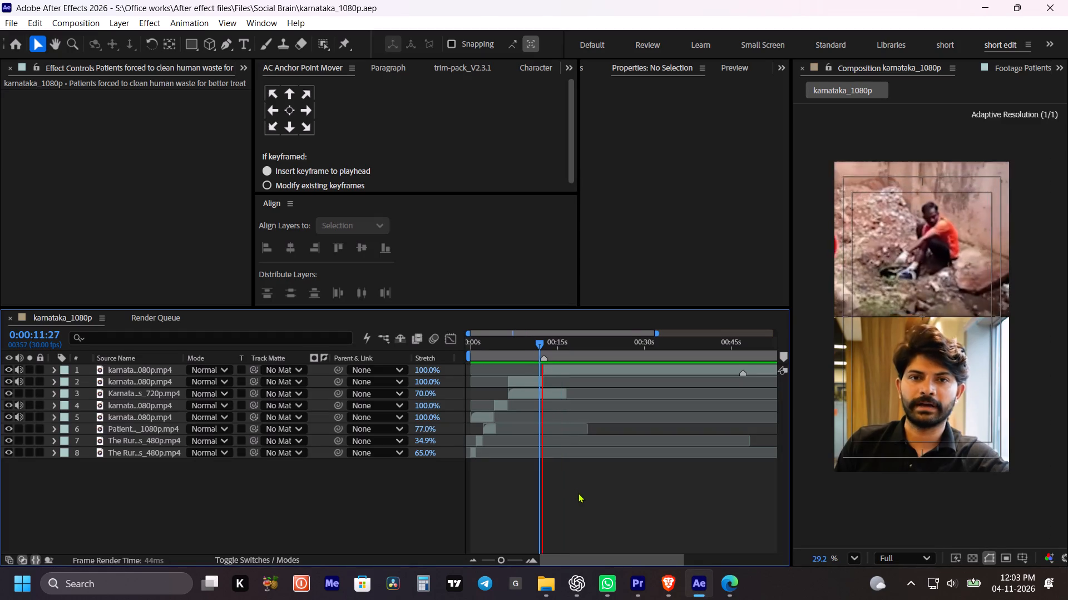
{"action": "left_click", "coordinate": [583, 499]}
{"action": "key", "text": "space"}
{"action": "left_click_drag", "start_coordinate": [612, 495], "coordinate": [600, 496]}
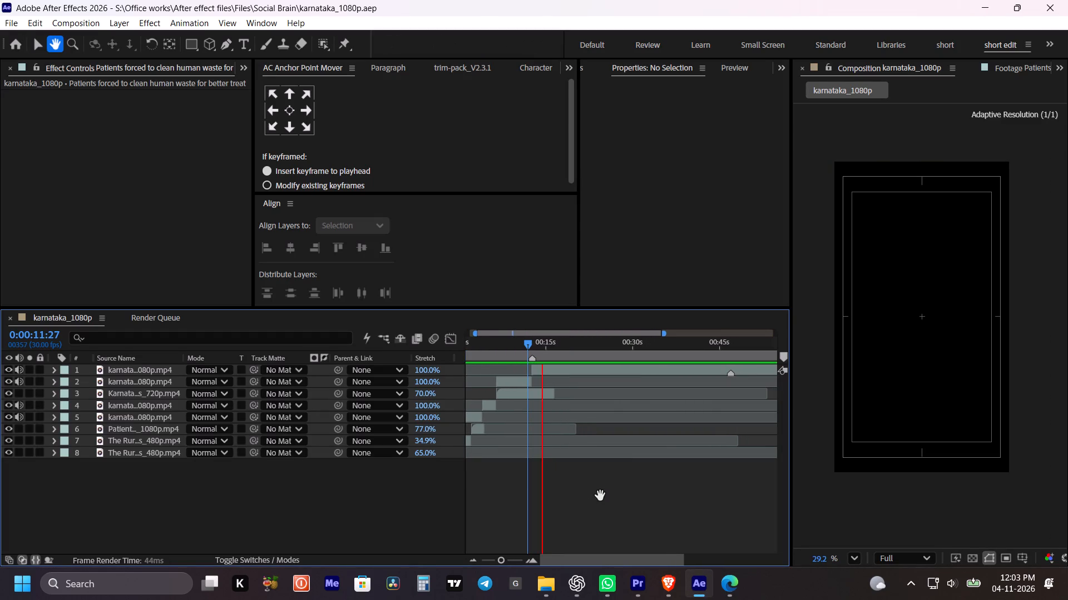
{"action": "key", "text": "space"}
{"action": "left_click", "coordinate": [668, 584]}
{"action": "left_click", "coordinate": [668, 584]}
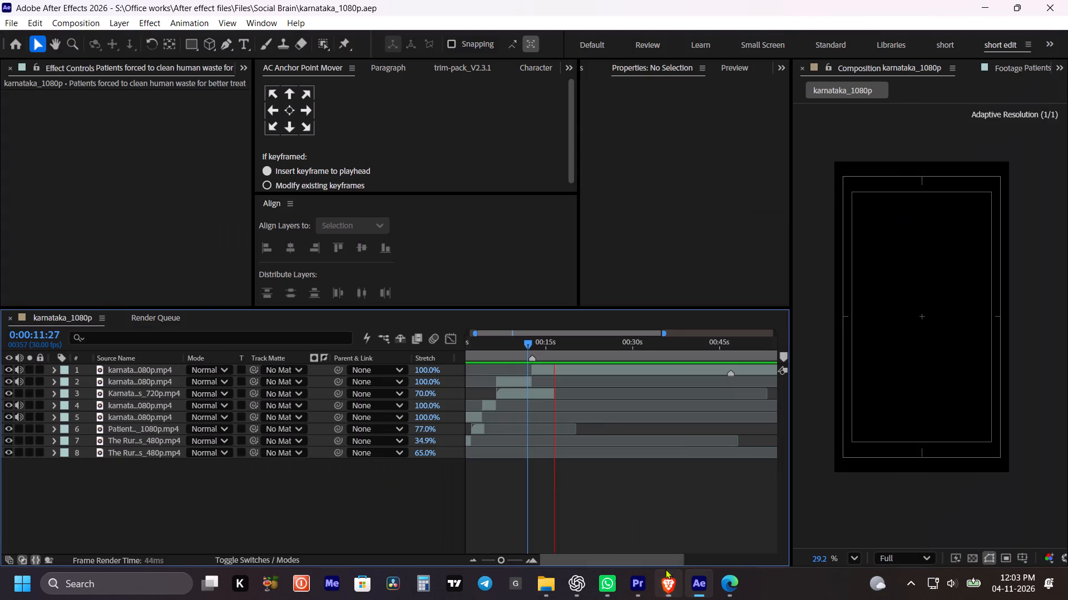
{"action": "key", "text": "space"}
Return to the "Doctor Rude Behaviour" Short in Edge and play its shots of patients queuing at the hospital counter.
{"action": "left_click", "coordinate": [736, 590]}
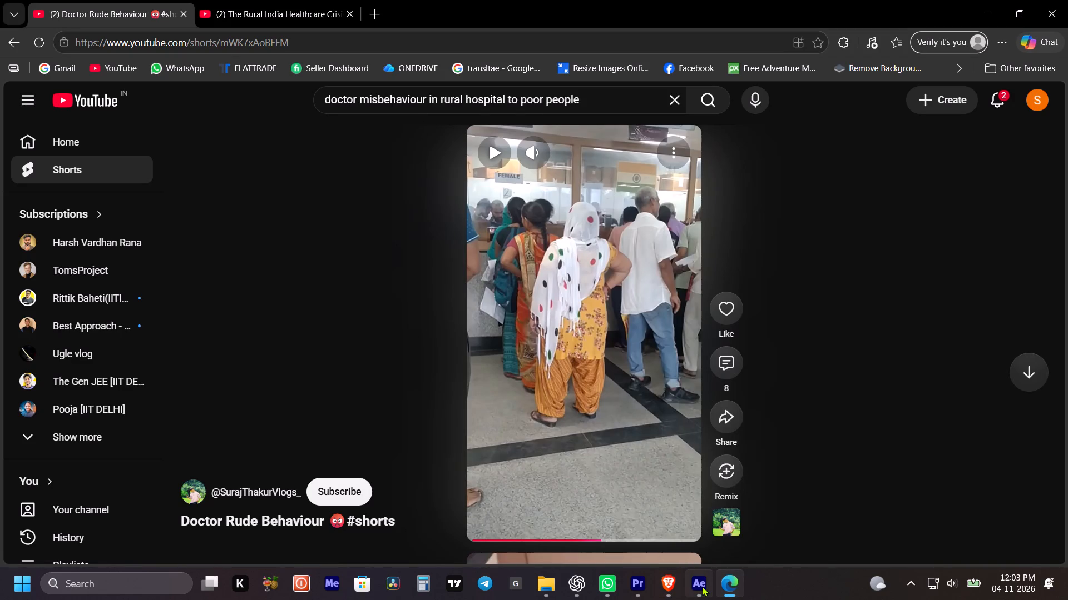
{"action": "left_click", "coordinate": [575, 363]}
{"action": "left_click", "coordinate": [586, 351]}
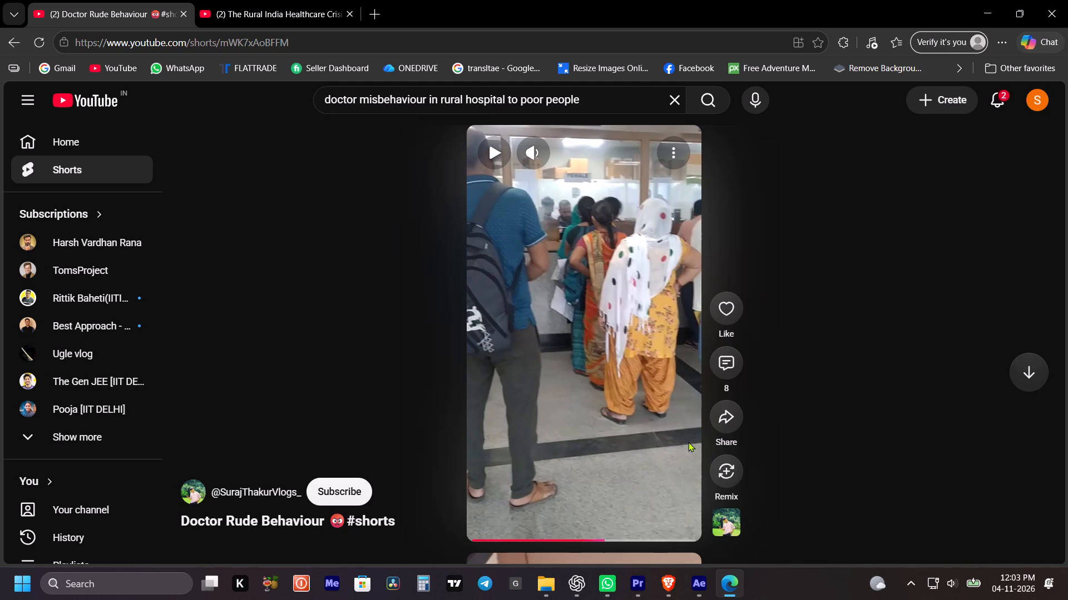
{"action": "left_click", "coordinate": [569, 392]}
{"action": "left_click", "coordinate": [607, 371]}
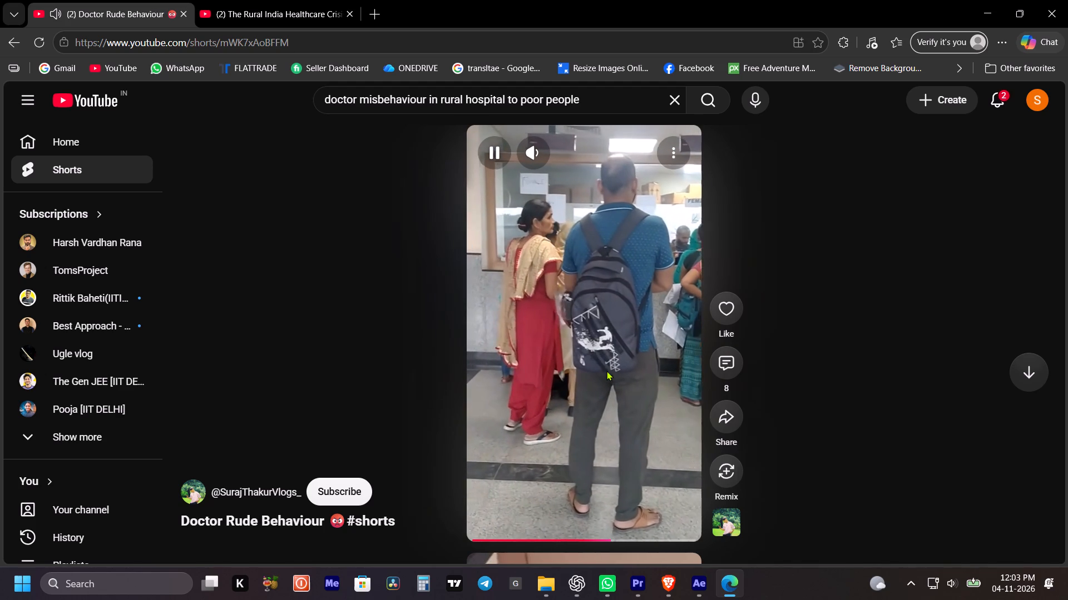
Copy the "Doctor Rude Behaviour" Short's link and submit it to the vd6s.net YouTube downloader in Brave.
{"action": "left_click", "coordinate": [306, 41]}
{"action": "key", "text": "ctrl+c"}
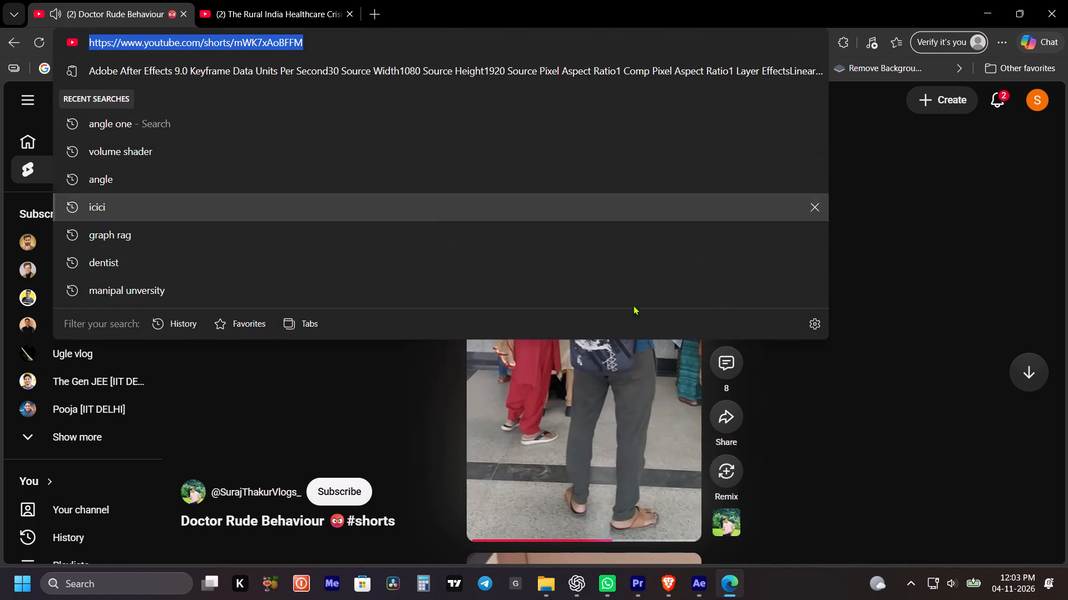
{"action": "key", "text": "ctrl+c"}
{"action": "left_click", "coordinate": [665, 582]}
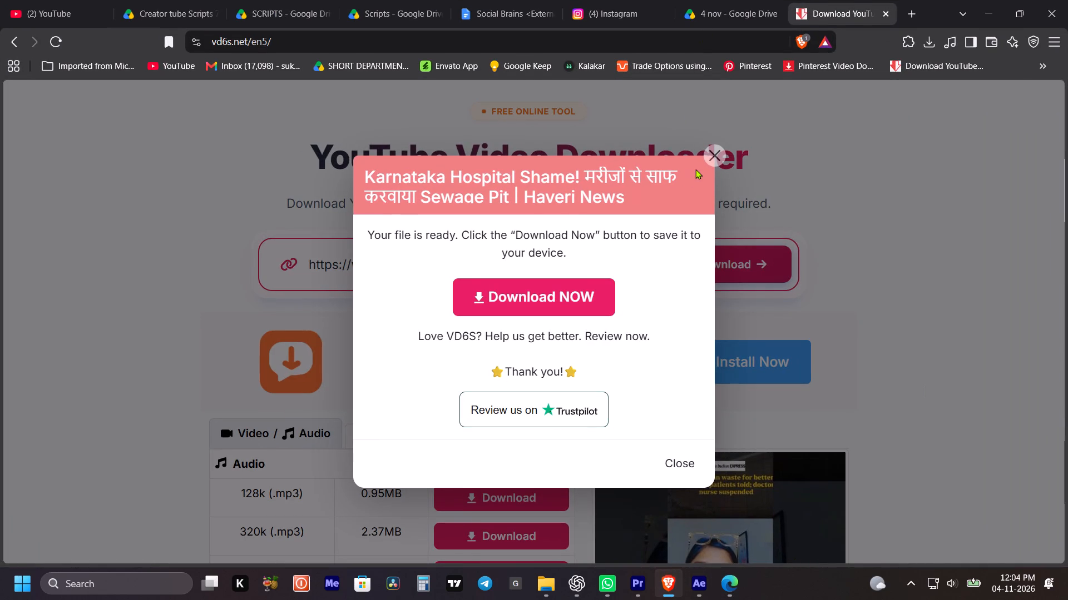
{"action": "left_click", "coordinate": [711, 158]}
{"action": "left_click", "coordinate": [644, 259]}
{"action": "left_click", "coordinate": [601, 274]}
{"action": "key", "text": "ctrl+v"}
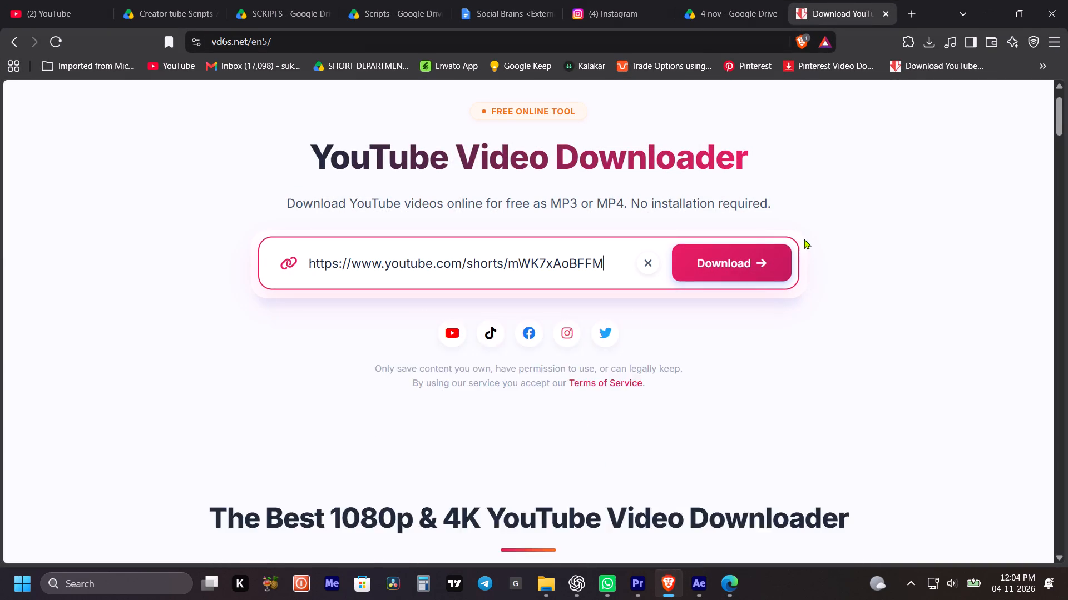
{"action": "left_click", "coordinate": [793, 238]}
{"action": "left_click", "coordinate": [749, 277]}
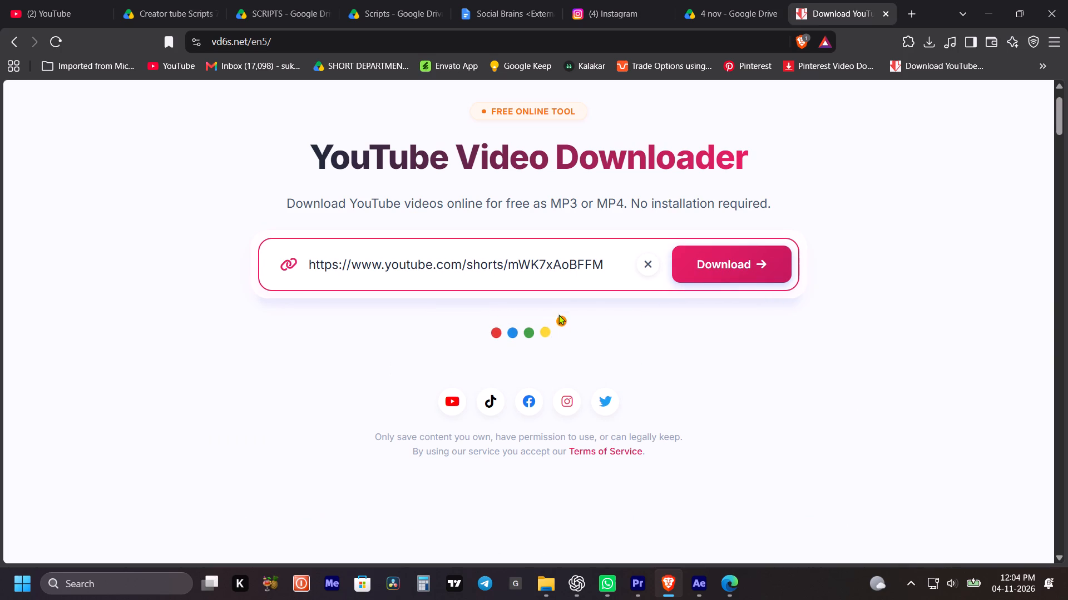
Download the Short as 1080p MP4 and save it in the "social braain karnatak" folder under its default name.
{"action": "scroll", "coordinate": [466, 468], "scroll_direction": "down", "scroll_amount": 4}
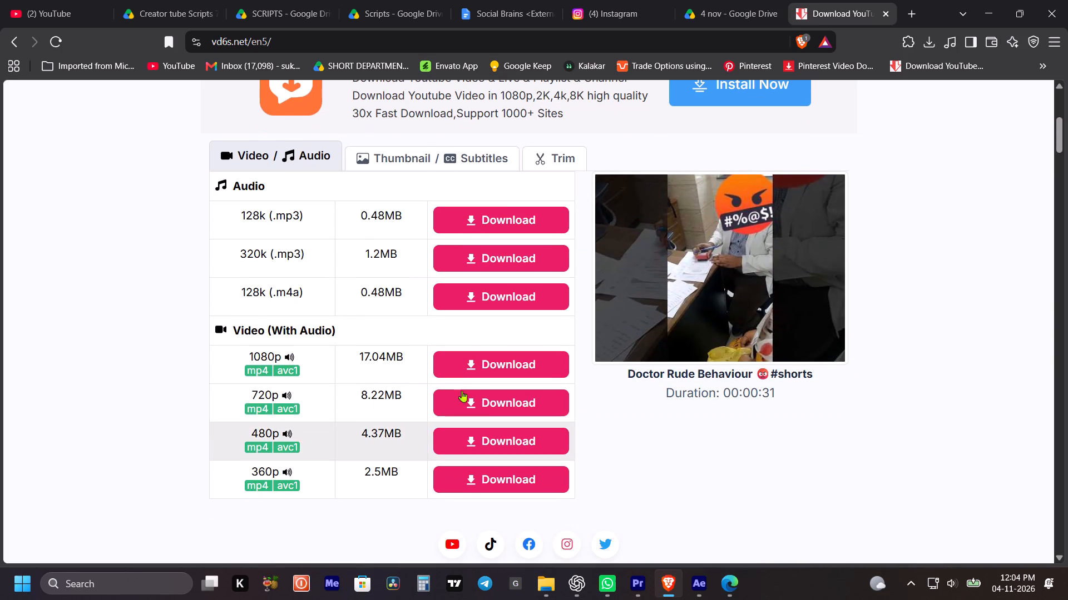
{"action": "left_click_drag", "start_coordinate": [576, 349], "coordinate": [567, 355]}
{"action": "left_click", "coordinate": [552, 368]}
{"action": "left_click_drag", "start_coordinate": [543, 376], "coordinate": [616, 381]}
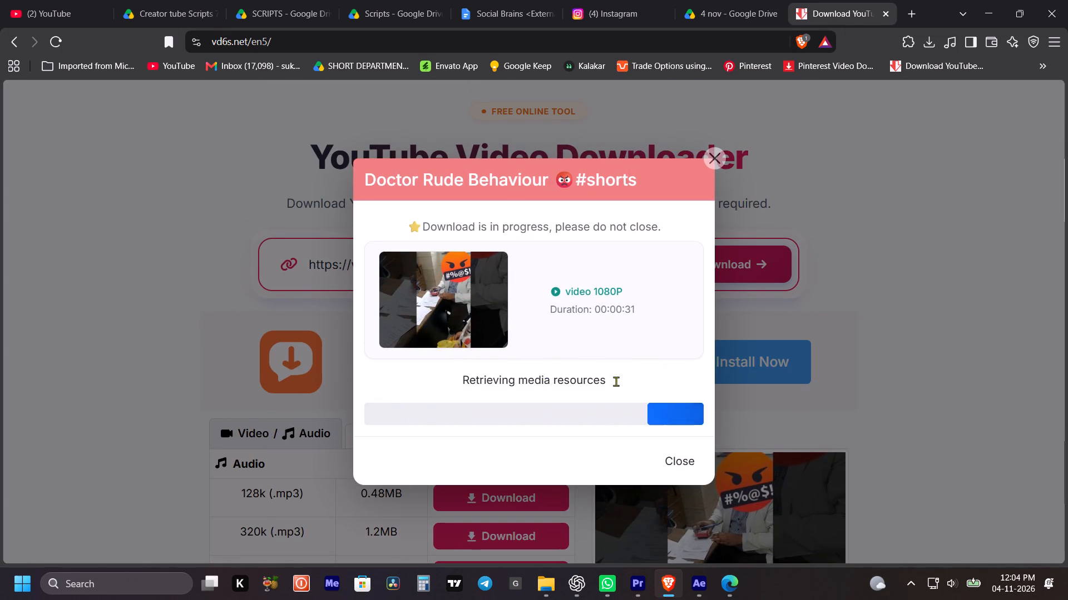
{"action": "left_click_drag", "start_coordinate": [616, 381], "coordinate": [655, 379]}
{"action": "left_click", "coordinate": [548, 391]}
{"action": "left_click_drag", "start_coordinate": [609, 377], "coordinate": [553, 385]}
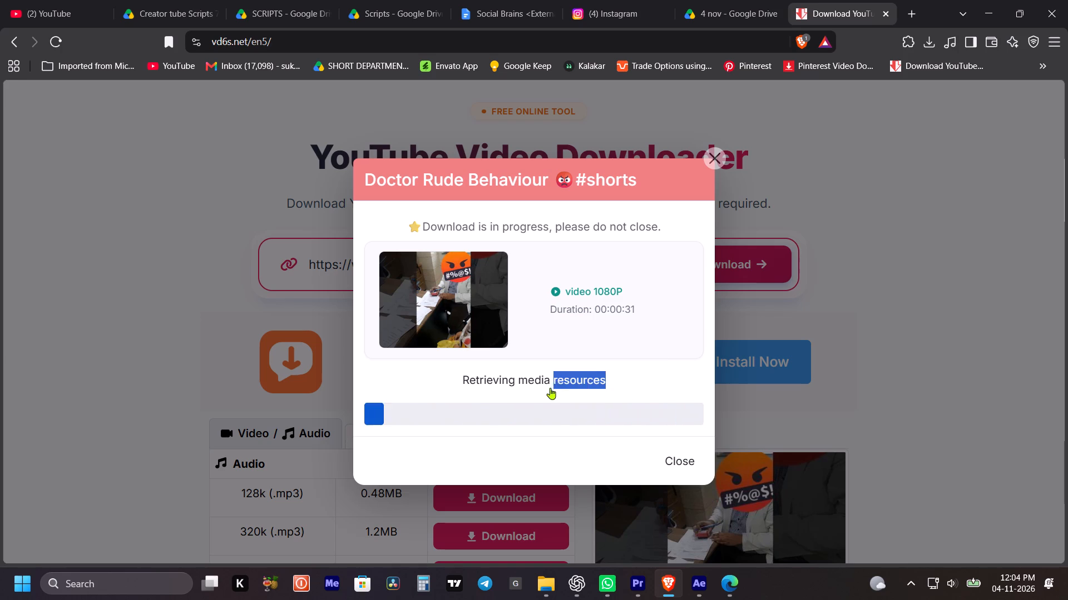
{"action": "left_click", "coordinate": [533, 313]}
{"action": "left_click", "coordinate": [537, 302]}
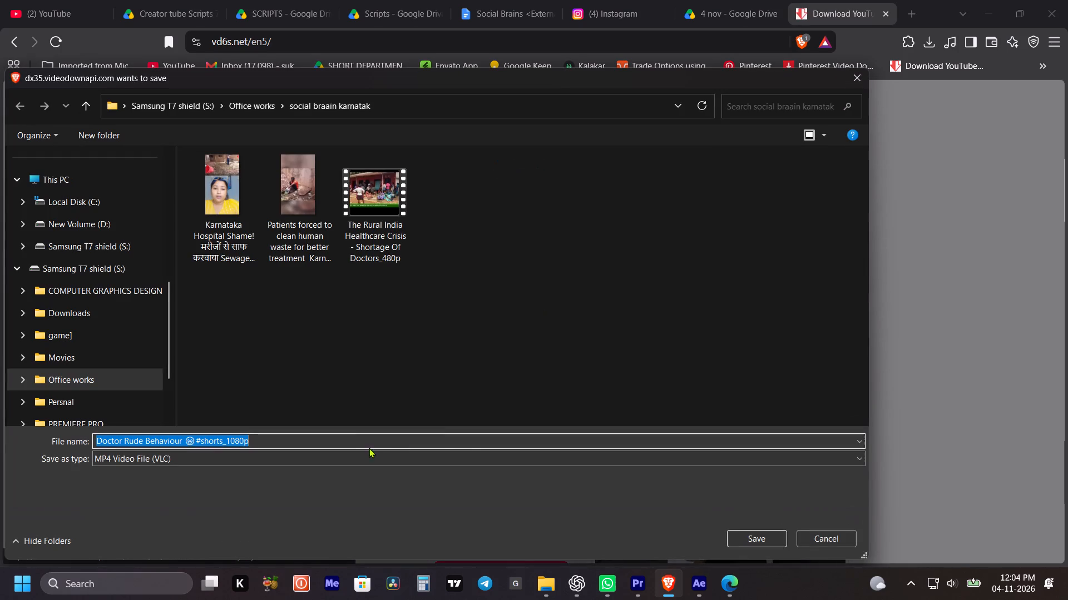
{"action": "key", "text": "ctrl+c"}
{"action": "key", "text": "ctrl+c"}
{"action": "left_click", "coordinate": [751, 538]}
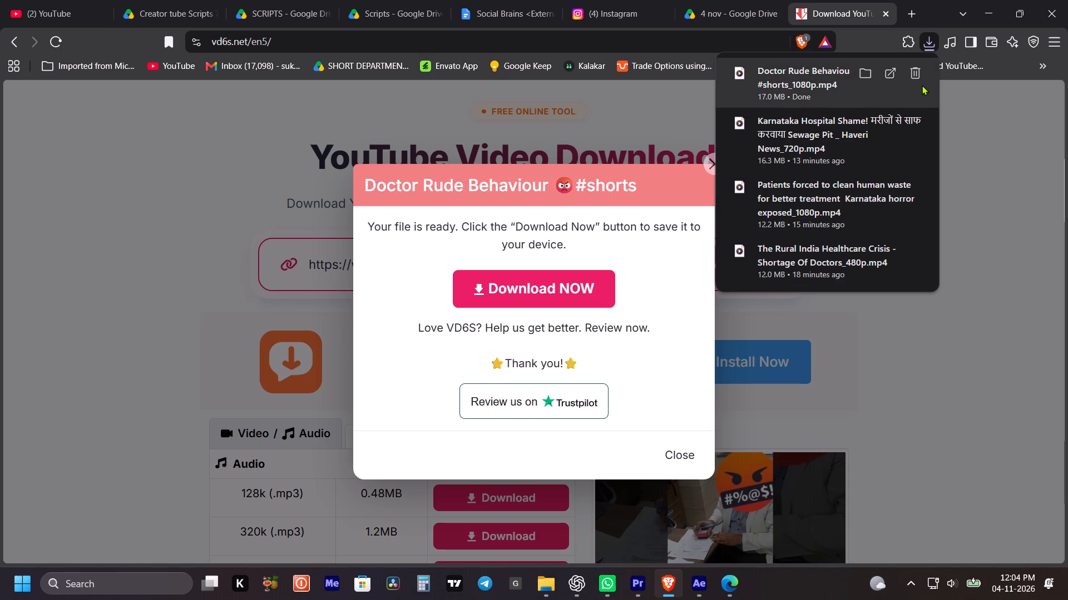
Import the downloaded Doctor Rude Behaviour clip into the b roll folder of the After Effects project.
{"action": "left_click_drag", "start_coordinate": [791, 87], "coordinate": [692, 577]}
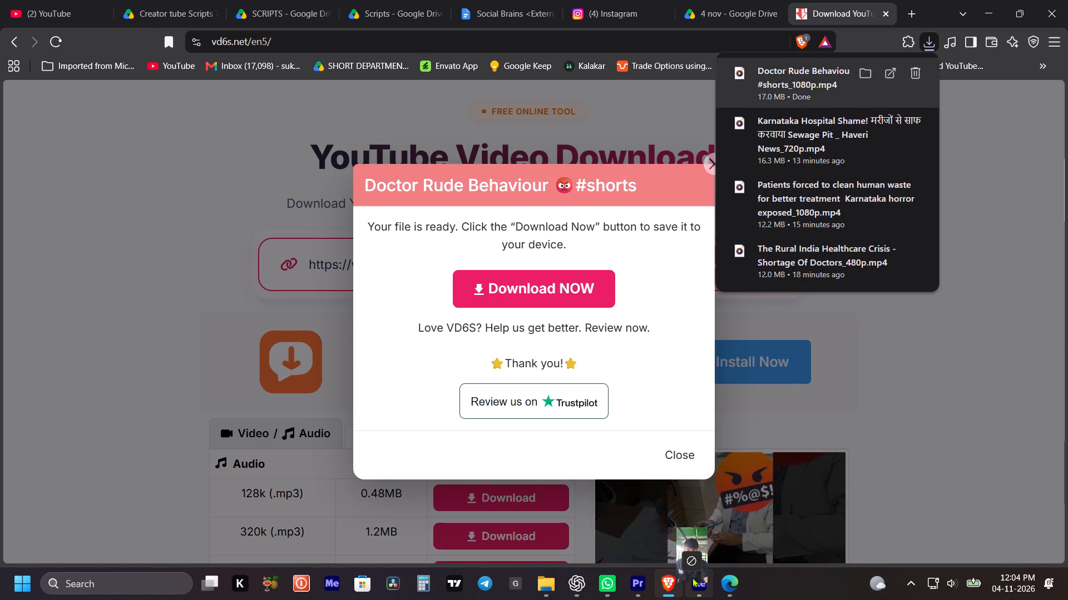
{"action": "left_click_drag", "start_coordinate": [692, 577], "coordinate": [65, 220]}
{"action": "scroll", "coordinate": [63, 69], "scroll_direction": "up", "scroll_amount": 3}
Open the Doctor Rude Behaviour footage and mark the hospital queue section from 0:00:19:01 to 0:00:22:17.
{"action": "double_click", "coordinate": [89, 272]}
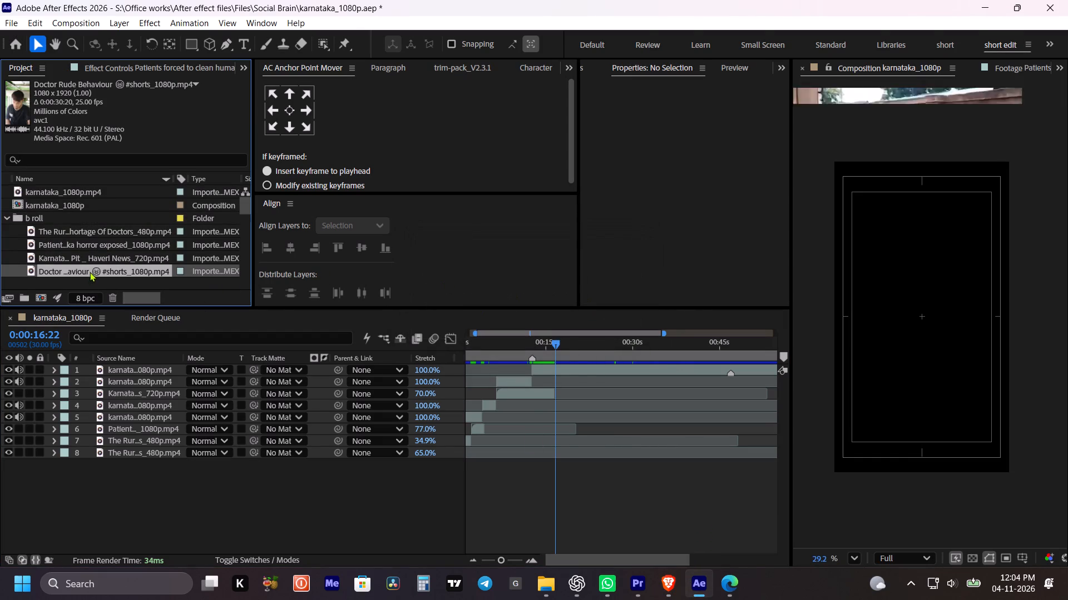
{"action": "key", "text": "grave"}
{"action": "left_click_drag", "start_coordinate": [16, 526], "coordinate": [127, 523]}
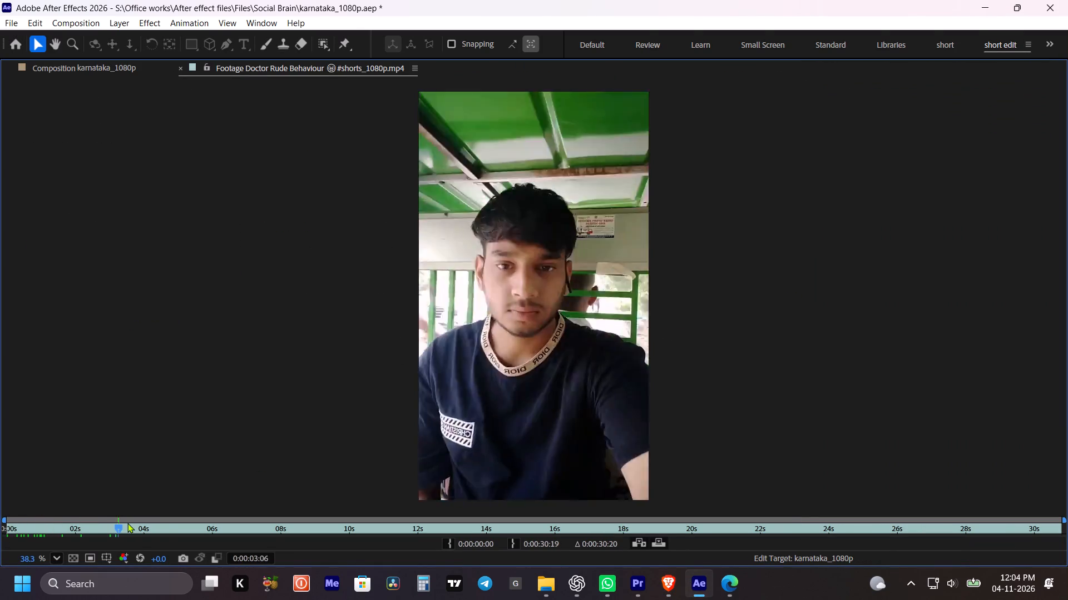
{"action": "left_click_drag", "start_coordinate": [127, 523], "coordinate": [509, 536]}
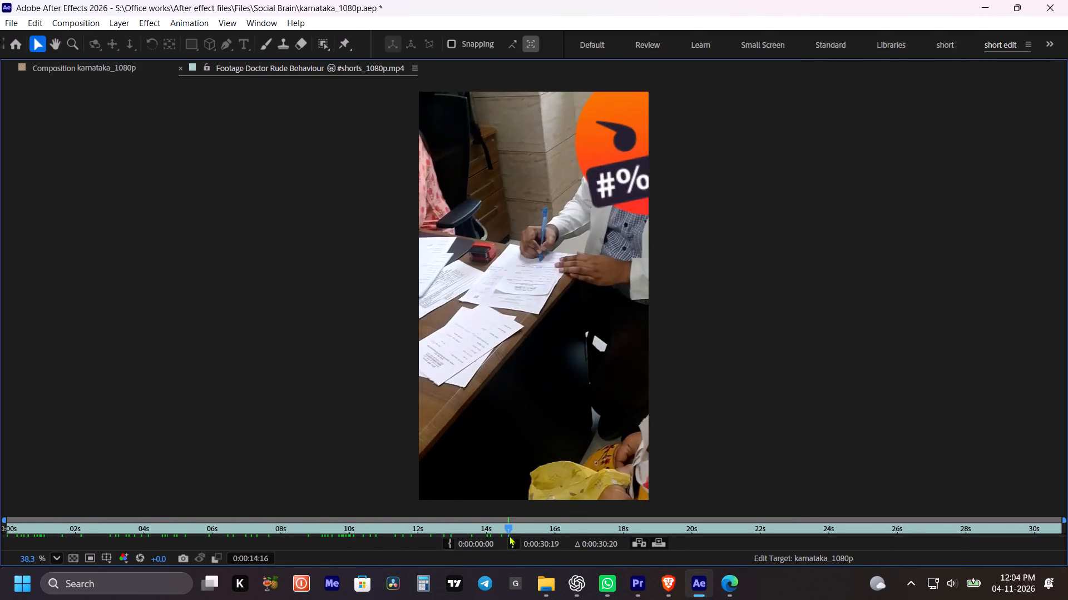
{"action": "left_click_drag", "start_coordinate": [509, 536], "coordinate": [621, 528]}
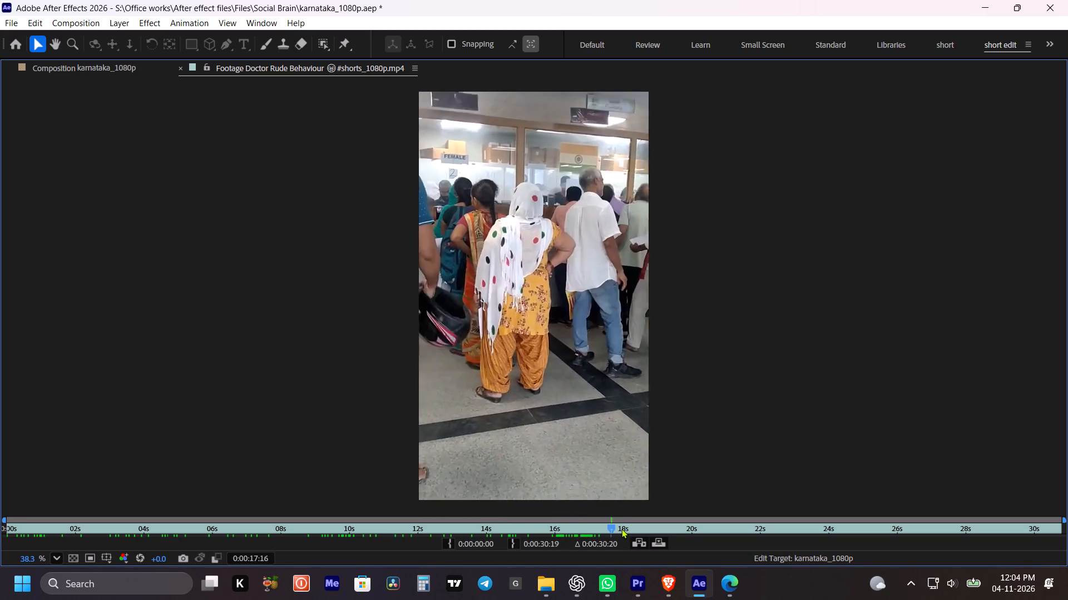
{"action": "left_click_drag", "start_coordinate": [621, 528], "coordinate": [798, 521]}
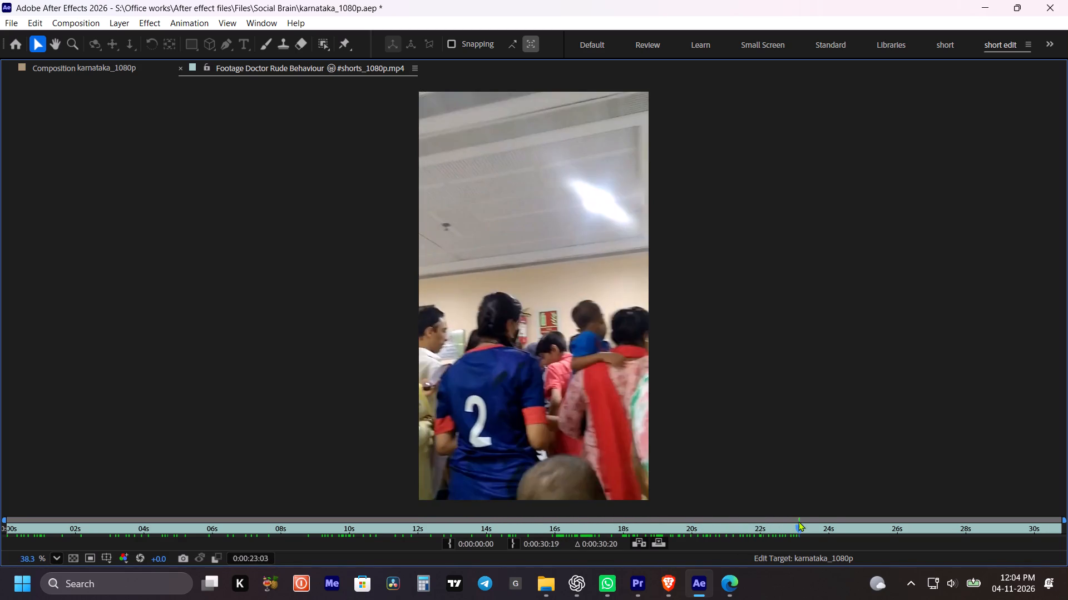
{"action": "left_click_drag", "start_coordinate": [798, 521], "coordinate": [702, 537]}
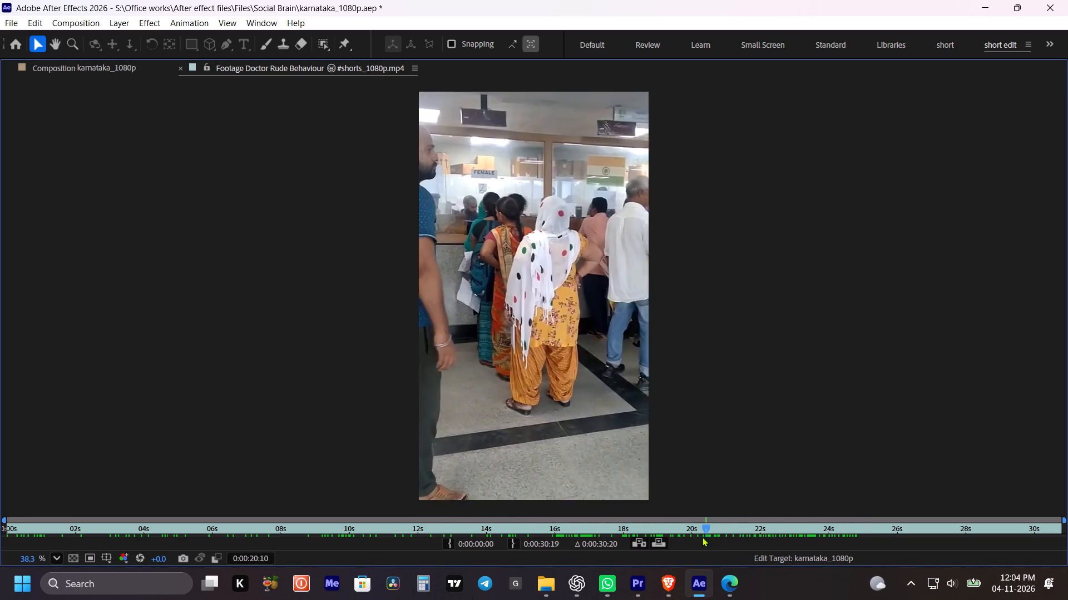
{"action": "left_click_drag", "start_coordinate": [702, 537], "coordinate": [658, 534]}
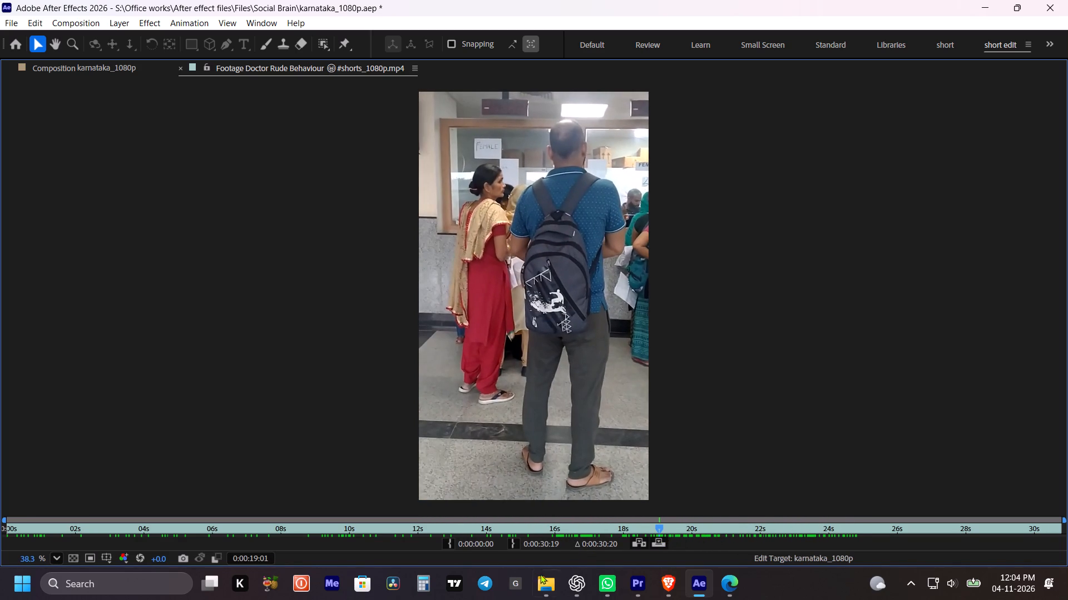
{"action": "left_click_drag", "start_coordinate": [447, 543], "coordinate": [452, 543]}
{"action": "left_click_drag", "start_coordinate": [659, 529], "coordinate": [680, 529]}
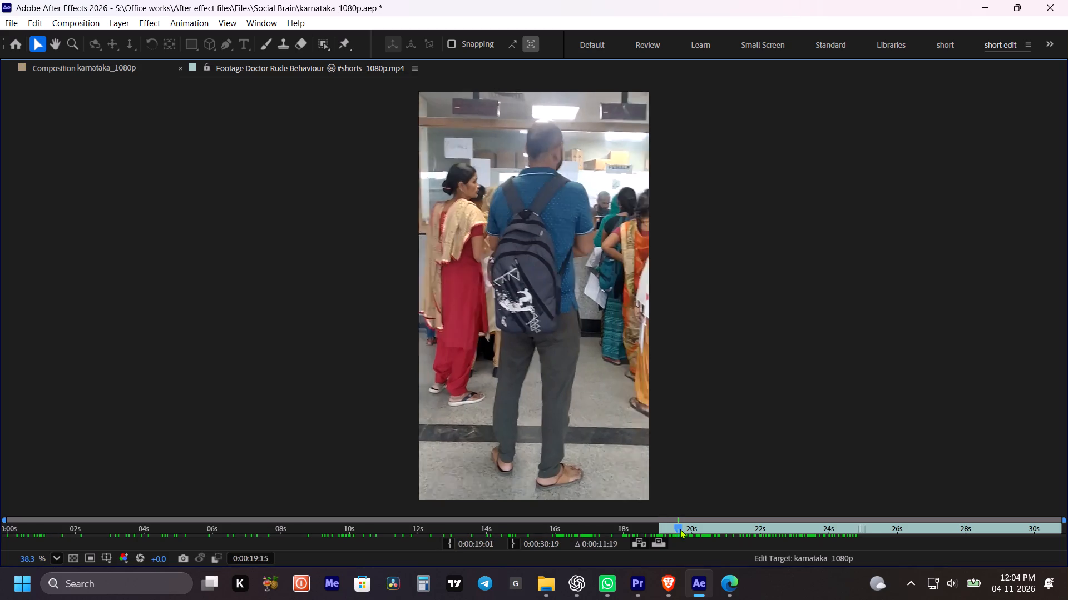
{"action": "left_click_drag", "start_coordinate": [680, 529], "coordinate": [780, 524]}
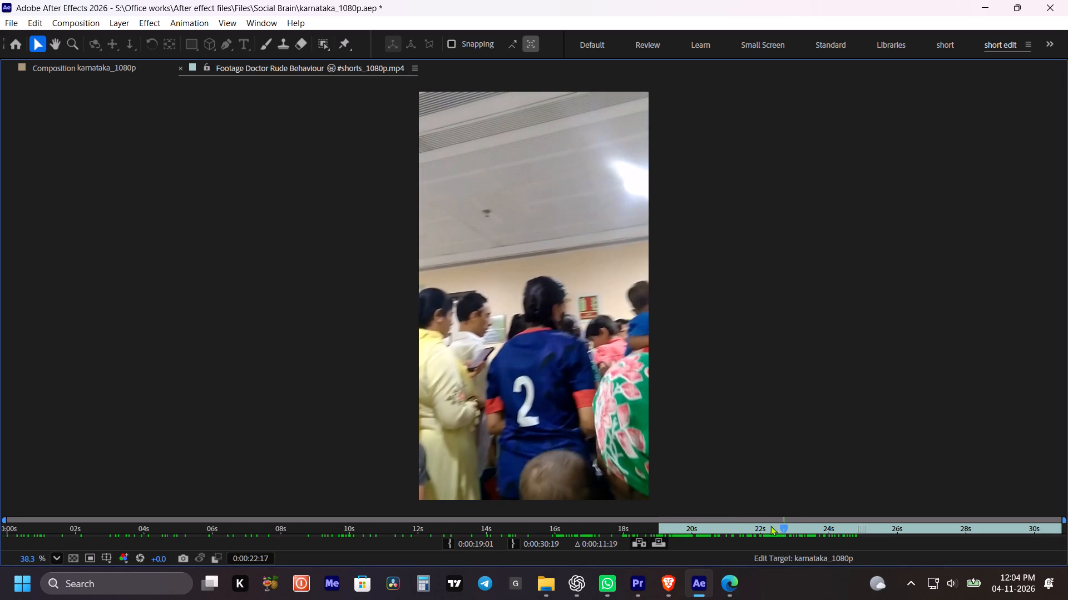
{"action": "left_click", "coordinate": [509, 540]}
{"action": "key", "text": "grave"}
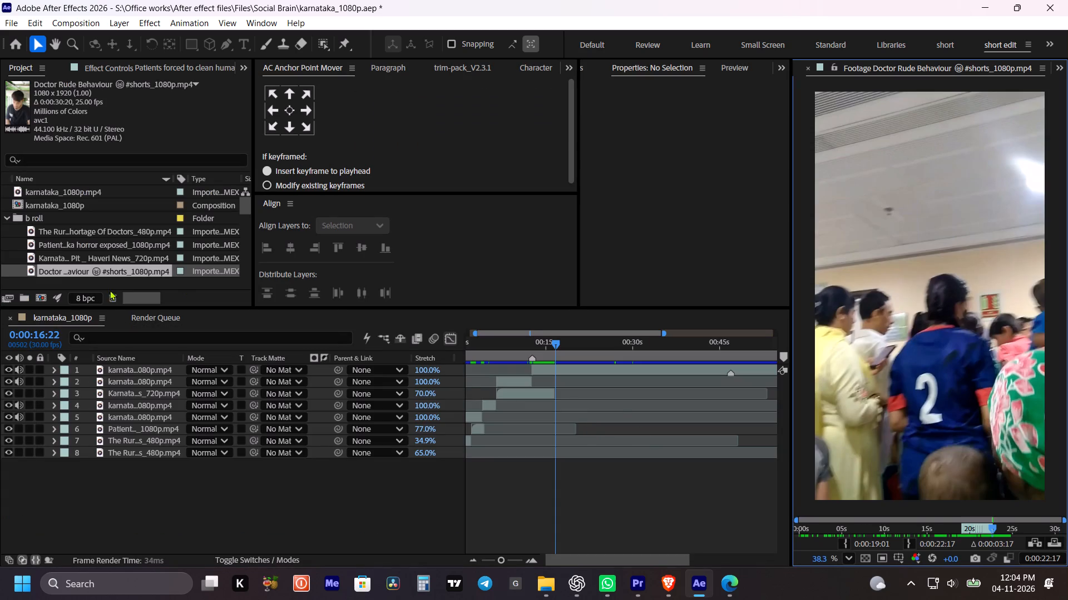
Place the marked clip as the top layer of the karnataka_1080p timeline, starting at 0:00:12:16.
{"action": "left_click_drag", "start_coordinate": [61, 269], "coordinate": [538, 365]}
{"action": "left_click_drag", "start_coordinate": [546, 341], "coordinate": [538, 342], "text": "shift"}
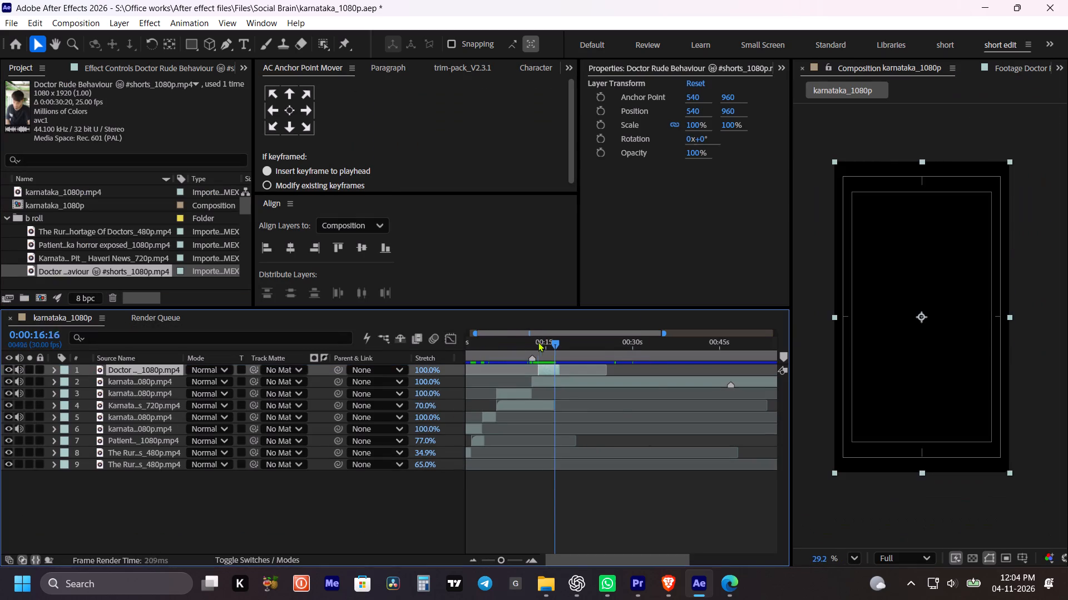
{"action": "left_click_drag", "start_coordinate": [538, 342], "coordinate": [531, 344], "text": "shift"}
{"action": "left_click", "coordinate": [547, 367]}
{"action": "key", "text": "bracketleft"}
Extend the end of the Doctor Rude Behaviour layer and time-stretch it back to 59.9%.
{"action": "left_click_drag", "start_coordinate": [555, 368], "coordinate": [570, 372]}
{"action": "left_click_drag", "start_coordinate": [570, 369], "coordinate": [555, 371], "text": "alt"}
Scale the Doctor Rude Behaviour layer to 139% and set its position to 517, 1272.
{"action": "left_click_drag", "start_coordinate": [695, 124], "coordinate": [731, 129]}
{"action": "left_click_drag", "start_coordinate": [691, 110], "coordinate": [672, 109]}
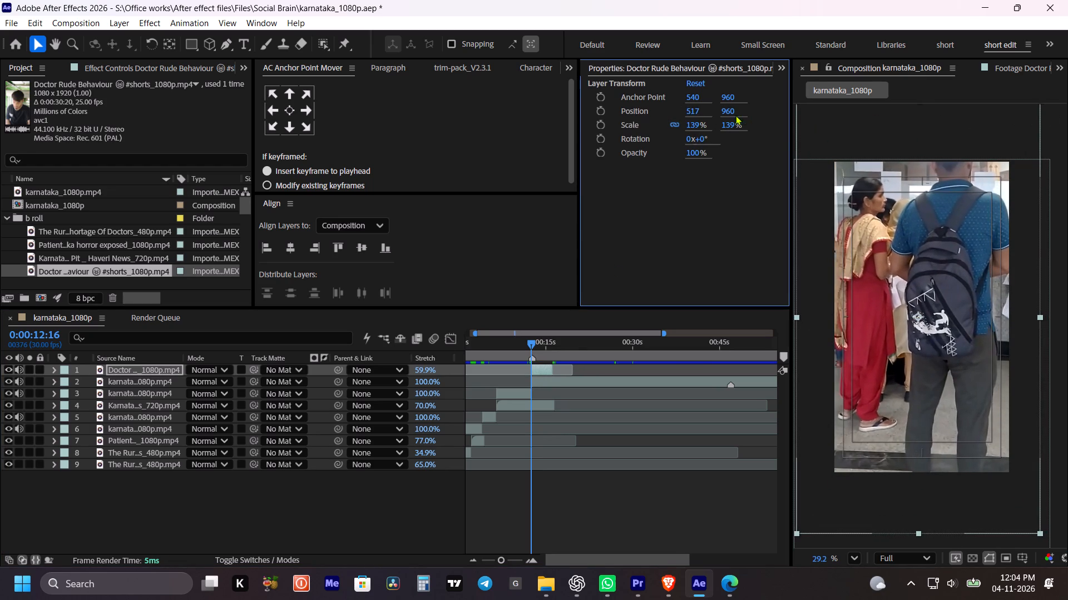
{"action": "left_click_drag", "start_coordinate": [729, 112], "coordinate": [869, 198]}
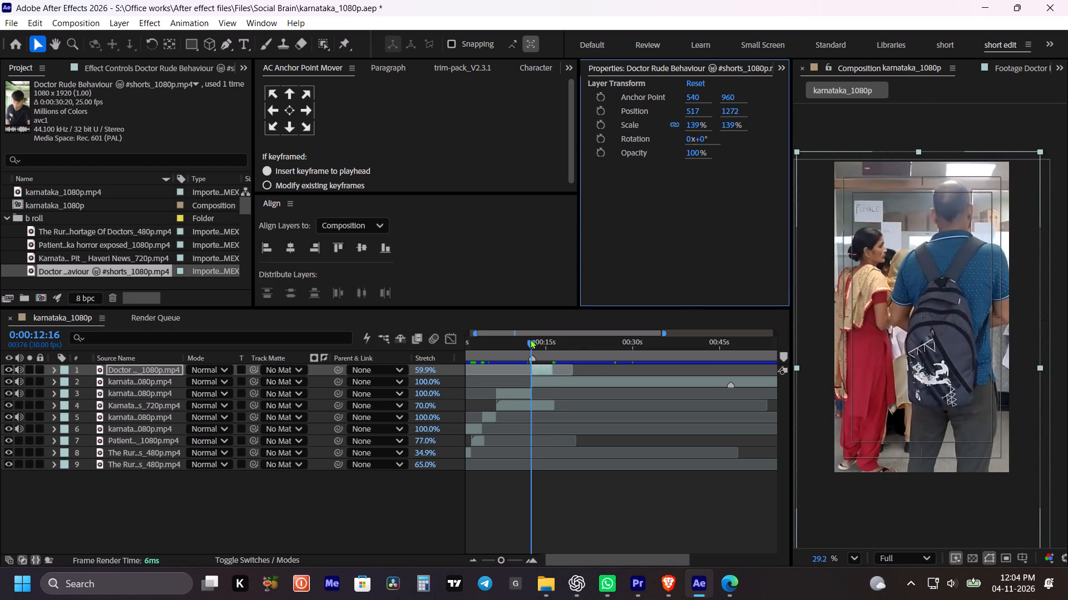
Preview from about 0:00:10:24 and mute the audio of the Doctor Rude Behaviour layer.
{"action": "left_click_drag", "start_coordinate": [532, 341], "coordinate": [521, 342]}
{"action": "key", "text": "space"}
{"action": "key", "text": "space"}
{"action": "left_click", "coordinate": [20, 367]}
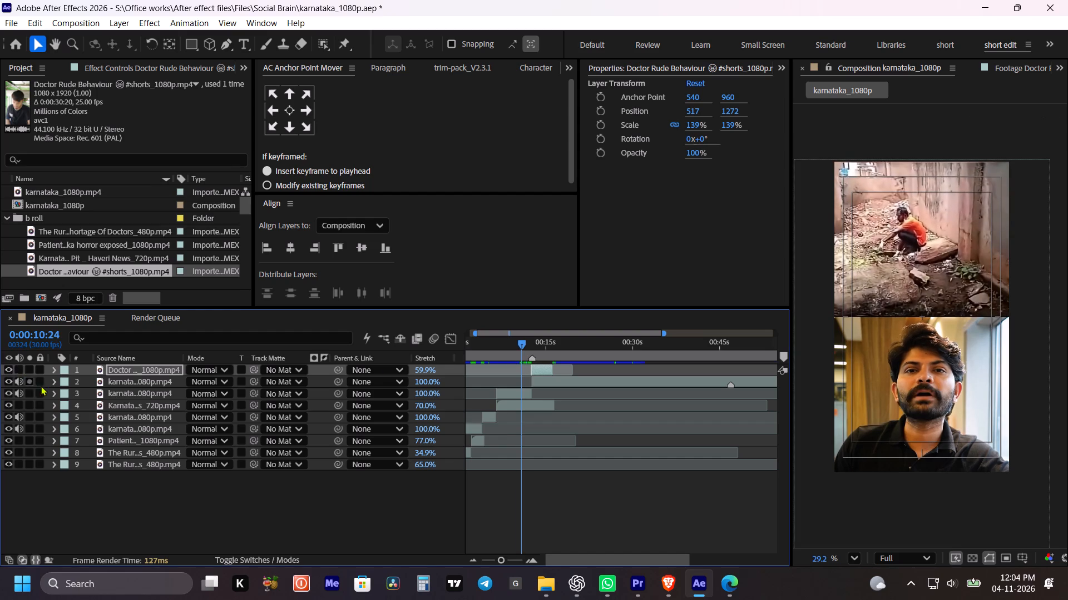
Replay the composition from 0:00:10:24 to about 0:00:18:02 to check the queue b-roll against the narration.
{"action": "key", "text": "space"}
{"action": "scroll", "coordinate": [540, 381], "scroll_direction": "up", "scroll_amount": 1, "text": "alt"}
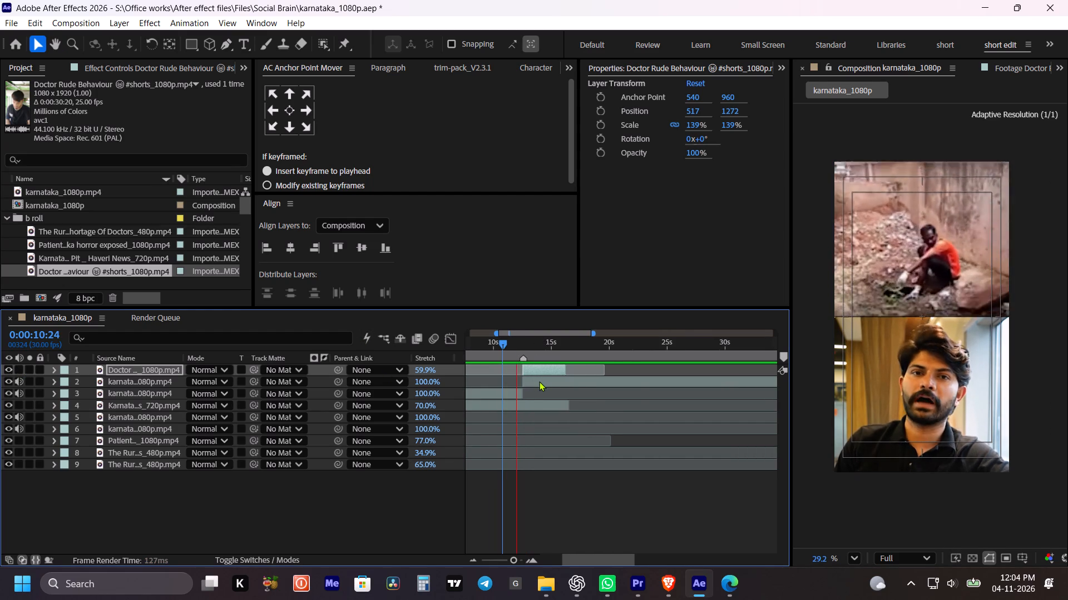
{"action": "key", "text": "space"}
{"action": "key", "text": "space"}
{"action": "key", "text": "space"}
{"action": "key", "text": "space"}
{"action": "key", "text": "space"}
{"action": "key", "text": "space"}
{"action": "key", "text": "space"}
{"action": "key", "text": "space"}
{"action": "key", "text": "space"}
{"action": "key", "text": "space"}
{"action": "key", "text": "space"}
{"action": "key", "text": "space"}
{"action": "left_click_drag", "start_coordinate": [548, 400], "coordinate": [542, 401]}
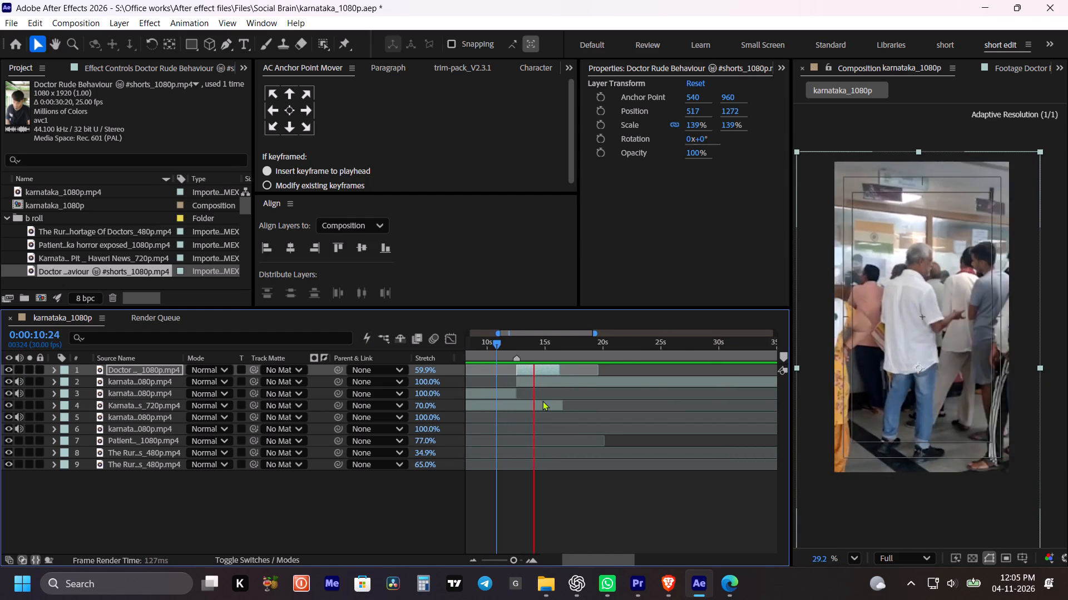
{"action": "key", "text": "space"}
{"action": "key", "text": "space"}
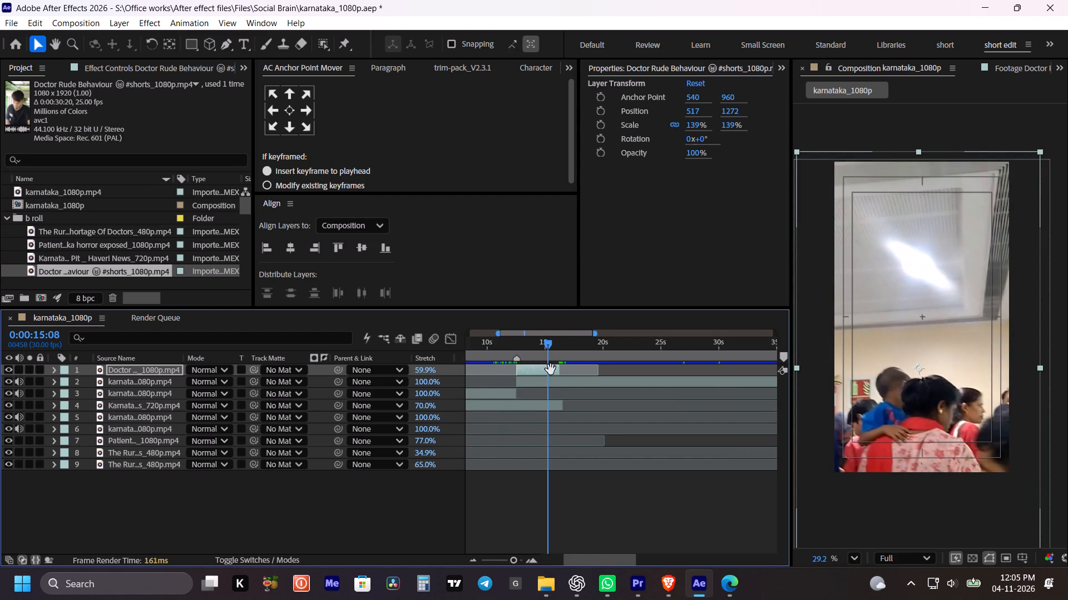
{"action": "key", "text": "space"}
{"action": "key", "text": "space"}
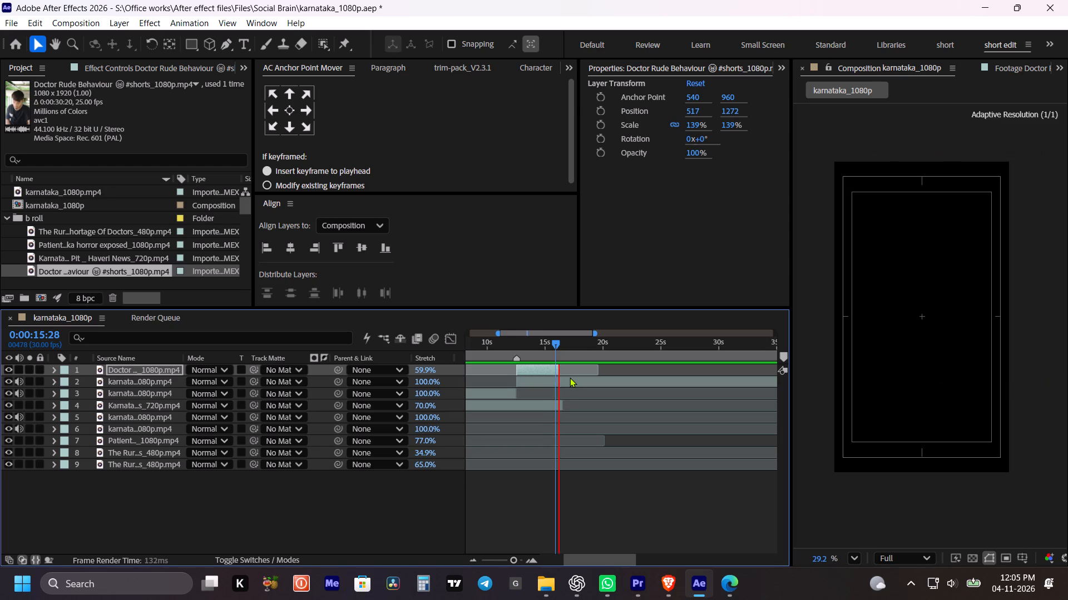
{"action": "key", "text": "space"}
{"action": "key", "text": "space"}
{"action": "left_click", "coordinate": [631, 442]}
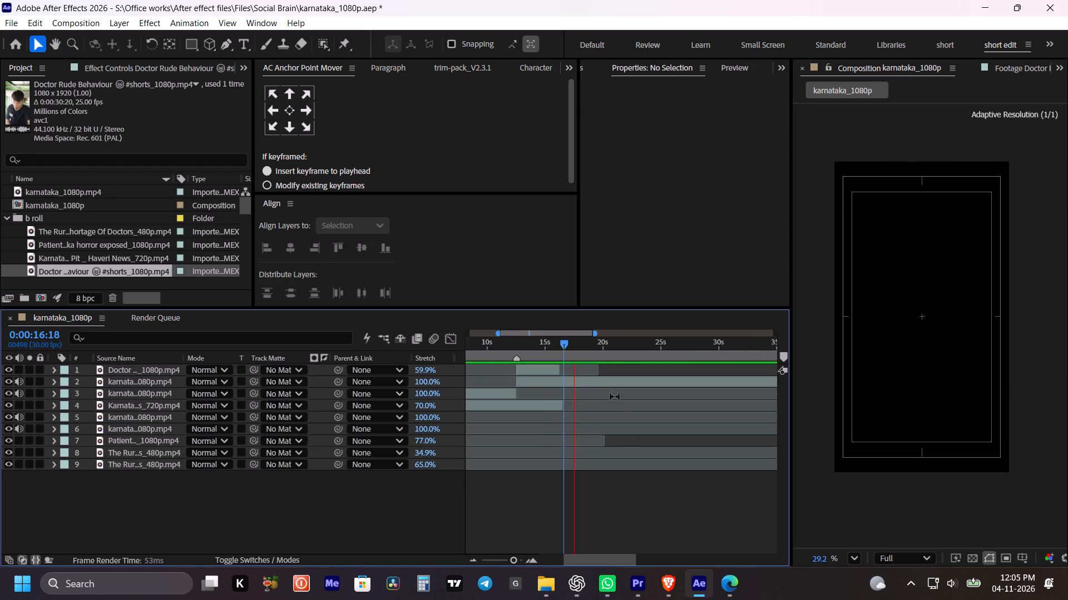
{"action": "key", "text": "space"}
Save the karnataka_1080p project.
{"action": "key", "text": "ctrl+s"}
{"action": "left_click", "coordinate": [617, 492]}
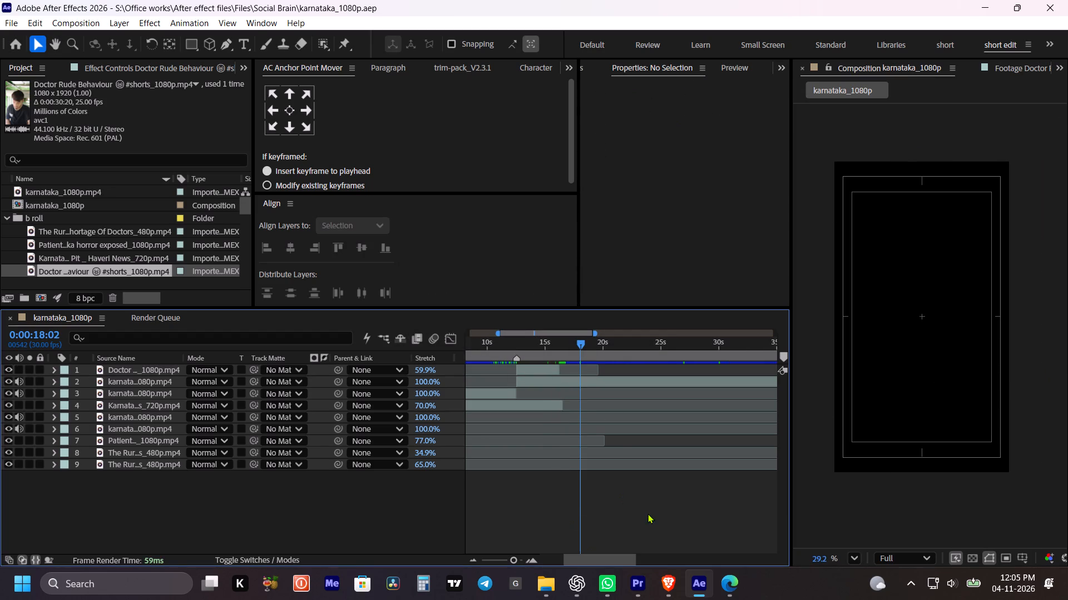
{"action": "left_click", "coordinate": [651, 512]}
Switch to File Explorer, clear the hospital search in the video Assits folder and search for "ru".
{"action": "left_click", "coordinate": [670, 573]}
{"action": "left_click", "coordinate": [551, 581]}
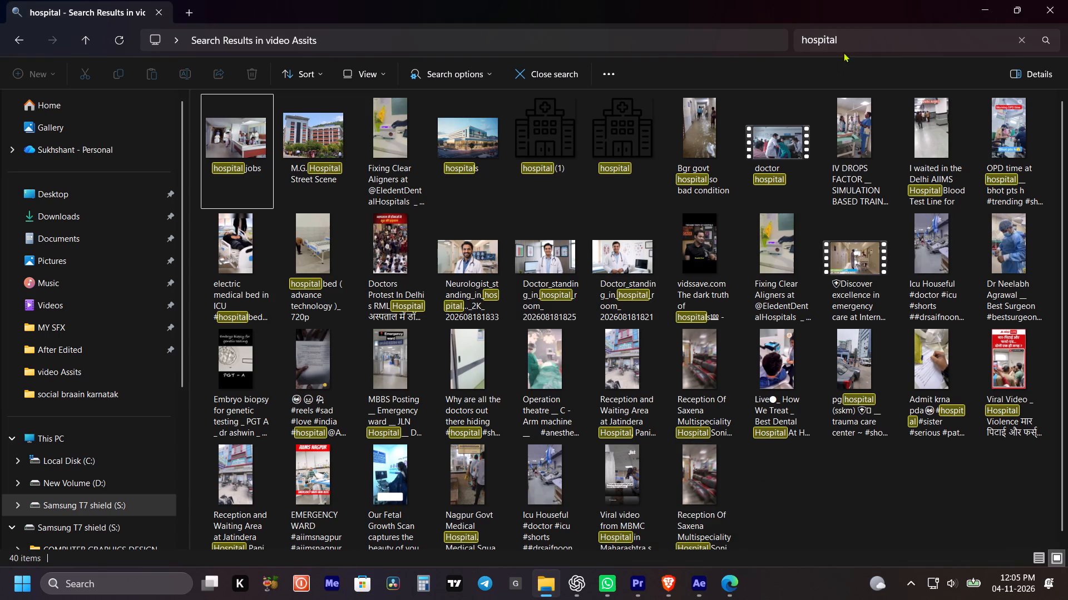
{"action": "left_click_drag", "start_coordinate": [852, 38], "coordinate": [762, 16]}
{"action": "key", "text": "BackSpace"}
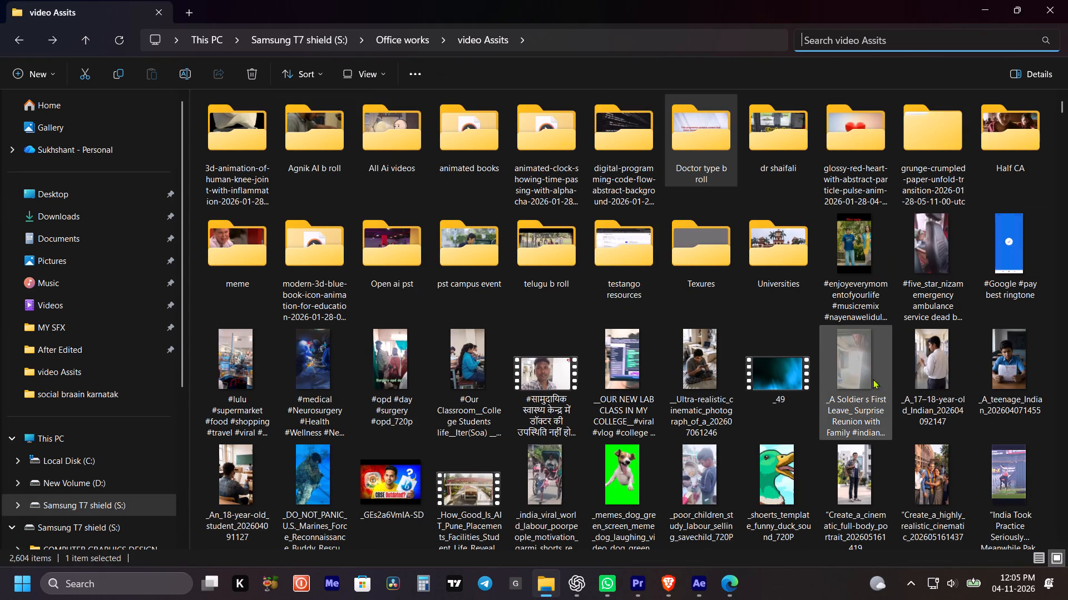
{"action": "left_click", "coordinate": [902, 33]}
{"action": "type", "text": "ru"}
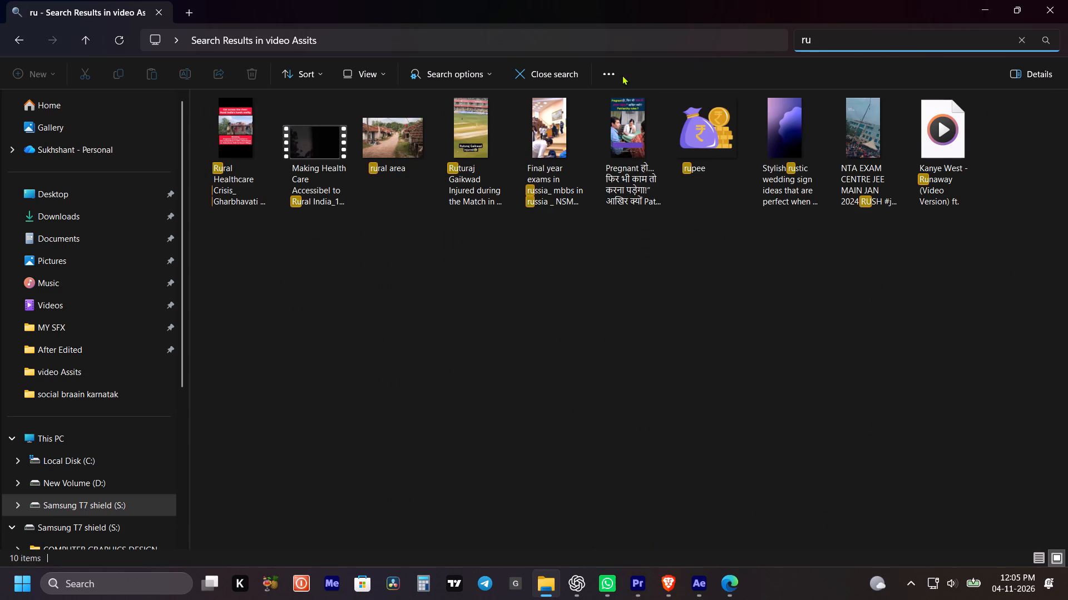
Open the Making Health Care Accessibel to Rural India video in VLC, skim it up to about 00:43, and close the player.
{"action": "right_click", "coordinate": [294, 131]}
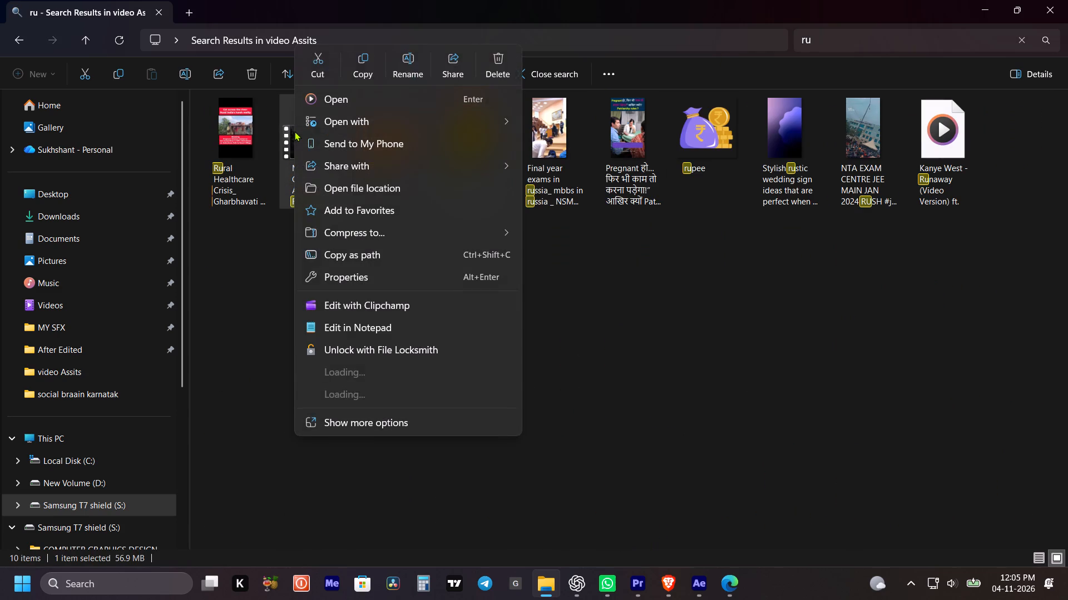
{"action": "left_click", "coordinate": [356, 119]}
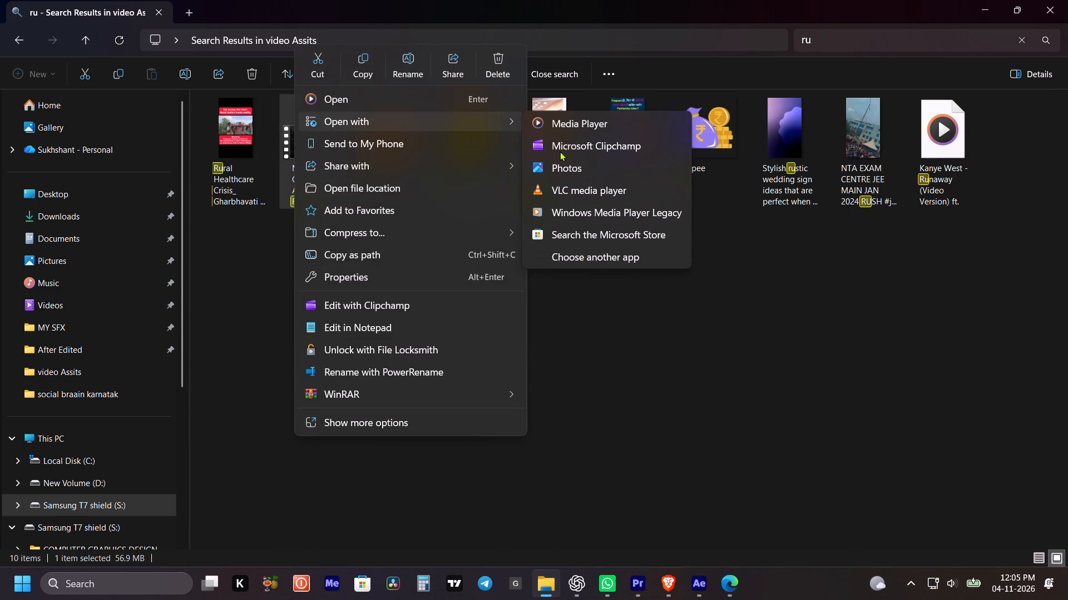
{"action": "left_click", "coordinate": [578, 198]}
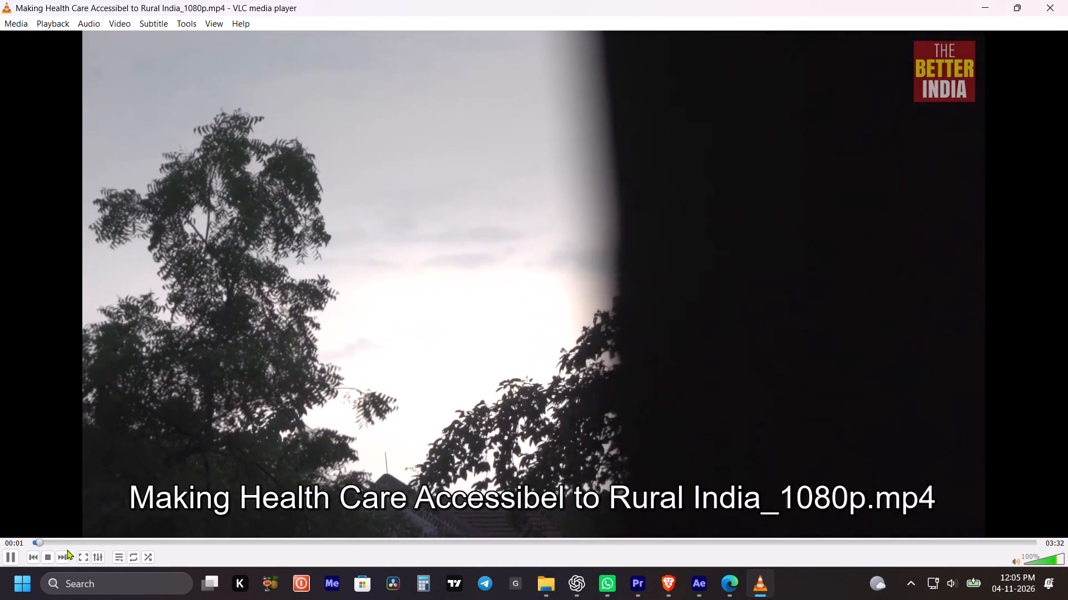
{"action": "left_click_drag", "start_coordinate": [85, 543], "coordinate": [236, 544]}
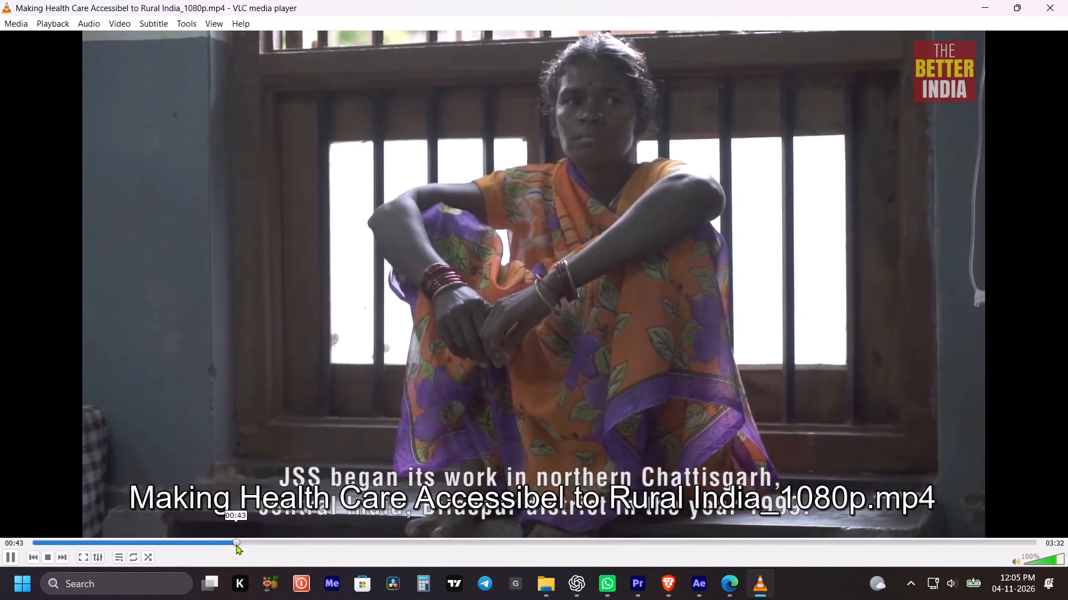
{"action": "left_click_drag", "start_coordinate": [236, 544], "coordinate": [172, 542]}
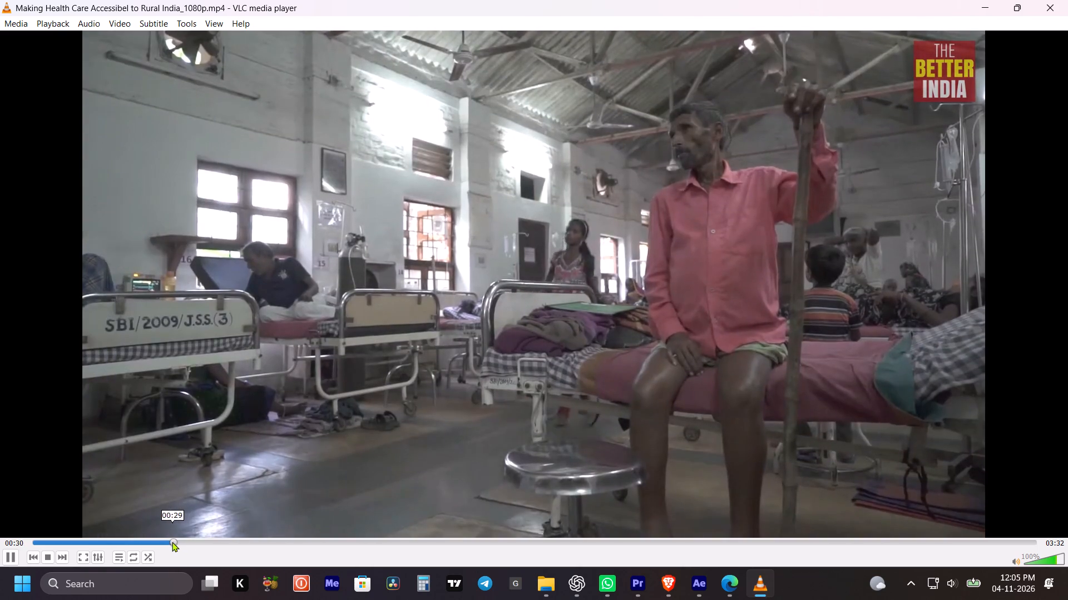
{"action": "left_click_drag", "start_coordinate": [172, 542], "coordinate": [159, 538]}
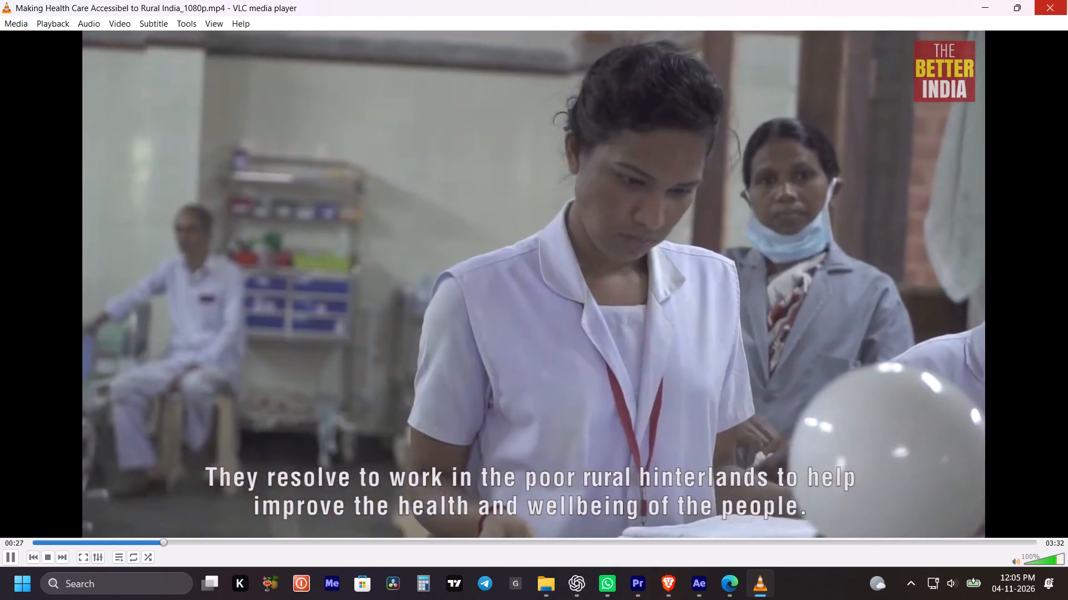
{"action": "left_click", "coordinate": [1067, 0]}
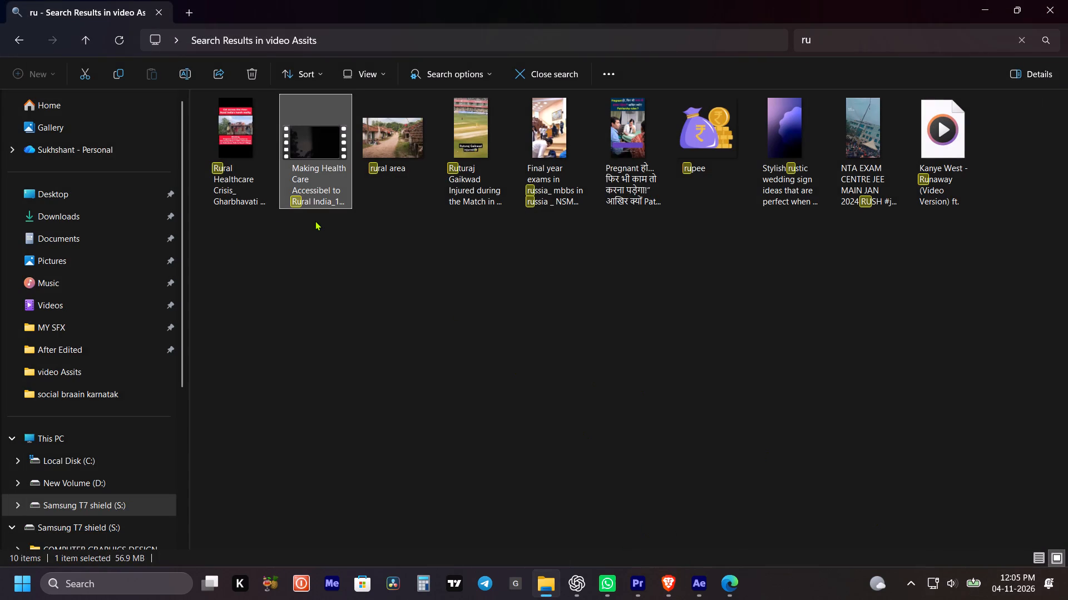
Import the Making Health Care Accessibel to Rural India video into the b roll folder of the After Effects project.
{"action": "left_click_drag", "start_coordinate": [319, 194], "coordinate": [125, 215]}
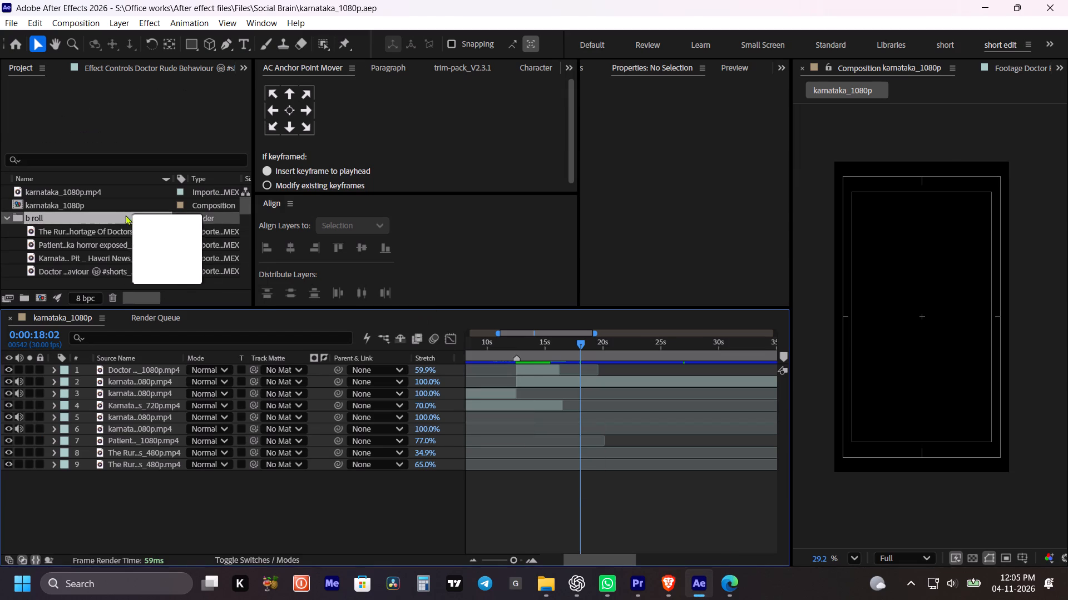
{"action": "left_click_drag", "start_coordinate": [125, 215], "coordinate": [123, 215]}
Preview the karnataka_1080p composition briefly from about 0:00:13:13.
{"action": "left_click", "coordinate": [528, 349]}
{"action": "key", "text": "space"}
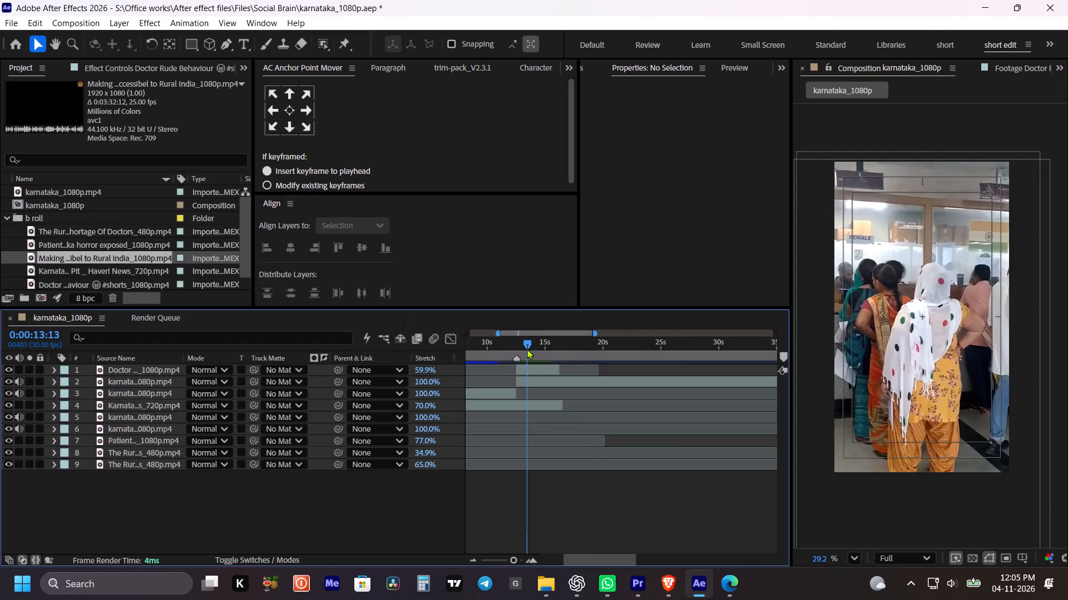
{"action": "key", "text": "space"}
Open the imported Making Health Care Accessibel to Rural India footage in its own viewer, maximized and fully in view.
{"action": "double_click", "coordinate": [81, 260]}
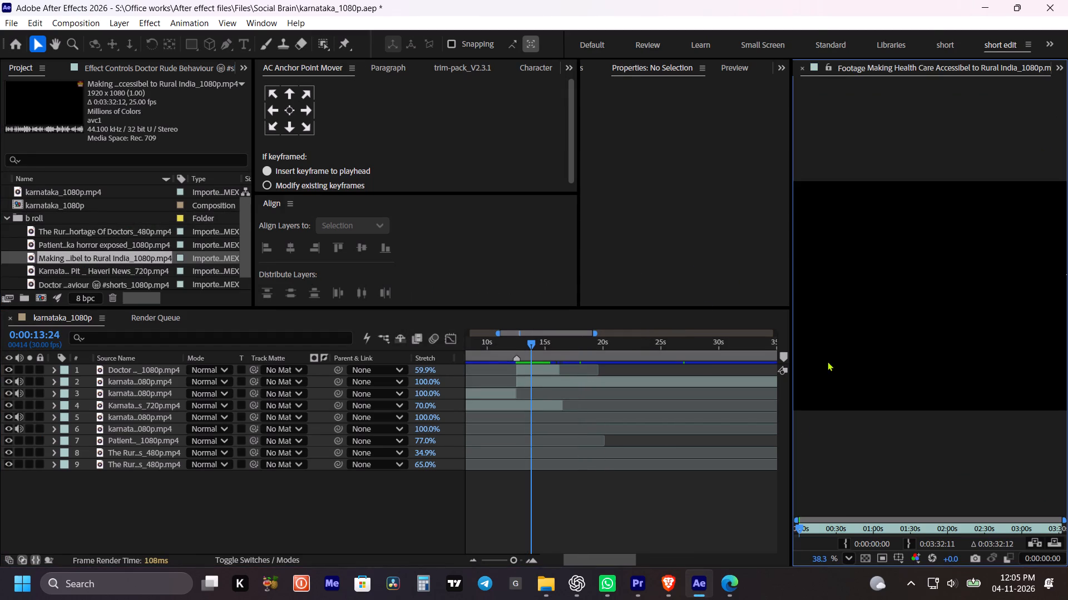
{"action": "key", "text": "grave"}
{"action": "scroll", "coordinate": [511, 293], "scroll_direction": "up", "scroll_amount": 5}
{"action": "key", "text": "space"}
{"action": "left_click_drag", "start_coordinate": [571, 212], "coordinate": [585, 223]}
{"action": "scroll", "coordinate": [585, 223], "scroll_direction": "down", "scroll_amount": 3}
{"action": "key", "text": "space"}
{"action": "left_click_drag", "start_coordinate": [636, 239], "coordinate": [576, 241]}
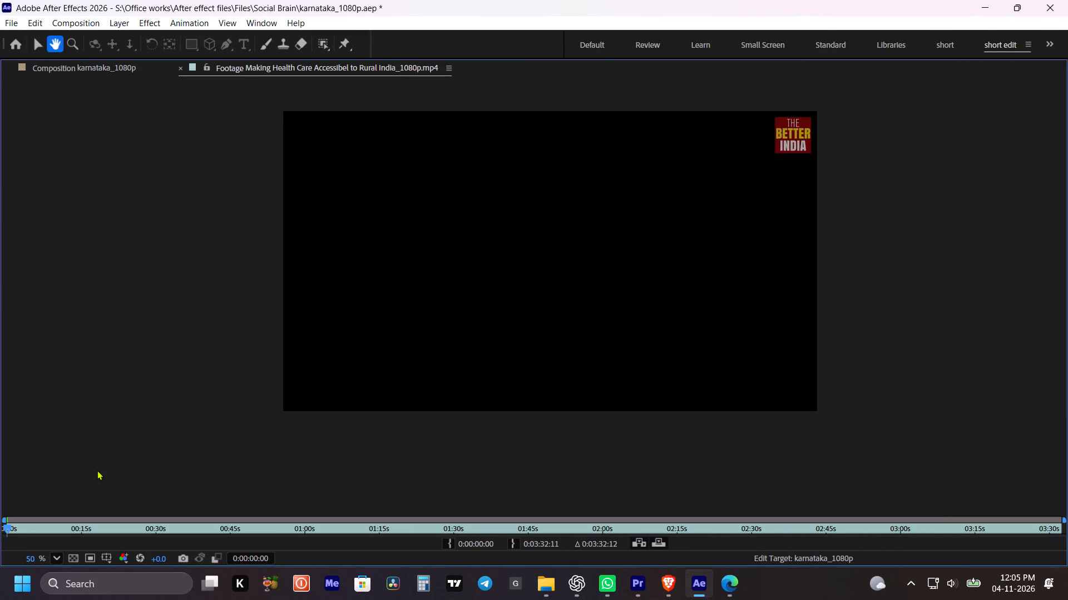
Scrub through the Rural India footage from the start to about 0:00:36:00, examining it for usable hospital ward shots.
{"action": "left_click", "coordinate": [13, 530]}
{"action": "scroll", "coordinate": [12, 528], "scroll_direction": "up", "scroll_amount": 3, "text": "alt"}
{"action": "left_click_drag", "start_coordinate": [12, 528], "coordinate": [51, 530]}
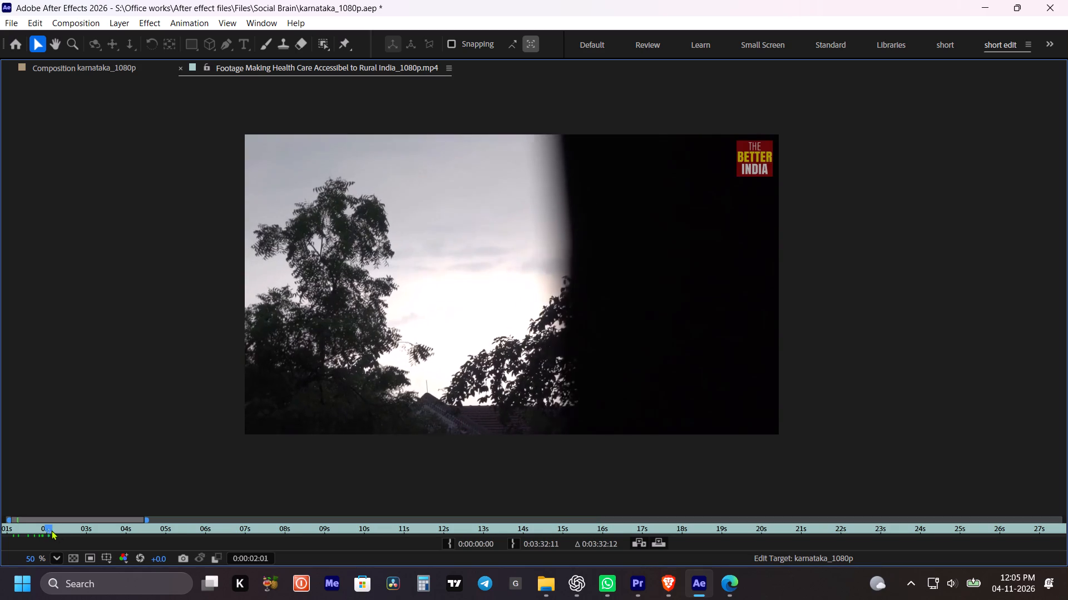
{"action": "left_click_drag", "start_coordinate": [51, 530], "coordinate": [513, 538]}
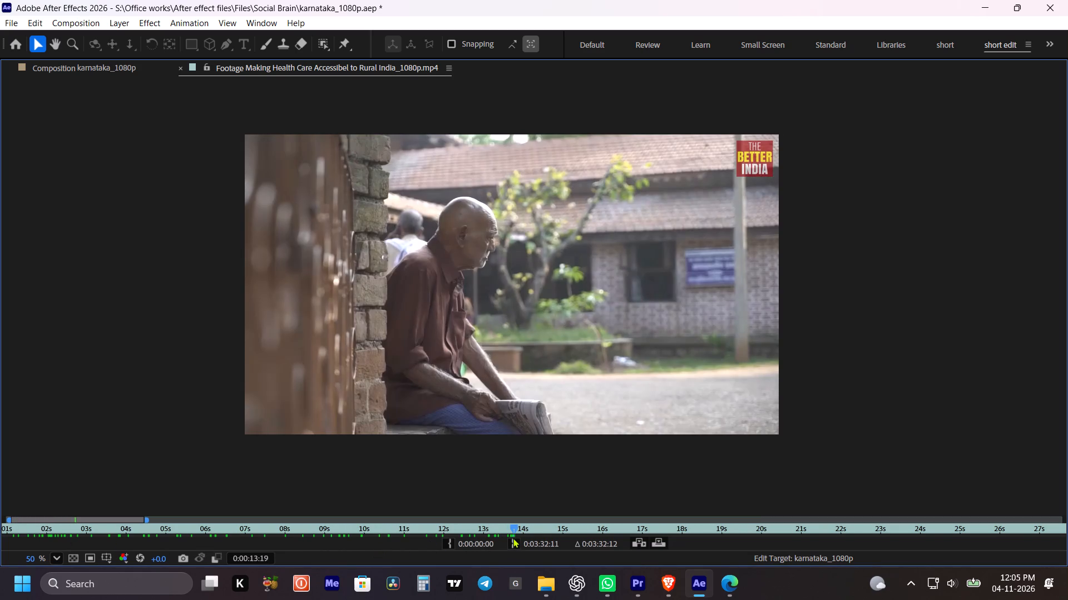
{"action": "left_click_drag", "start_coordinate": [513, 538], "coordinate": [565, 527]}
{"action": "scroll", "coordinate": [543, 528], "scroll_direction": "down", "scroll_amount": 2, "text": "alt"}
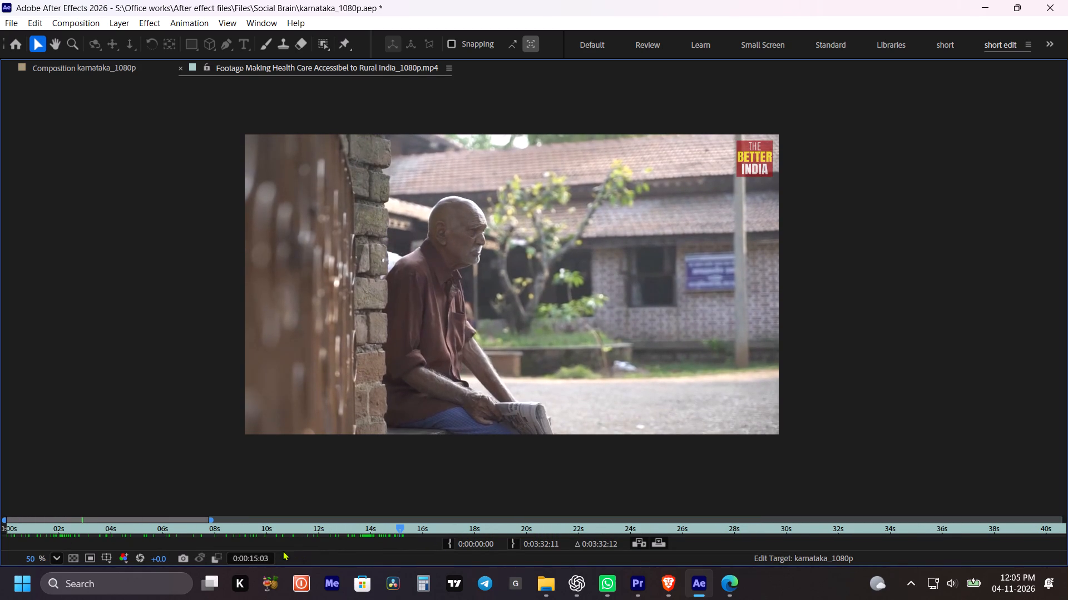
{"action": "left_click_drag", "start_coordinate": [260, 532], "coordinate": [451, 526]}
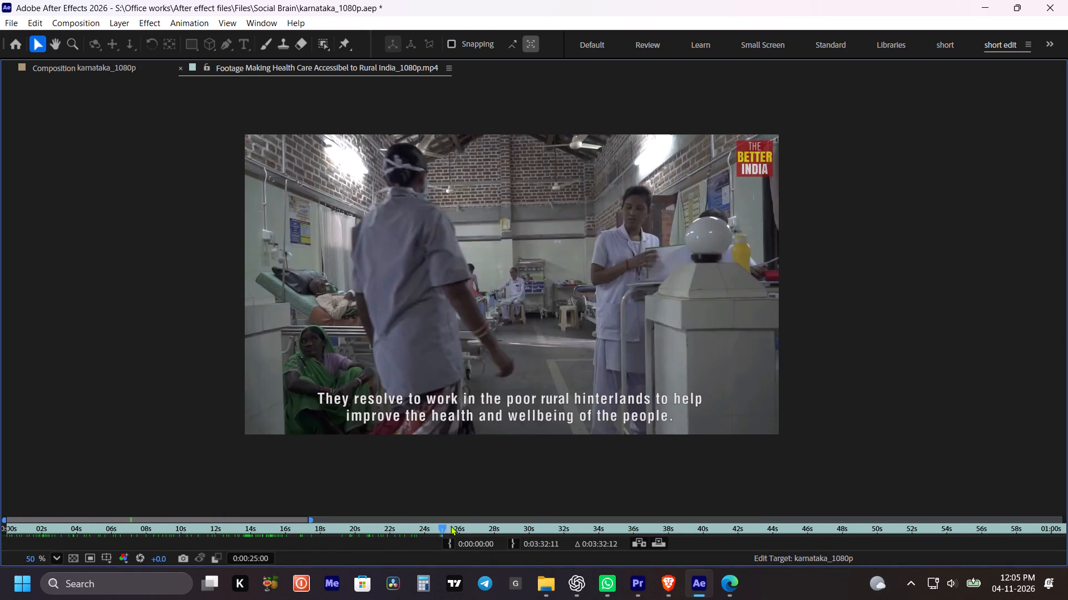
{"action": "left_click_drag", "start_coordinate": [451, 526], "coordinate": [482, 524]}
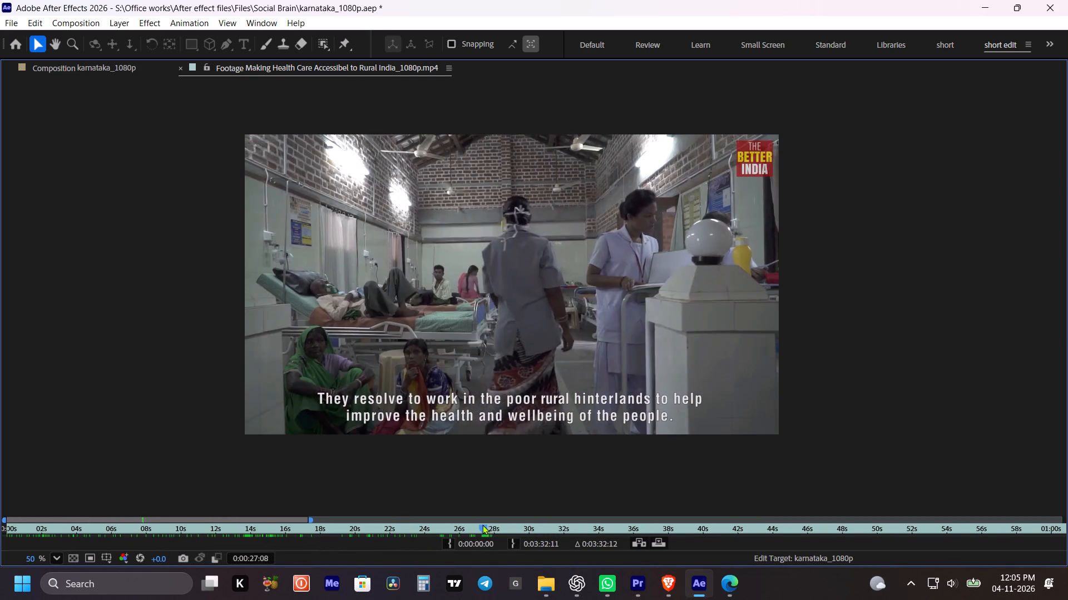
{"action": "left_click_drag", "start_coordinate": [482, 524], "coordinate": [477, 525]}
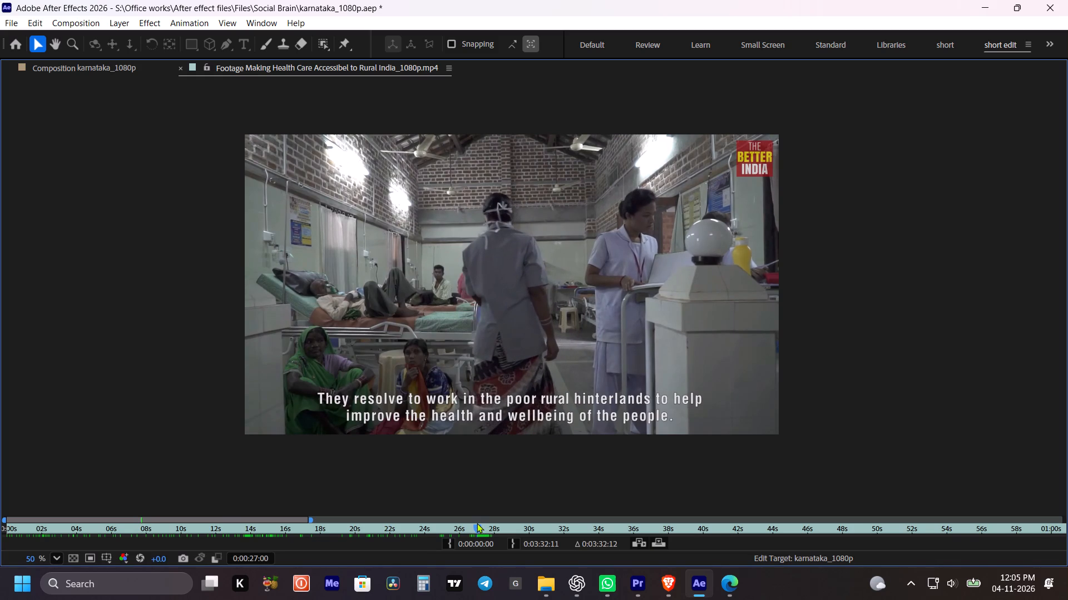
{"action": "scroll", "coordinate": [477, 523], "scroll_direction": "up", "scroll_amount": 2, "text": "alt"}
{"action": "left_click_drag", "start_coordinate": [479, 529], "coordinate": [390, 531]}
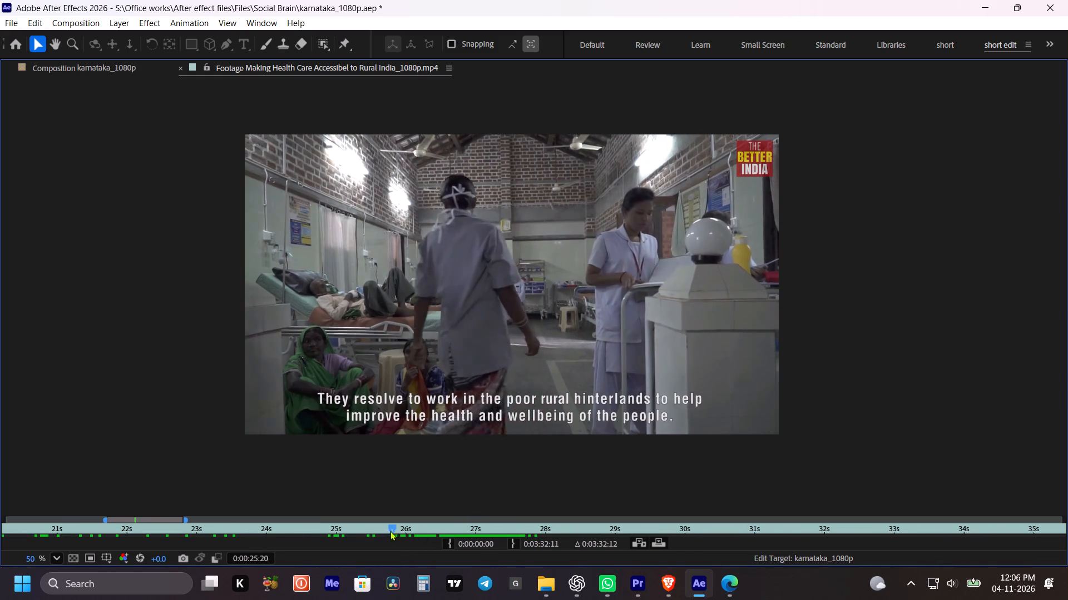
{"action": "left_click_drag", "start_coordinate": [390, 531], "coordinate": [810, 532]}
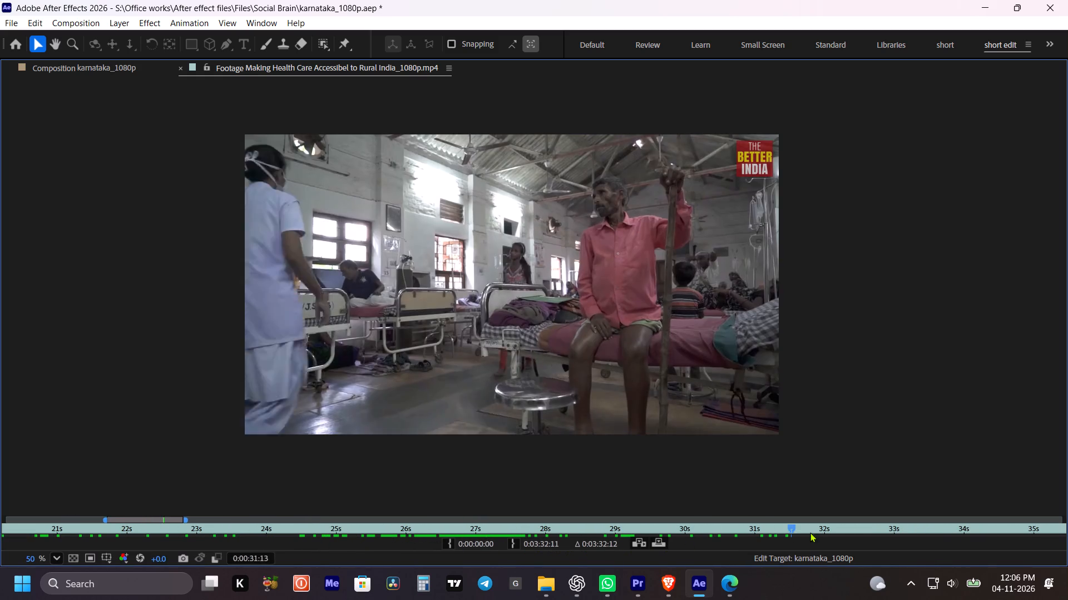
{"action": "left_click_drag", "start_coordinate": [810, 532], "coordinate": [656, 538]}
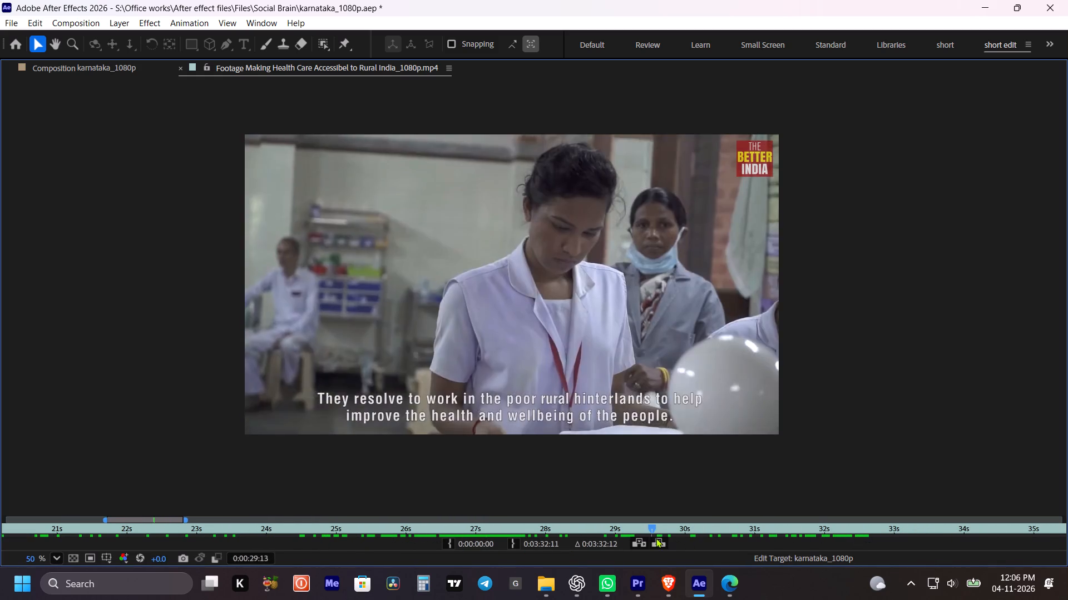
{"action": "left_click_drag", "start_coordinate": [656, 538], "coordinate": [809, 535]}
{"action": "scroll", "coordinate": [299, 532], "scroll_direction": "down", "scroll_amount": 2, "text": "alt"}
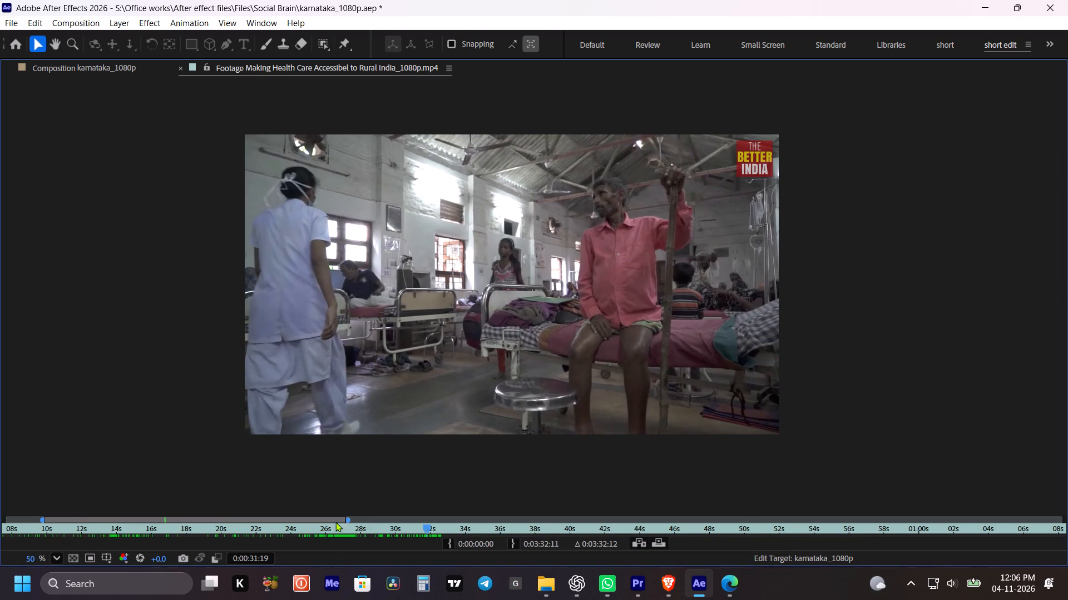
{"action": "left_click_drag", "start_coordinate": [420, 531], "coordinate": [489, 534]}
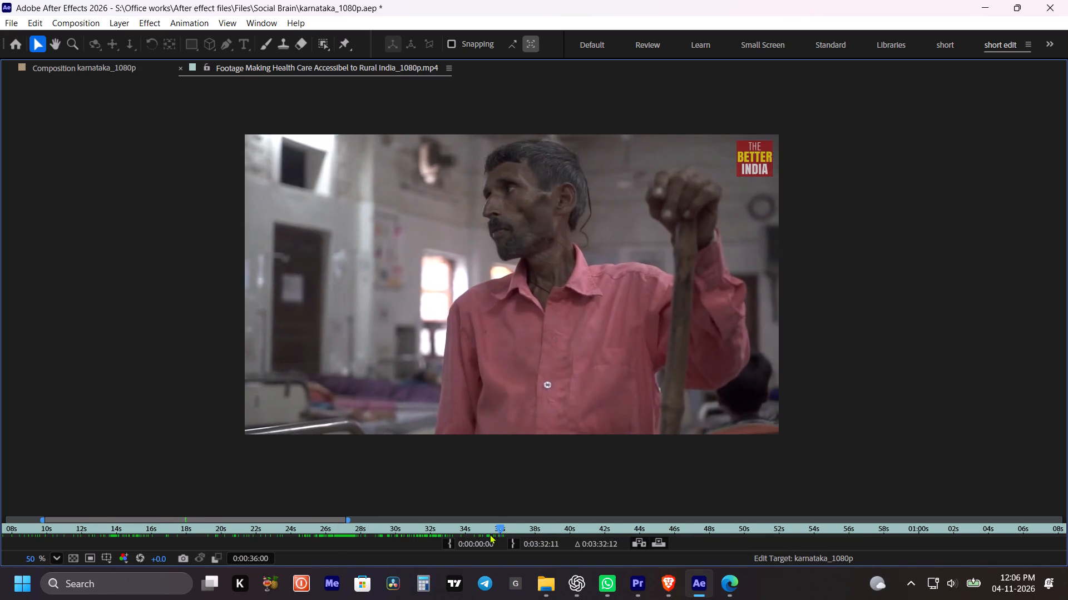
Set the Rural India footage's In point at 0:00:25:17, in the ward shot with the nurses.
{"action": "left_click_drag", "start_coordinate": [489, 534], "coordinate": [300, 549]}
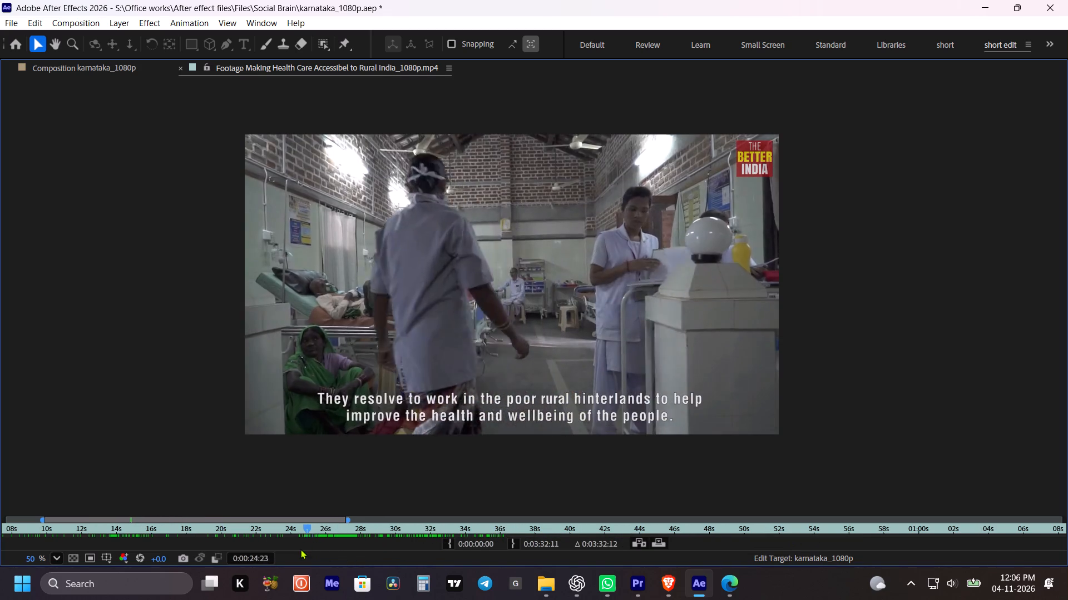
{"action": "left_click_drag", "start_coordinate": [300, 549], "coordinate": [356, 548]}
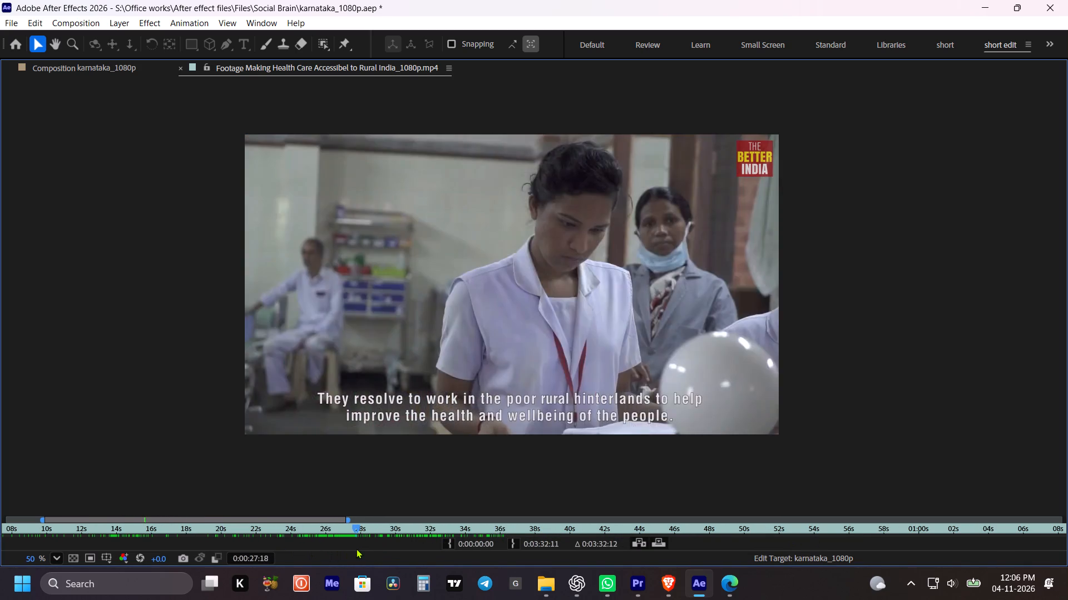
{"action": "left_click_drag", "start_coordinate": [356, 548], "coordinate": [317, 540]}
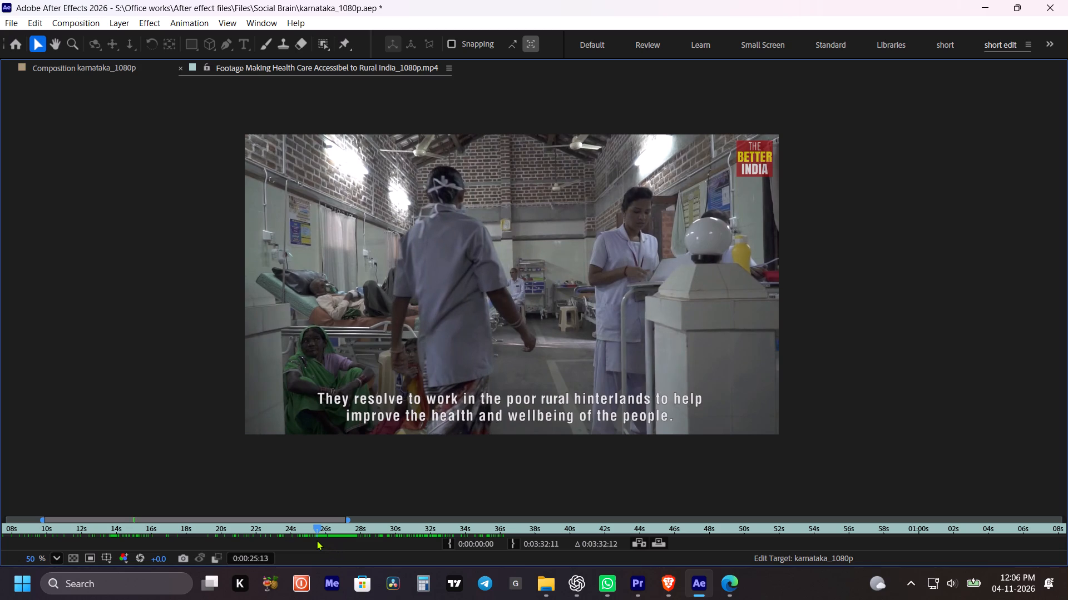
{"action": "left_click_drag", "start_coordinate": [317, 540], "coordinate": [319, 541]}
{"action": "left_click", "coordinate": [446, 542]}
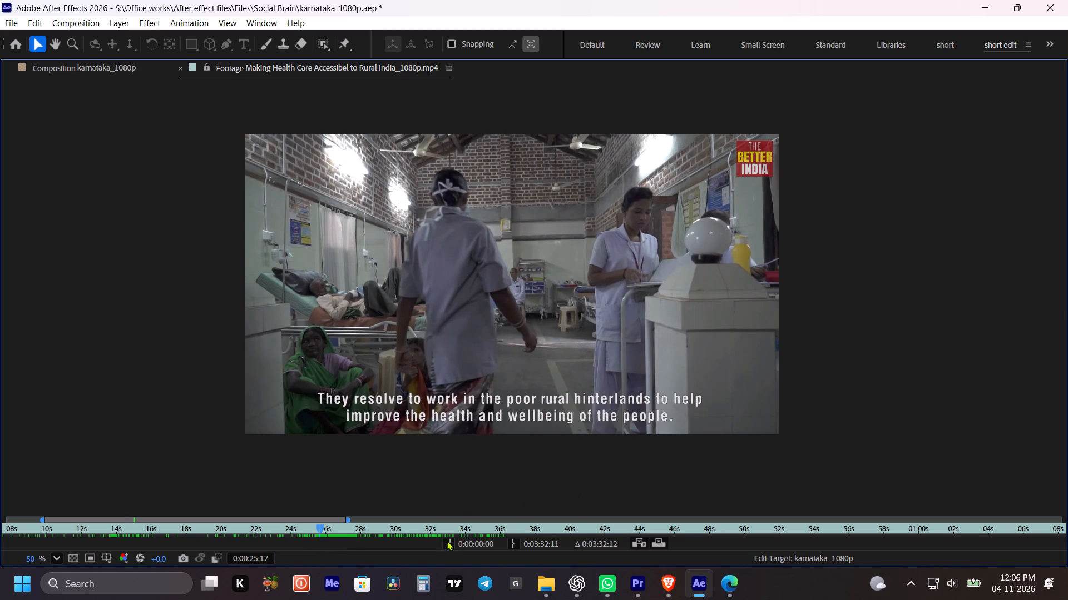
Set the Rural India footage's Out point at 0:00:32:17, before the close-up of the man in the pink shirt.
{"action": "left_click_drag", "start_coordinate": [328, 527], "coordinate": [392, 532]}
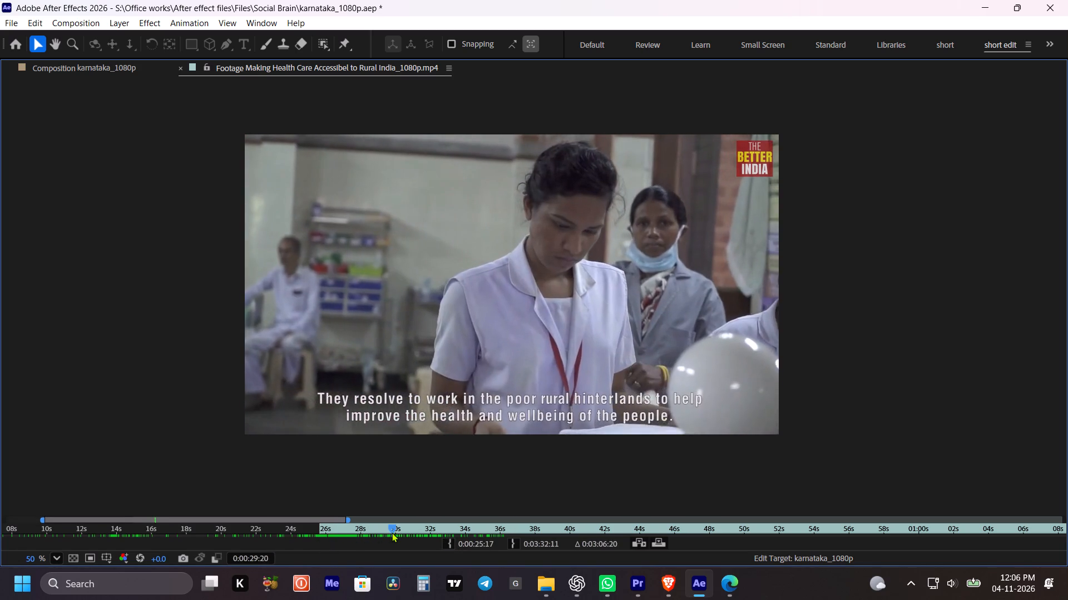
{"action": "left_click_drag", "start_coordinate": [392, 532], "coordinate": [485, 537]}
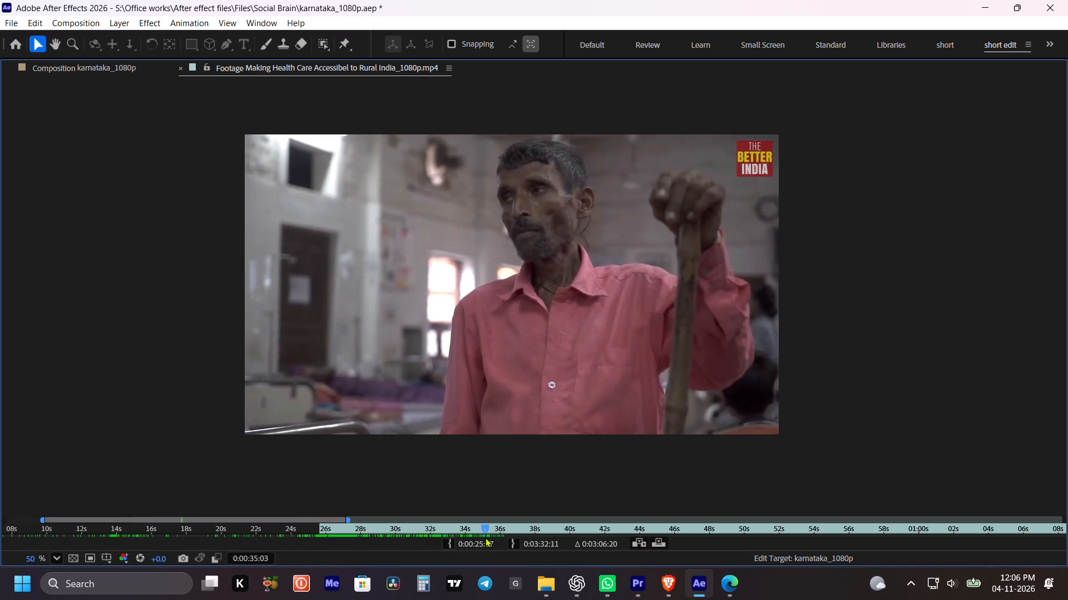
{"action": "left_click_drag", "start_coordinate": [485, 537], "coordinate": [528, 541]}
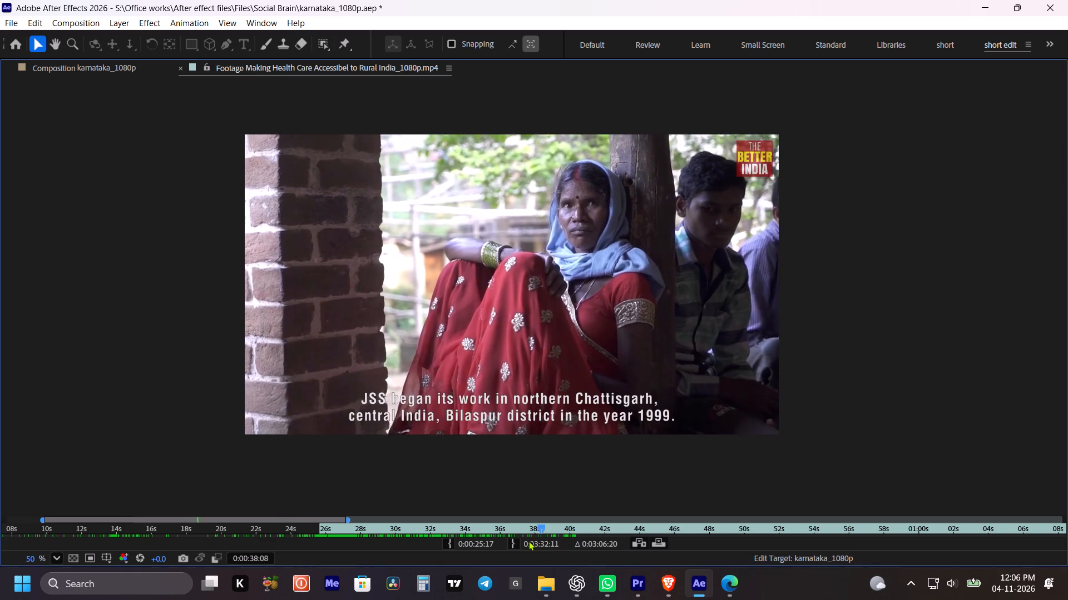
{"action": "left_click_drag", "start_coordinate": [528, 541], "coordinate": [430, 550]}
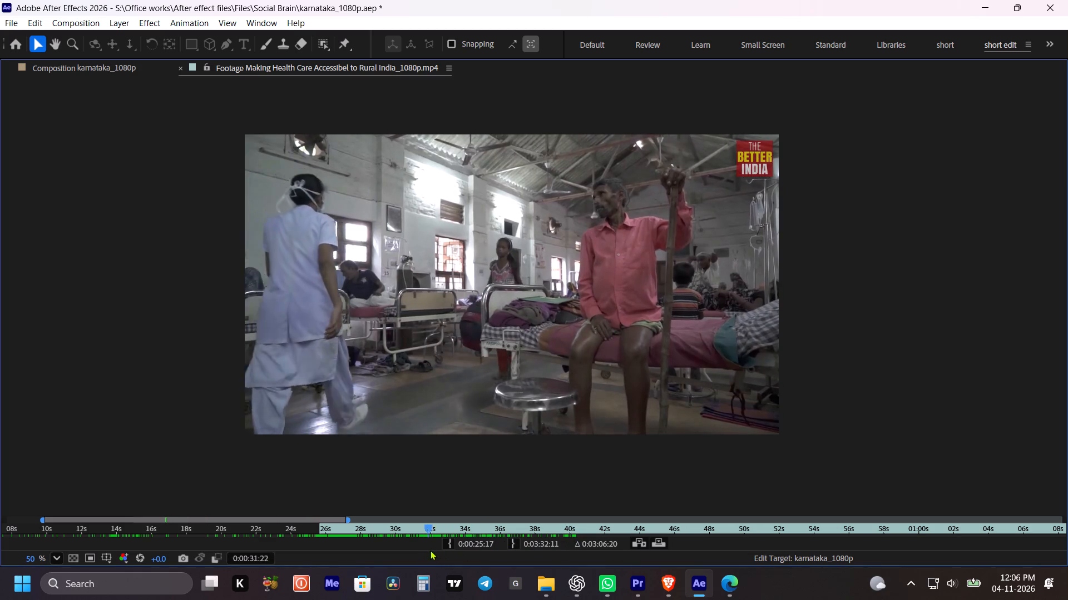
{"action": "left_click_drag", "start_coordinate": [430, 550], "coordinate": [347, 548]}
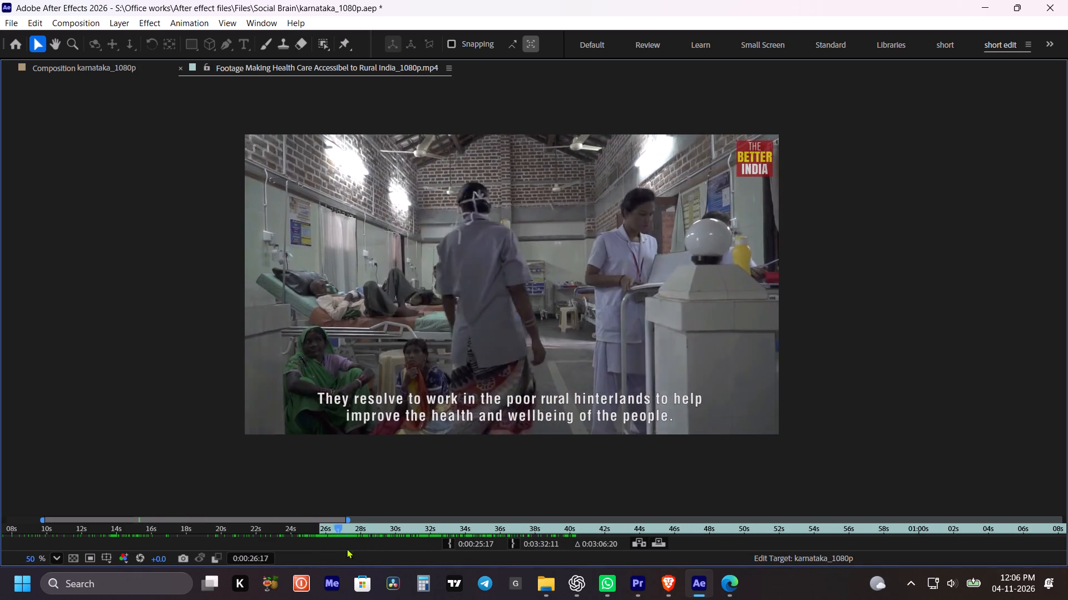
{"action": "left_click_drag", "start_coordinate": [347, 548], "coordinate": [448, 551]}
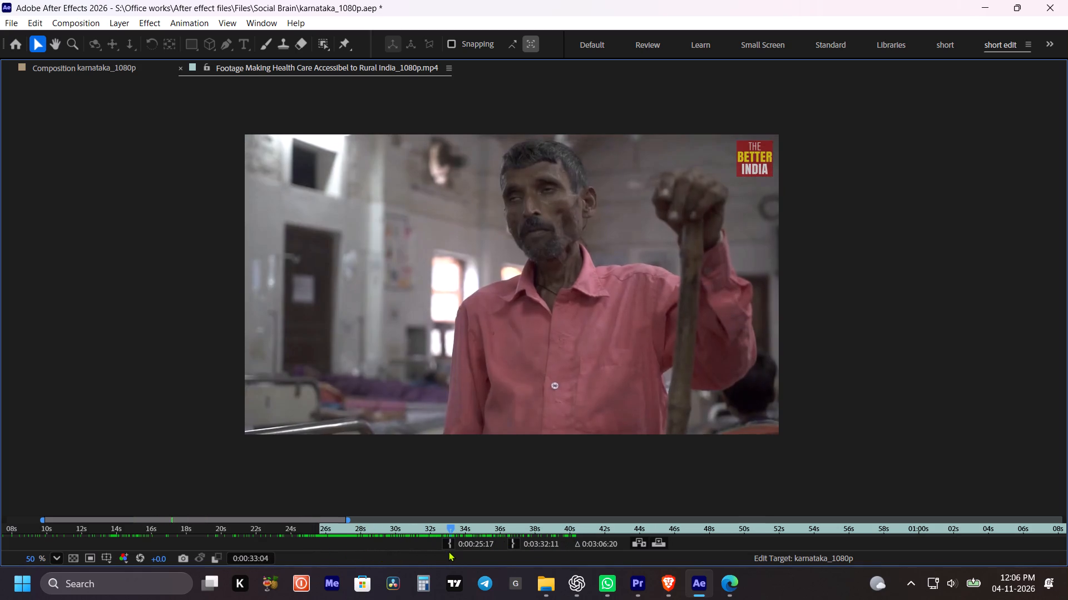
{"action": "left_click_drag", "start_coordinate": [448, 551], "coordinate": [479, 548]}
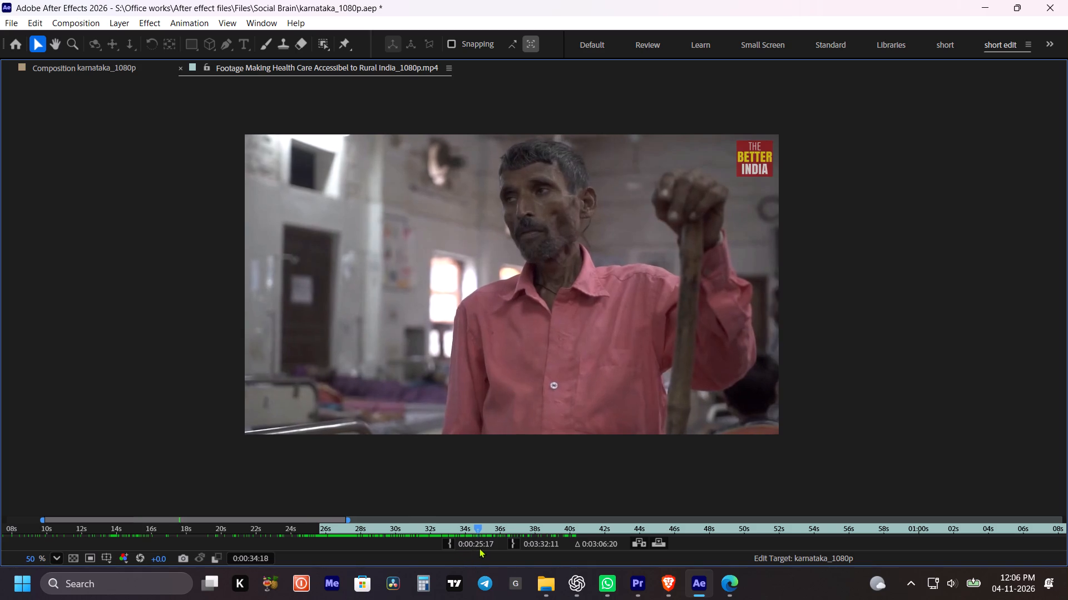
{"action": "left_click_drag", "start_coordinate": [479, 548], "coordinate": [446, 547]}
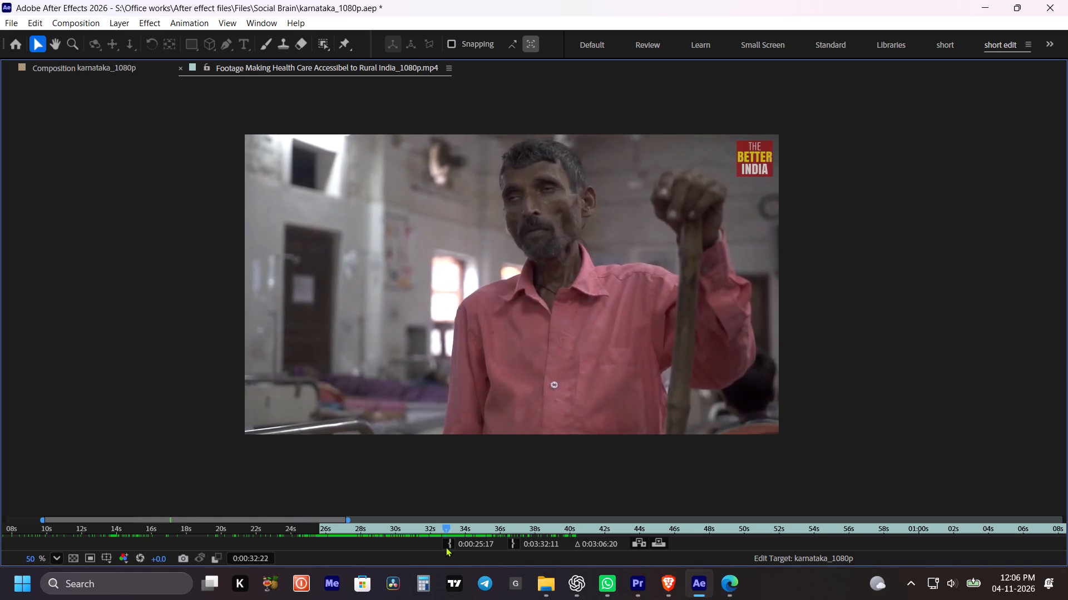
{"action": "left_click_drag", "start_coordinate": [446, 547], "coordinate": [442, 547]}
{"action": "left_click", "coordinate": [508, 543]}
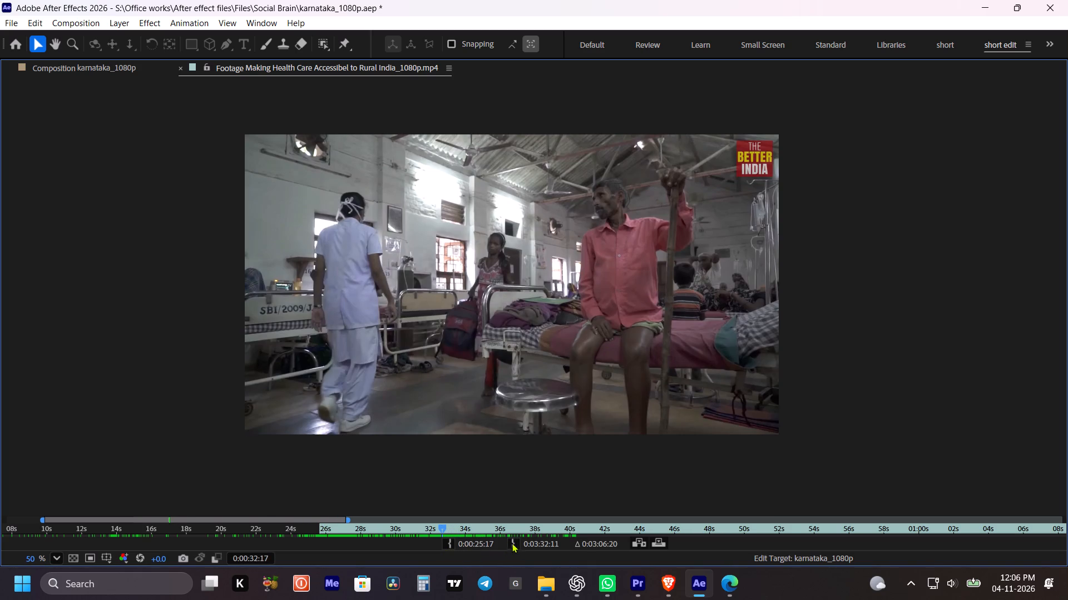
Add the trimmed Making Health Care Accessibel to Rural India clip as the top layer, starting at 0:00:12:17.
{"action": "key", "text": "grave"}
{"action": "left_click_drag", "start_coordinate": [85, 256], "coordinate": [523, 355]}
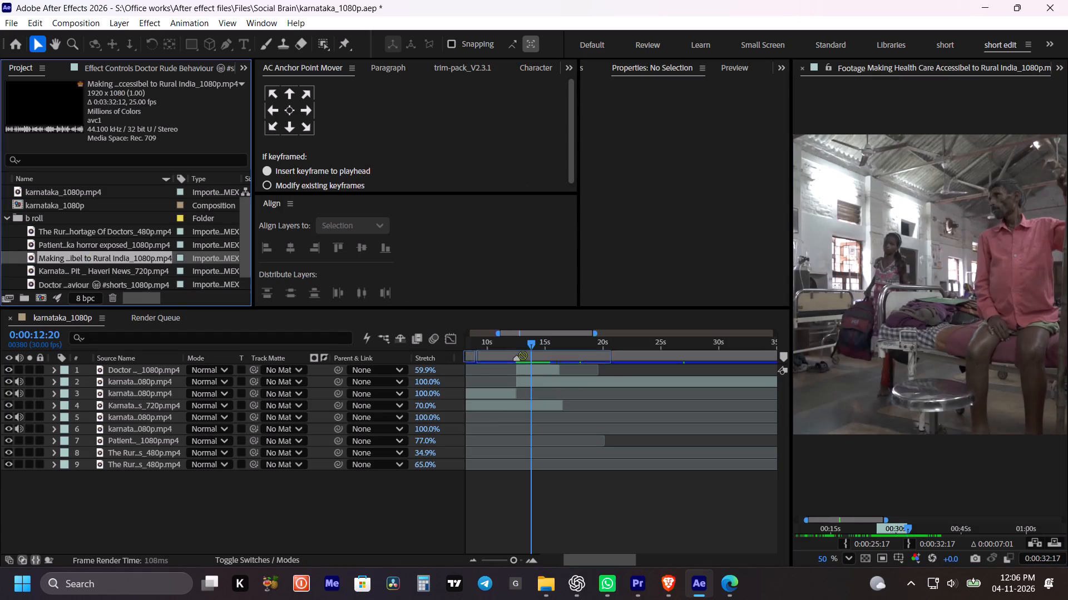
{"action": "left_click_drag", "start_coordinate": [523, 355], "coordinate": [525, 367]}
{"action": "left_click_drag", "start_coordinate": [530, 339], "coordinate": [517, 343], "text": "shift"}
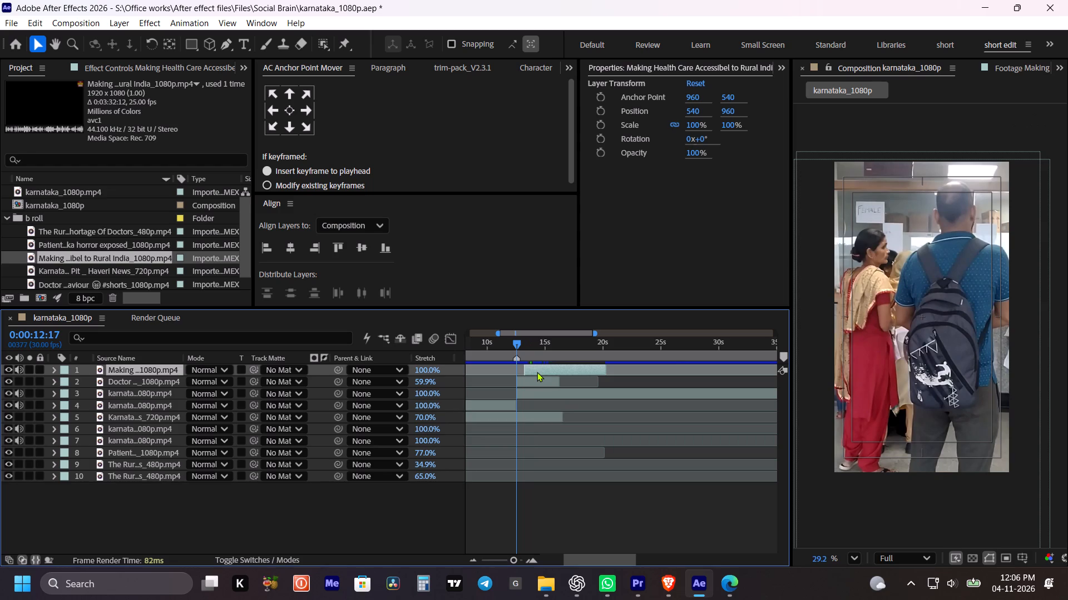
{"action": "left_click", "coordinate": [537, 372]}
{"action": "key", "text": "bracketleft"}
Reframe the Rural India clip to fill the vertical frame with scale 214% and position 1814, 1106.
{"action": "left_click_drag", "start_coordinate": [696, 127], "coordinate": [722, 130]}
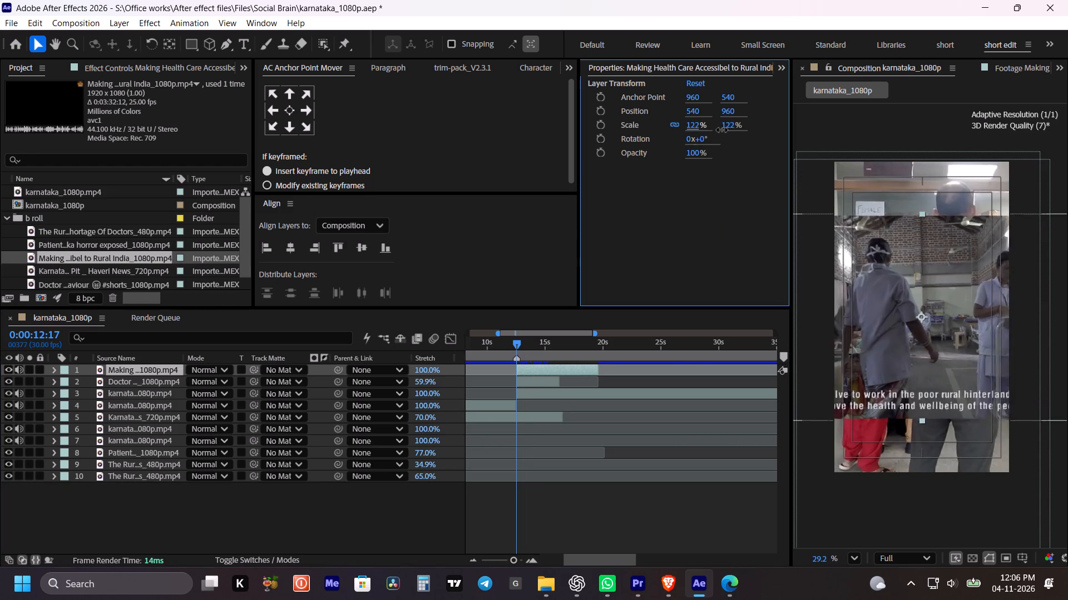
{"action": "left_click_drag", "start_coordinate": [722, 130], "coordinate": [797, 143]}
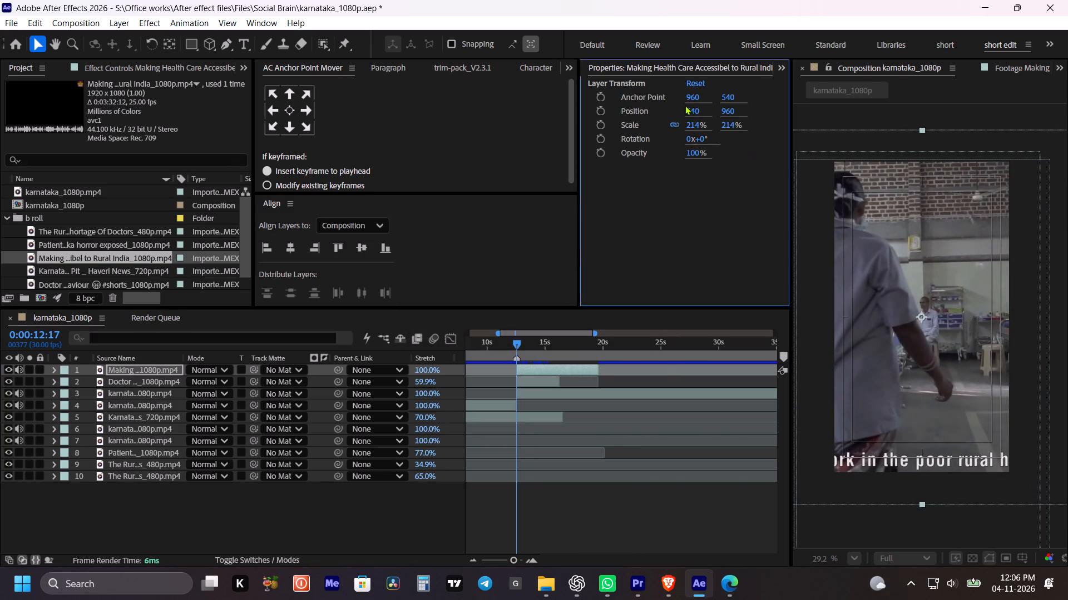
{"action": "left_click_drag", "start_coordinate": [691, 109], "coordinate": [1067, 131]}
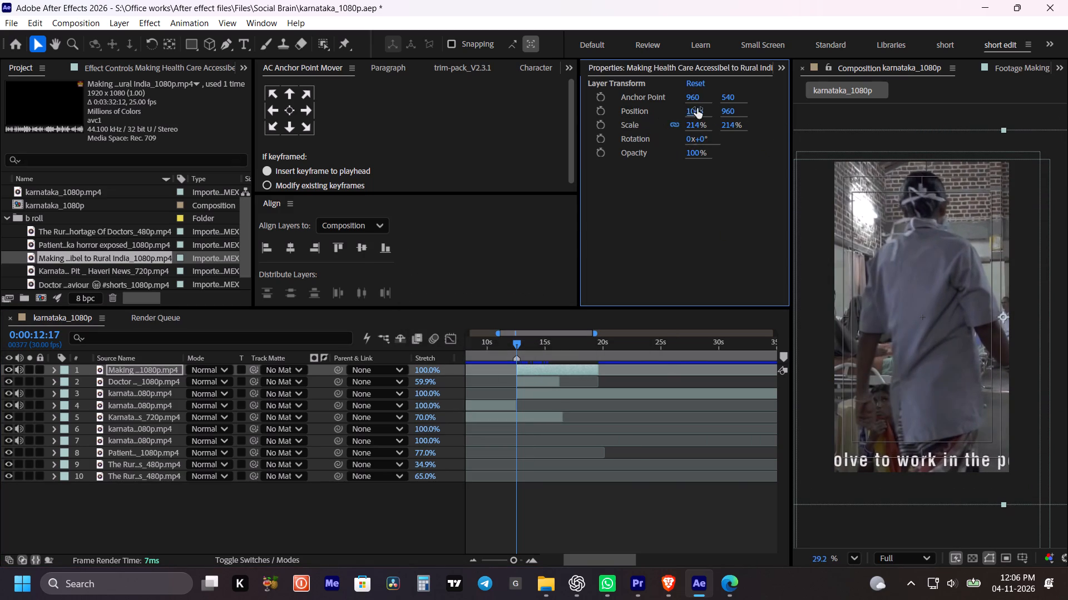
{"action": "left_click_drag", "start_coordinate": [694, 108], "coordinate": [1041, 120]}
{"action": "left_click_drag", "start_coordinate": [694, 112], "coordinate": [899, 112]}
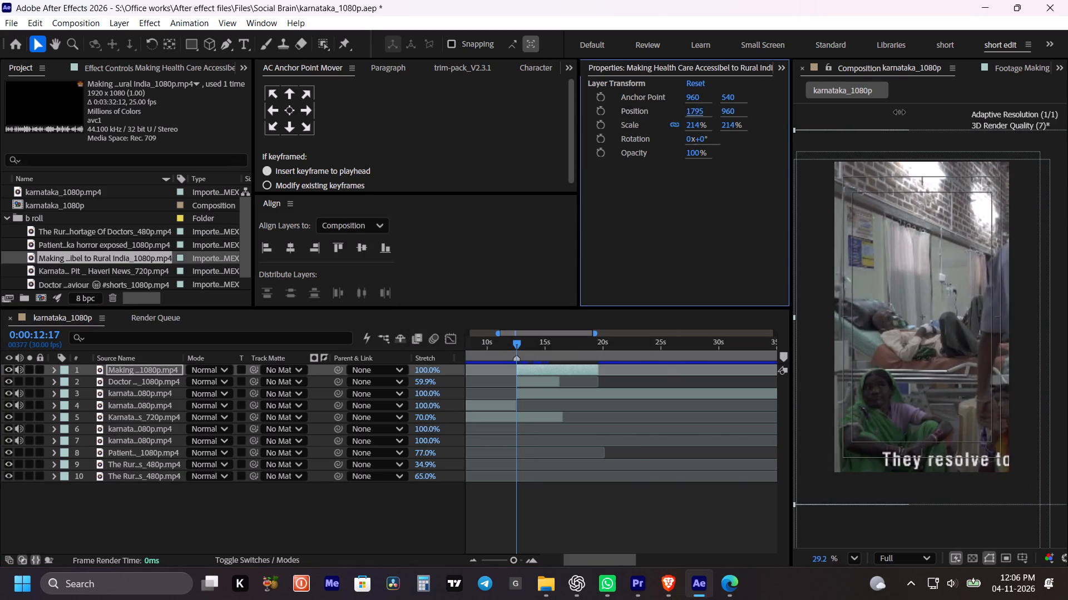
{"action": "left_click_drag", "start_coordinate": [899, 112], "coordinate": [903, 112]}
{"action": "left_click_drag", "start_coordinate": [727, 108], "coordinate": [814, 124]}
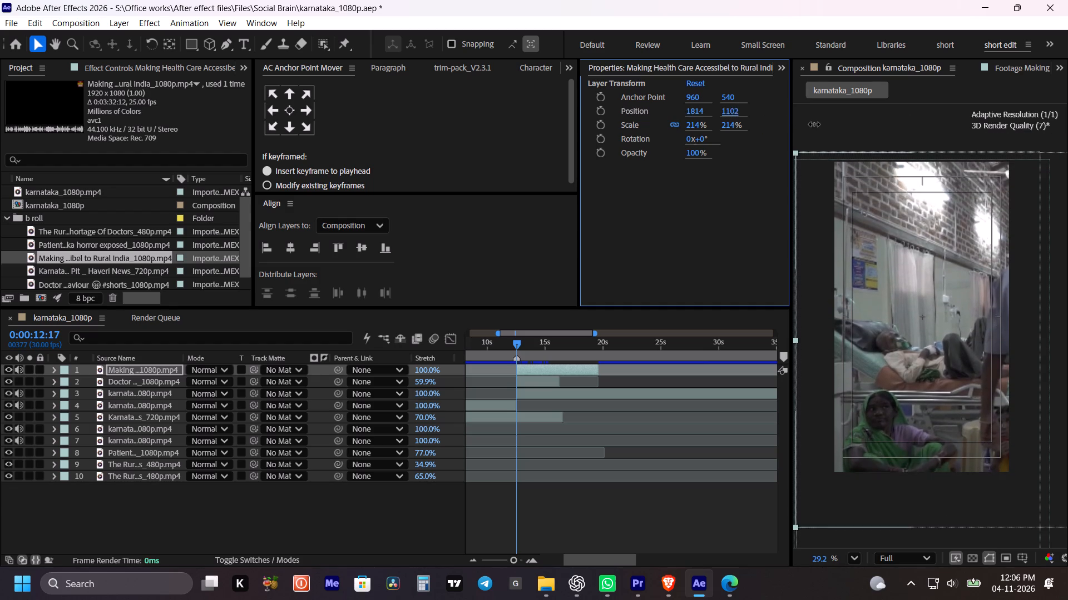
{"action": "left_click_drag", "start_coordinate": [814, 124], "coordinate": [817, 126]}
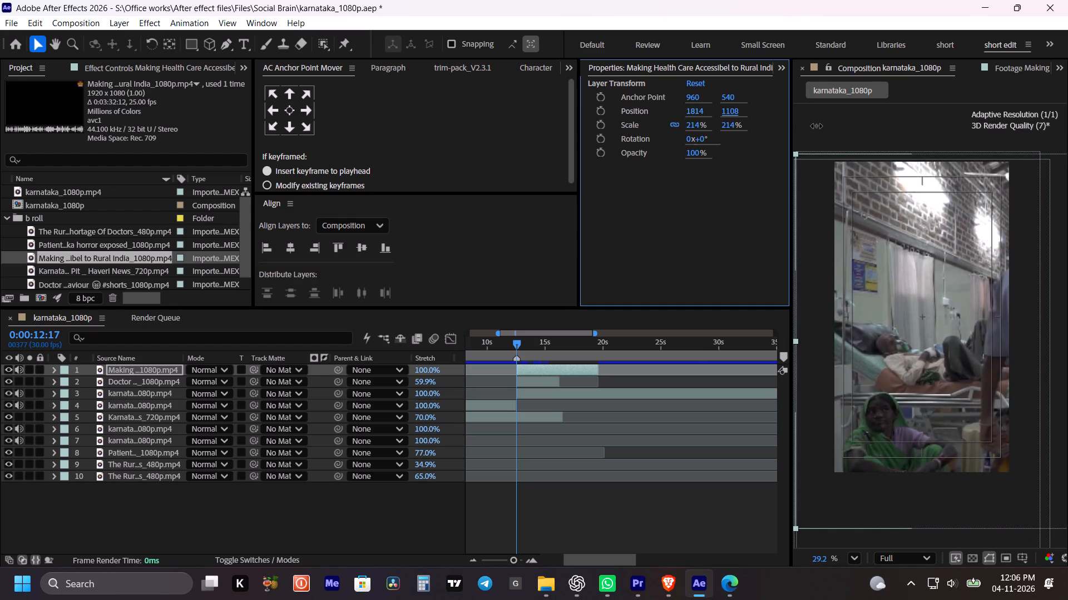
{"action": "left_click_drag", "start_coordinate": [817, 126], "coordinate": [815, 126]}
Mute the Rural India layer's audio and preview the cut from 0:00:11:05.
{"action": "left_click_drag", "start_coordinate": [518, 343], "coordinate": [503, 345]}
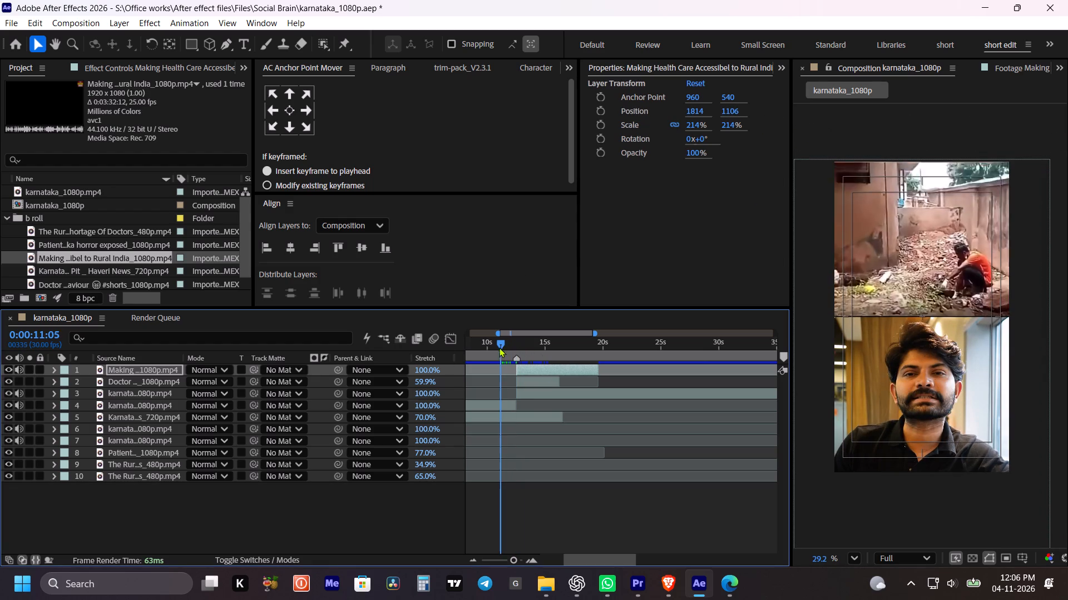
{"action": "left_click", "coordinate": [18, 366]}
{"action": "key", "text": "space"}
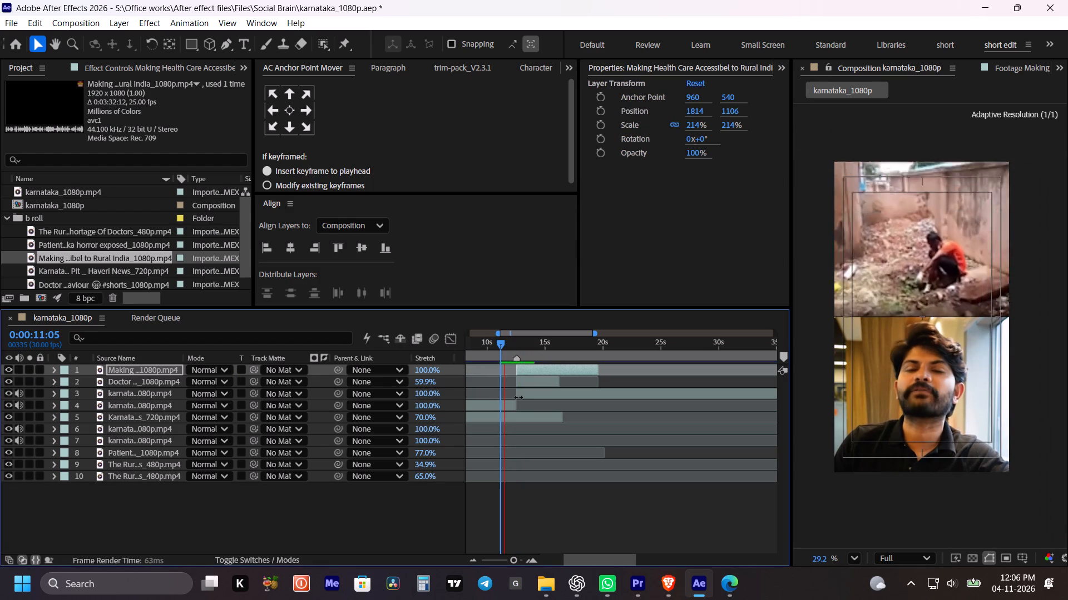
{"action": "key", "text": "space"}
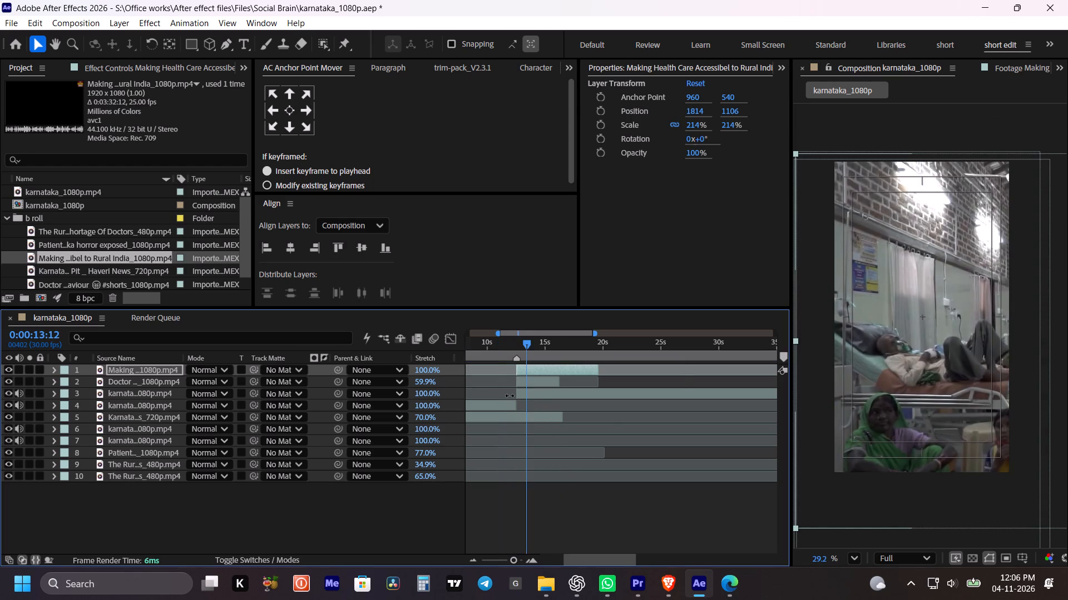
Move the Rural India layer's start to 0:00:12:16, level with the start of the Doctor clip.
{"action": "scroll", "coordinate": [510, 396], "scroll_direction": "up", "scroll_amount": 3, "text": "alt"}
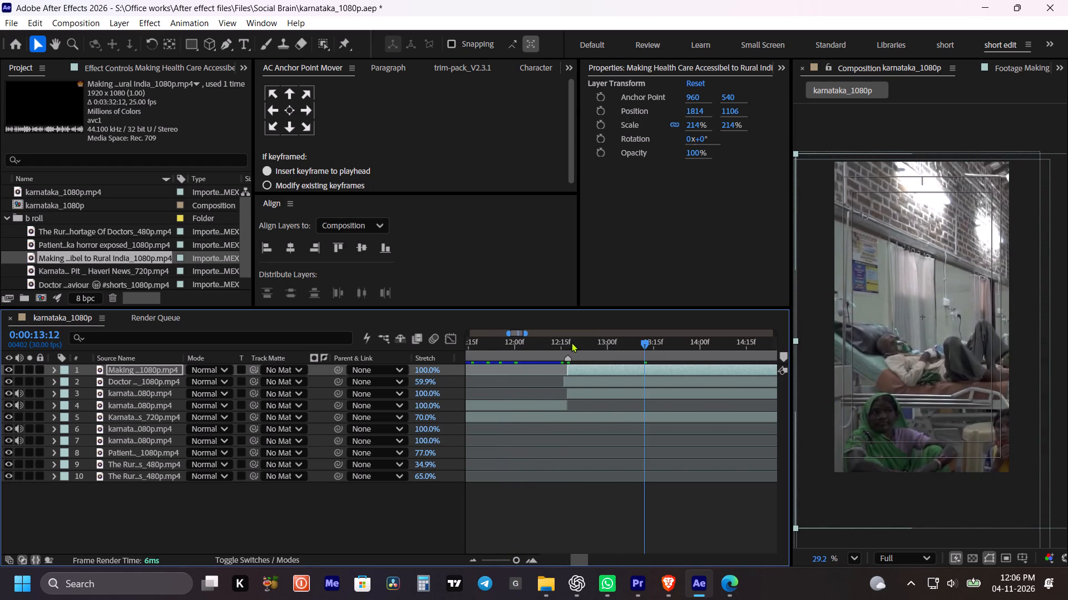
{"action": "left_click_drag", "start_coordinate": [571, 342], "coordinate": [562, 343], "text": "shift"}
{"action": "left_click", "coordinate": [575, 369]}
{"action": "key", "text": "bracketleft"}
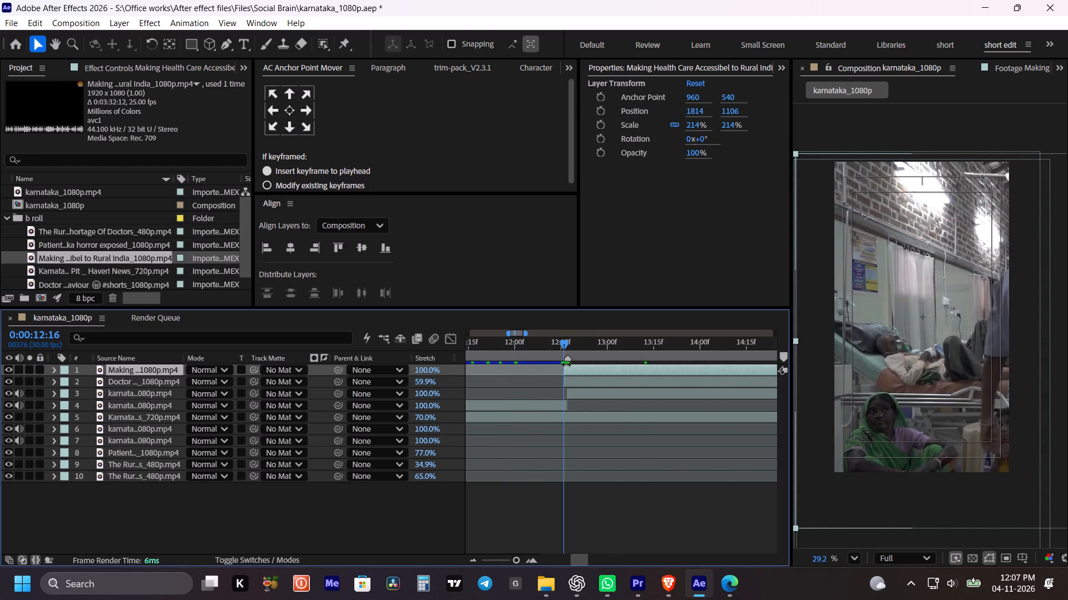
Play the composition from 0:00:12:10 to about 0:00:15:02, examining how the Rural India clip plays against the narration.
{"action": "left_click", "coordinate": [546, 348]}
{"action": "key", "text": "space"}
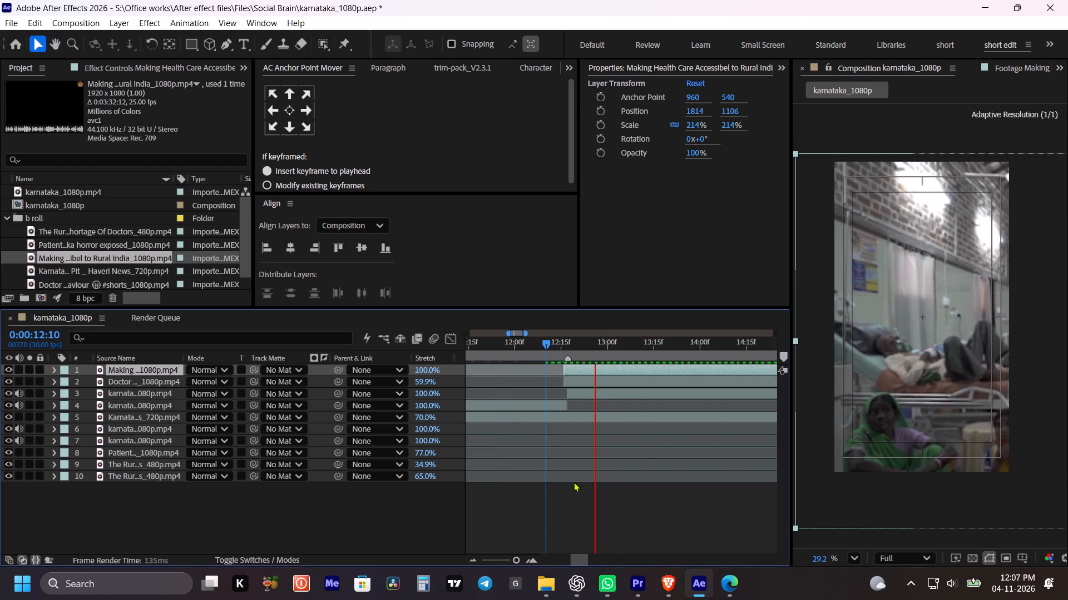
{"action": "key", "text": "space"}
{"action": "scroll", "coordinate": [574, 414], "scroll_direction": "down", "scroll_amount": 2, "text": "alt"}
{"action": "key", "text": "space"}
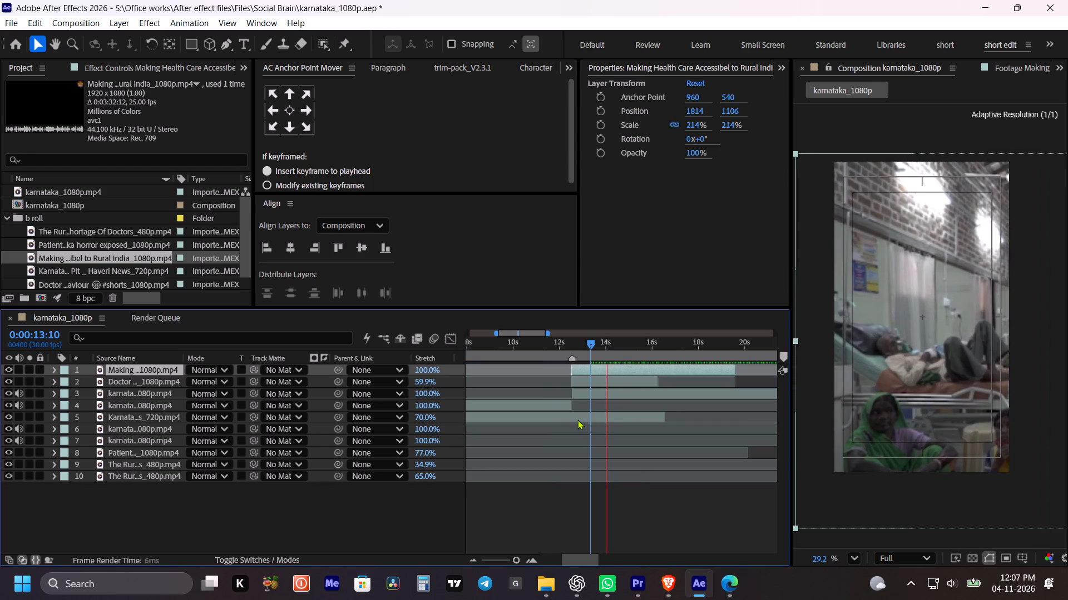
{"action": "key", "text": "space"}
{"action": "key", "text": "space"}
{"action": "key", "text": "space"}
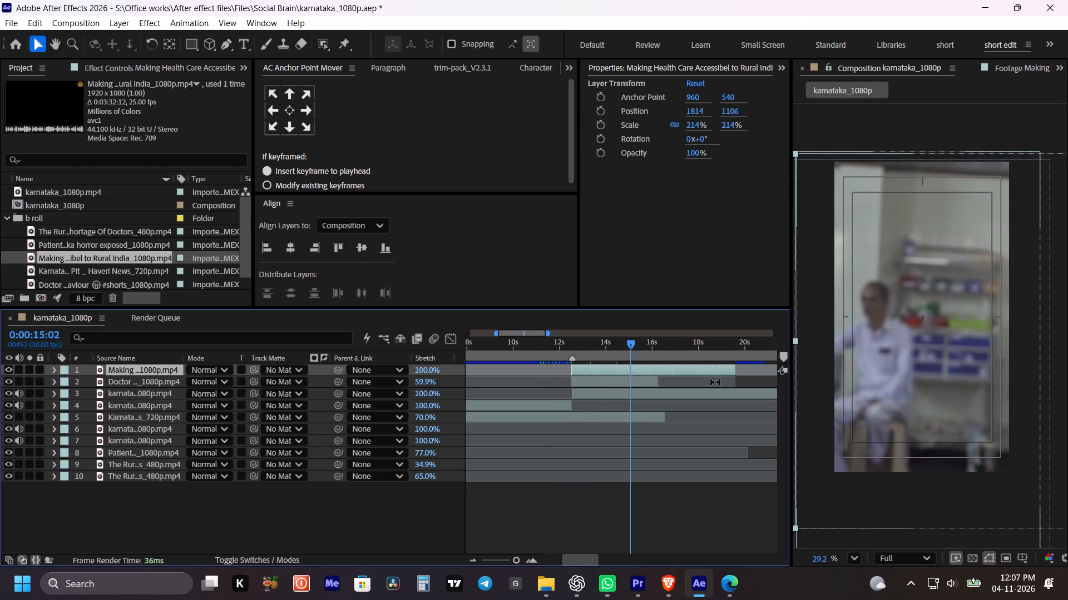
Move the Rural India layer to start where the Doctor clip ends, at about 0:00:16:08.
{"action": "left_click_drag", "start_coordinate": [635, 344], "coordinate": [620, 345]}
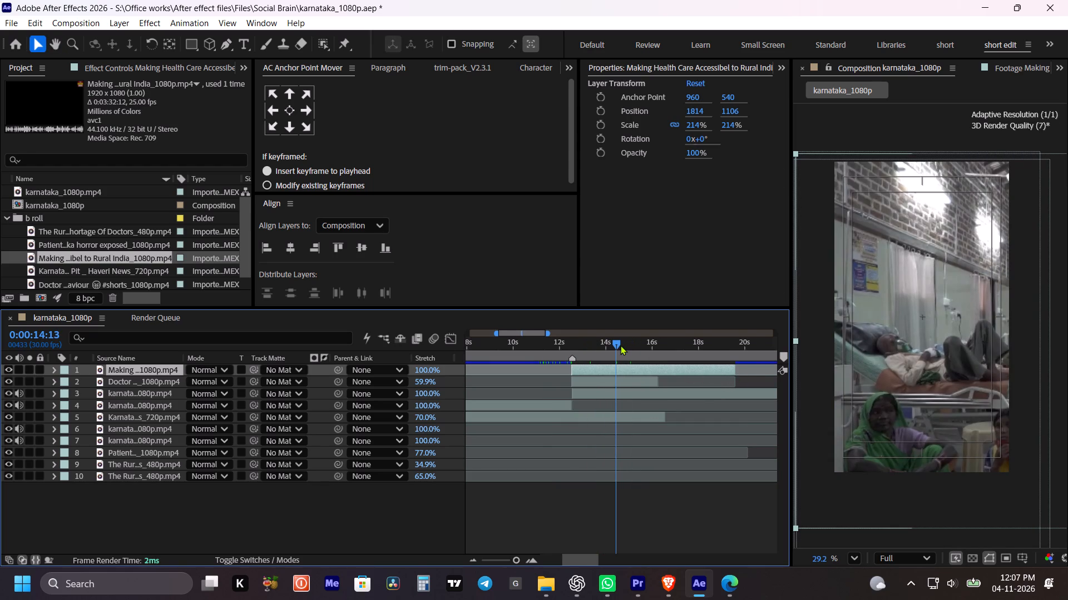
{"action": "left_click_drag", "start_coordinate": [620, 345], "coordinate": [621, 348]}
{"action": "left_click_drag", "start_coordinate": [624, 369], "coordinate": [703, 377]}
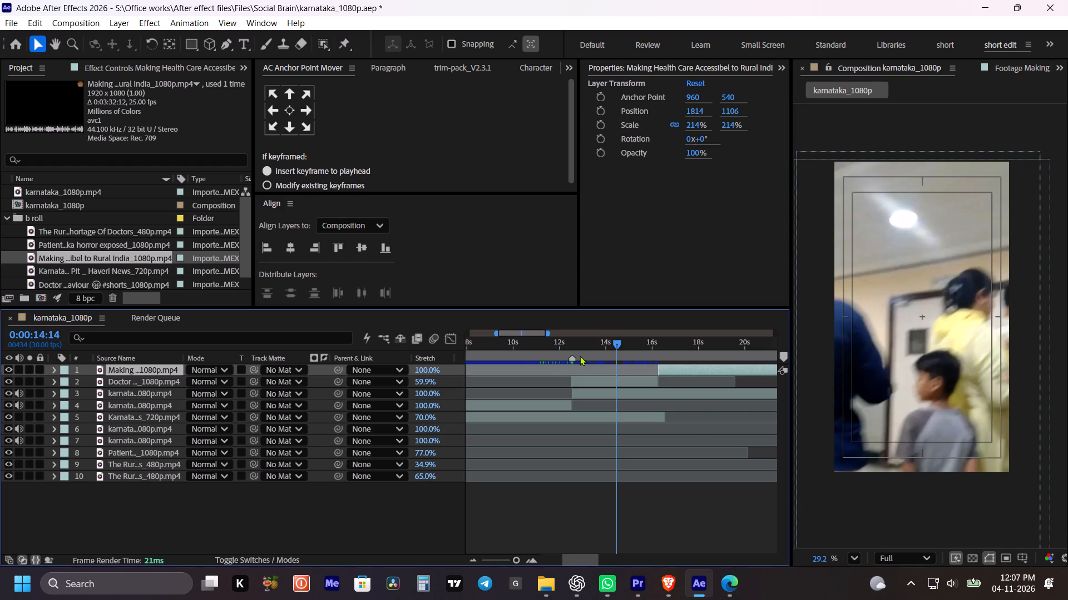
Play the composition from 0:00:12:12 to review the Doctor clip and the cut to the Rural India clip.
{"action": "left_click_drag", "start_coordinate": [541, 347], "coordinate": [553, 346]}
{"action": "key", "text": "space"}
{"action": "scroll", "coordinate": [549, 348], "scroll_direction": "down", "scroll_amount": 1, "text": "alt"}
{"action": "key", "text": "space"}
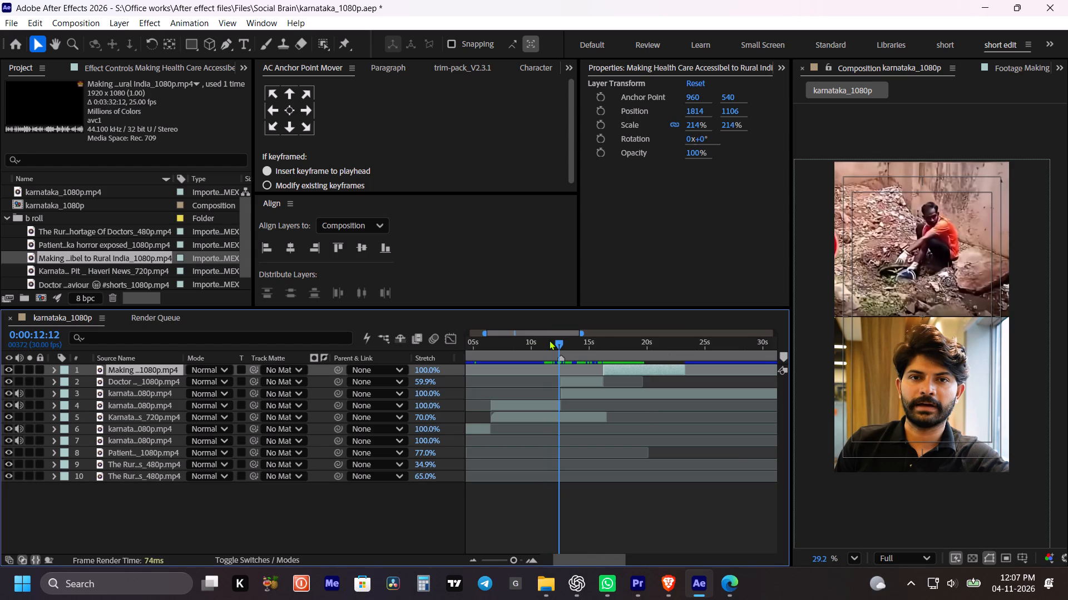
{"action": "key", "text": "space"}
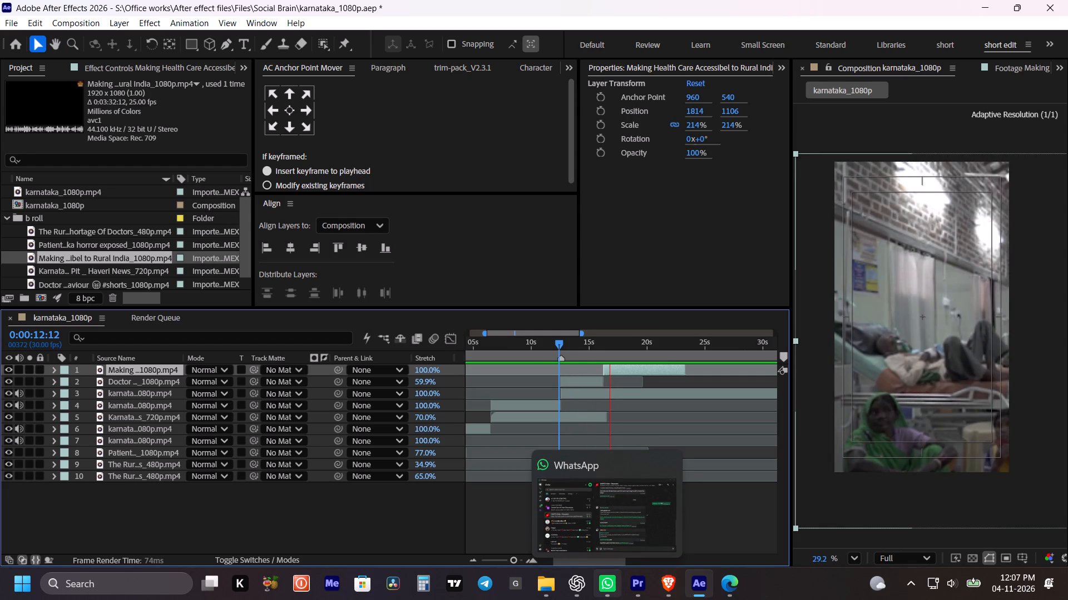
{"action": "key", "text": "space"}
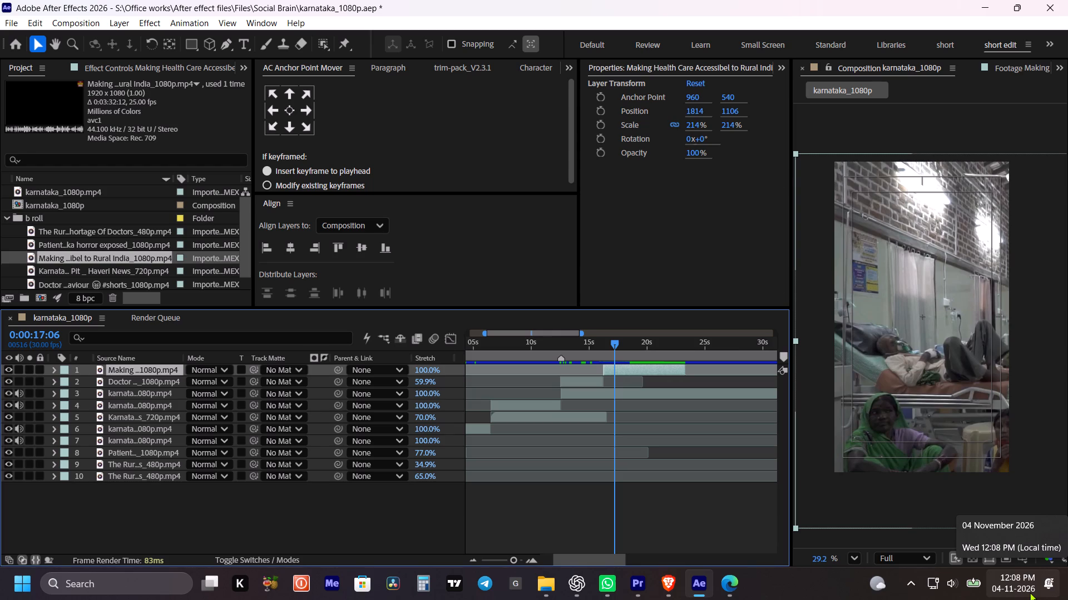
Save the project.
{"action": "key", "text": "ctrl+s"}
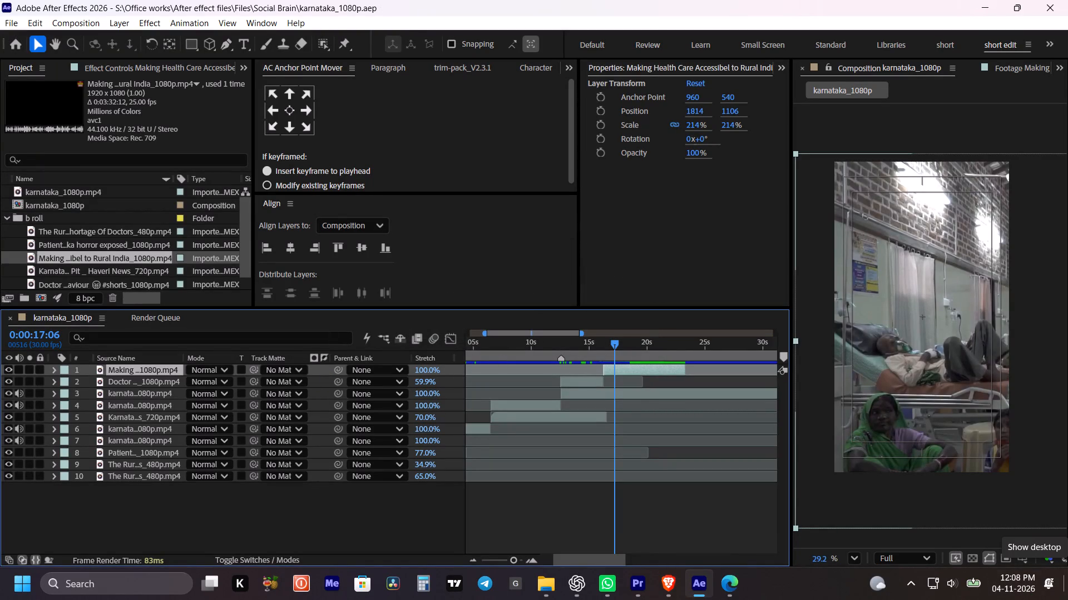
{"action": "left_click", "coordinate": [720, 516]}
{"action": "key", "text": "ctrl+s"}
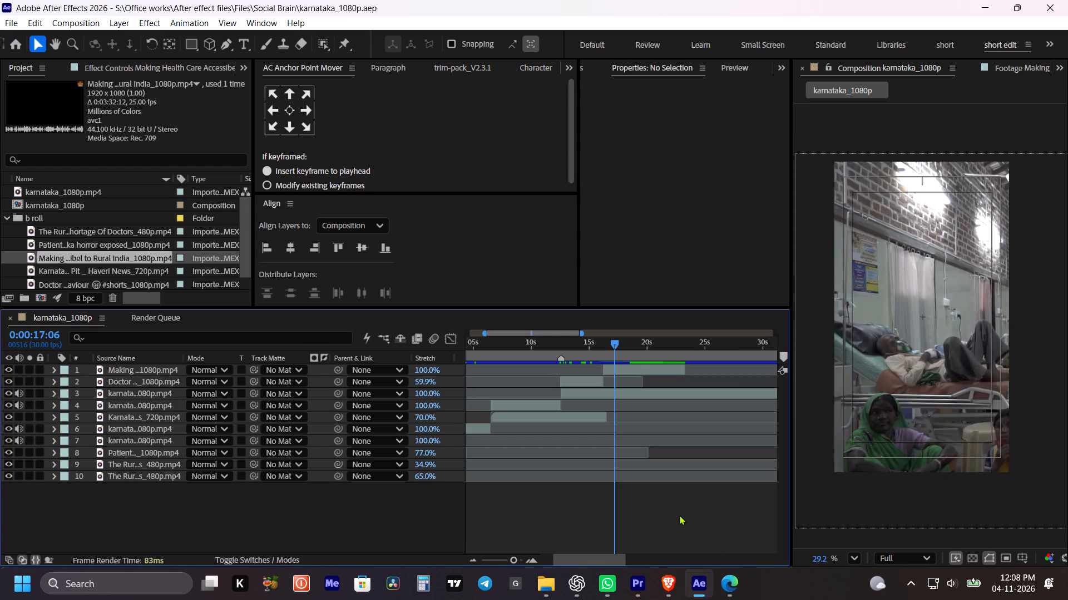
{"action": "key", "text": "ctrl+s"}
{"action": "key", "text": "space"}
{"action": "key", "text": "space"}
{"action": "left_click_drag", "start_coordinate": [637, 493], "coordinate": [625, 498]}
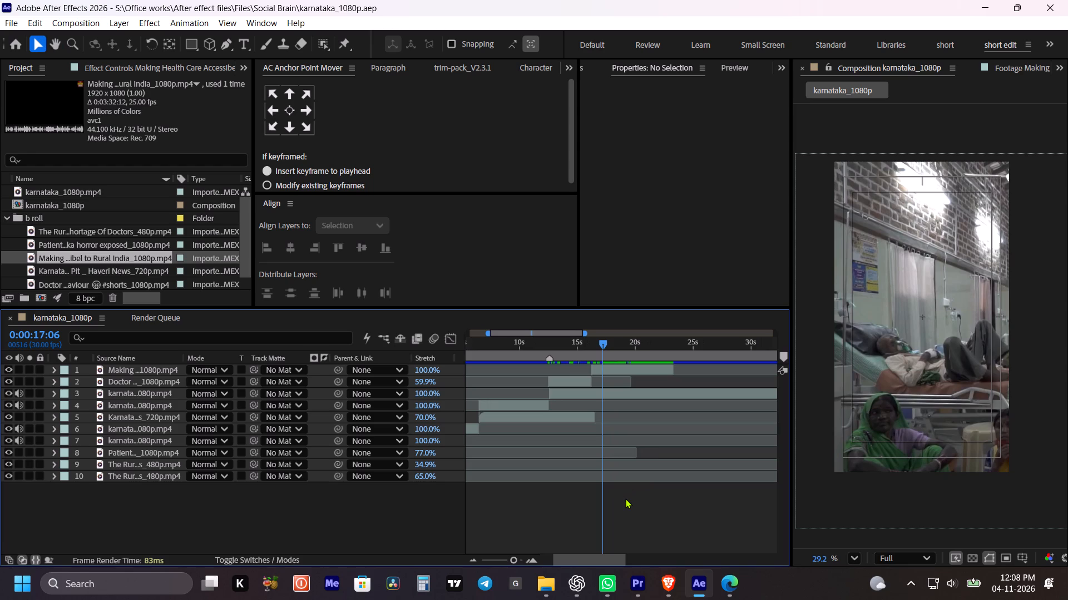
{"action": "key", "text": "ctrl+s"}
Set the Doctor Rude Behaviour clip's vertical position to 658, framing the crowd higher at 0:00:15:10.
{"action": "left_click_drag", "start_coordinate": [581, 343], "coordinate": [576, 347]}
{"action": "key", "text": "space"}
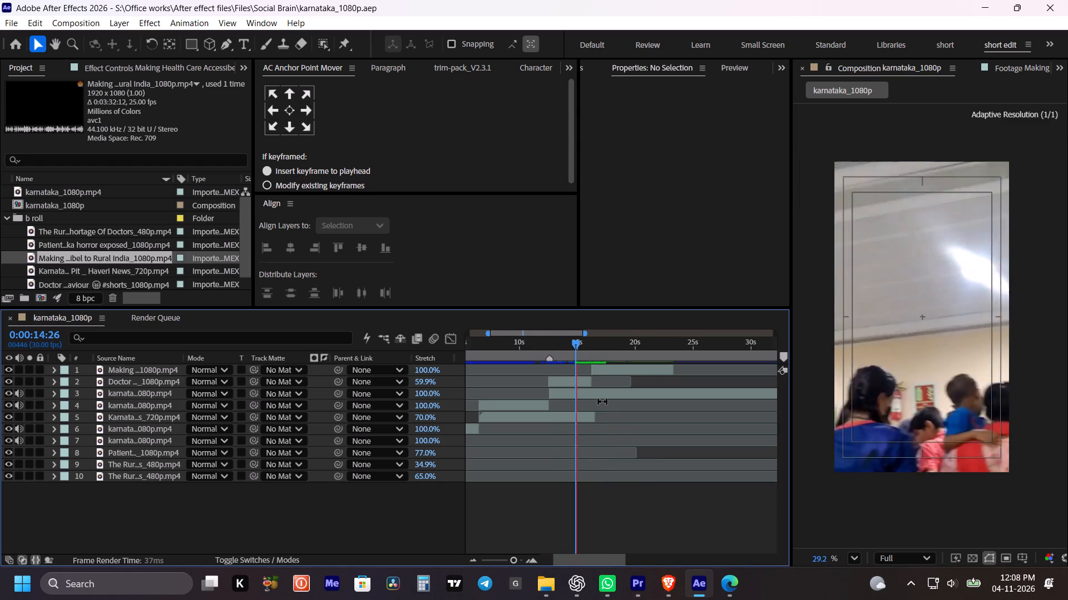
{"action": "key", "text": "space"}
{"action": "key", "text": "space"}
{"action": "key", "text": "space"}
{"action": "left_click_drag", "start_coordinate": [616, 383], "coordinate": [603, 384]}
{"action": "key", "text": "space"}
{"action": "left_click_drag", "start_coordinate": [560, 346], "coordinate": [567, 347]}
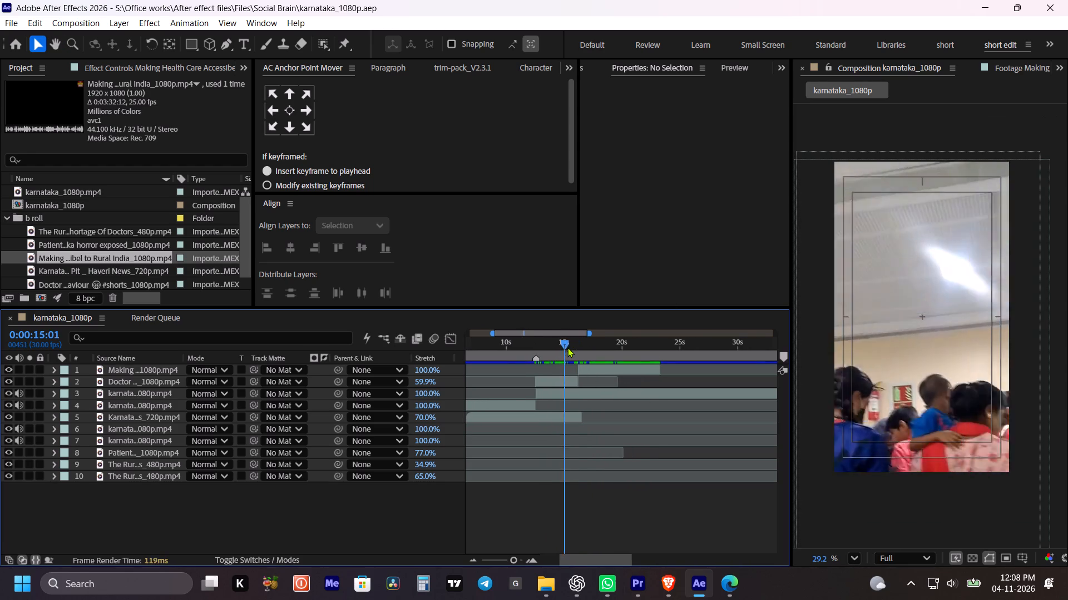
{"action": "left_click_drag", "start_coordinate": [567, 347], "coordinate": [568, 349]}
{"action": "left_click", "coordinate": [563, 384]}
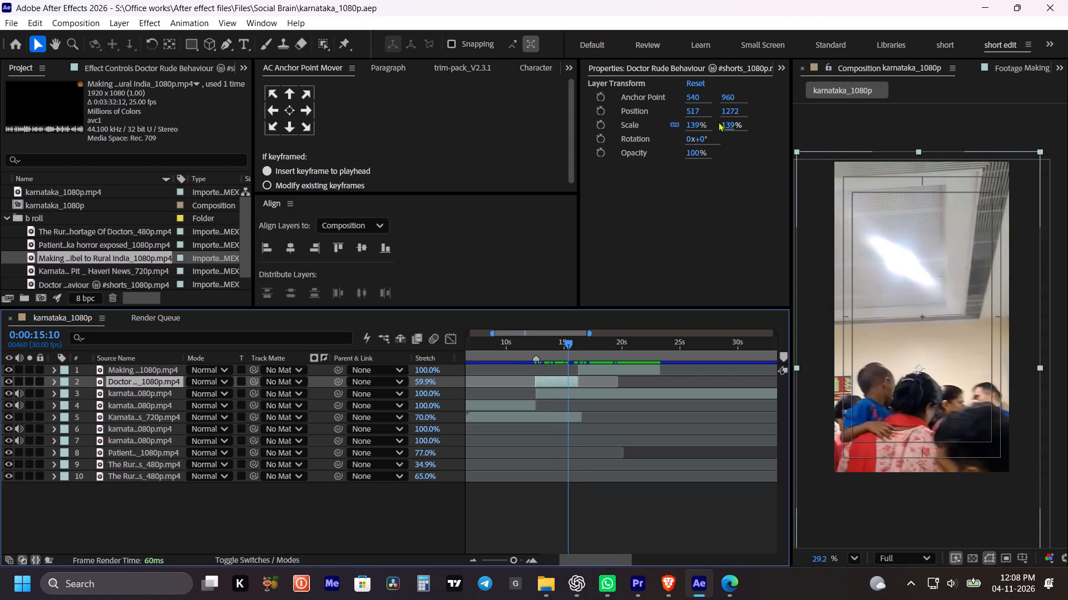
{"action": "left_click_drag", "start_coordinate": [730, 106], "coordinate": [369, 209]}
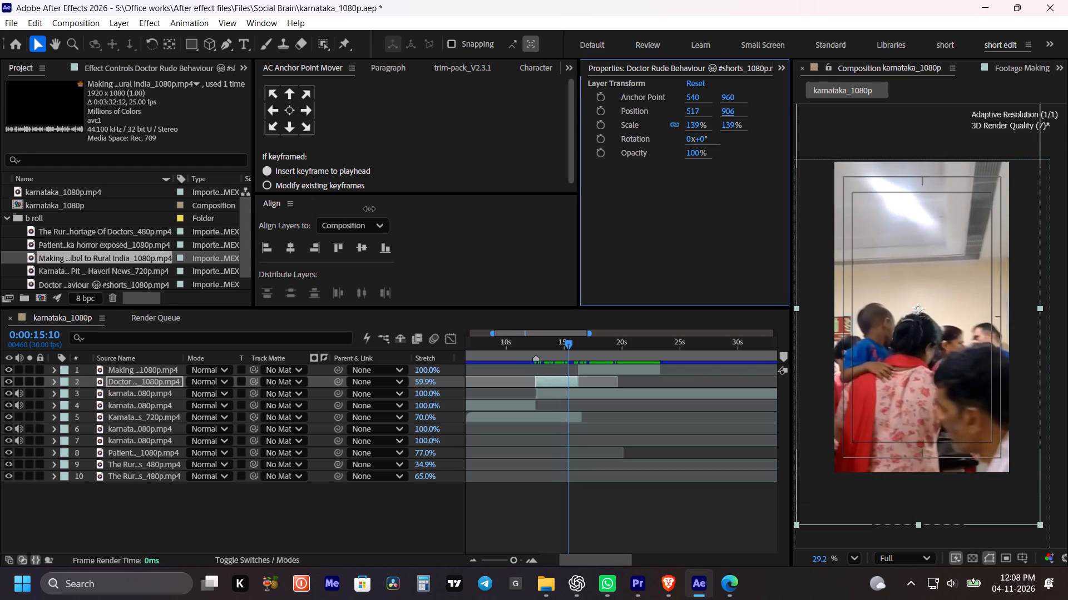
{"action": "left_click_drag", "start_coordinate": [369, 209], "coordinate": [228, 177]}
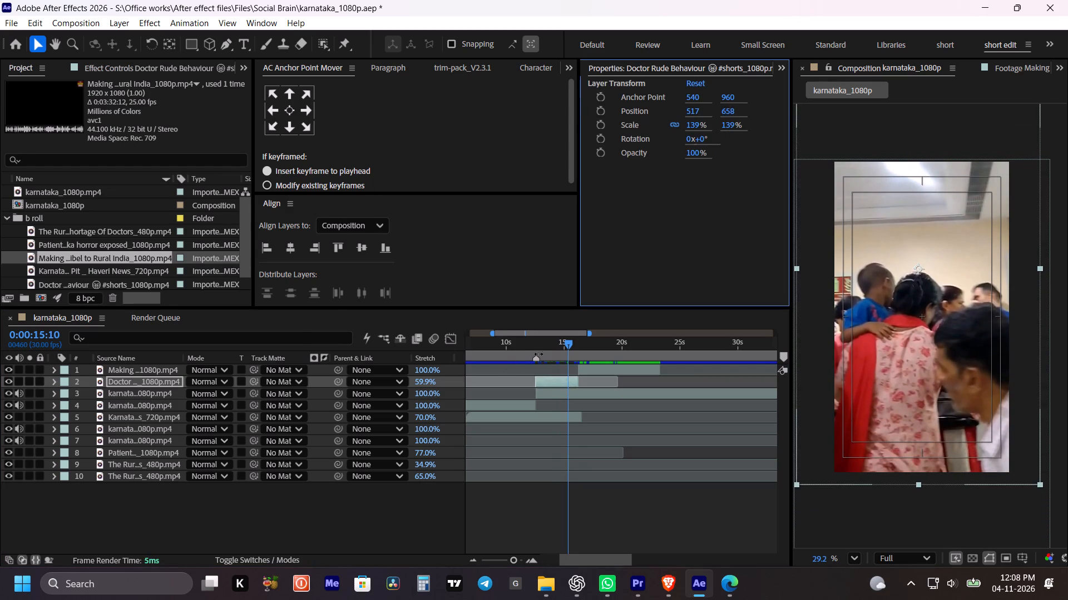
Check the Doctor clip's new framing back to 0:00:12:07 and save the project.
{"action": "left_click_drag", "start_coordinate": [560, 349], "coordinate": [540, 348]}
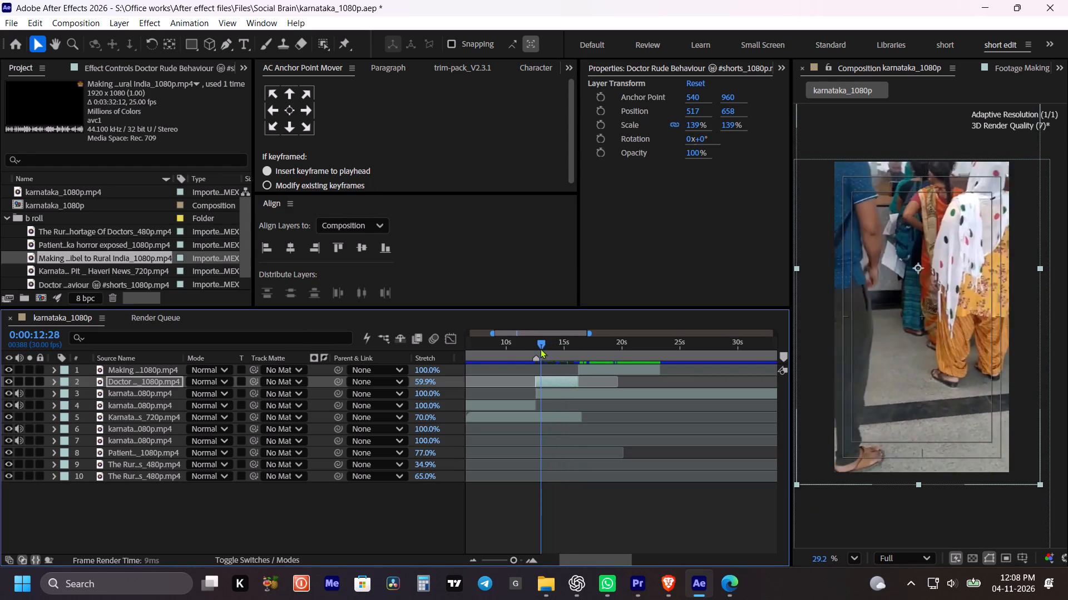
{"action": "left_click_drag", "start_coordinate": [540, 348], "coordinate": [532, 347]}
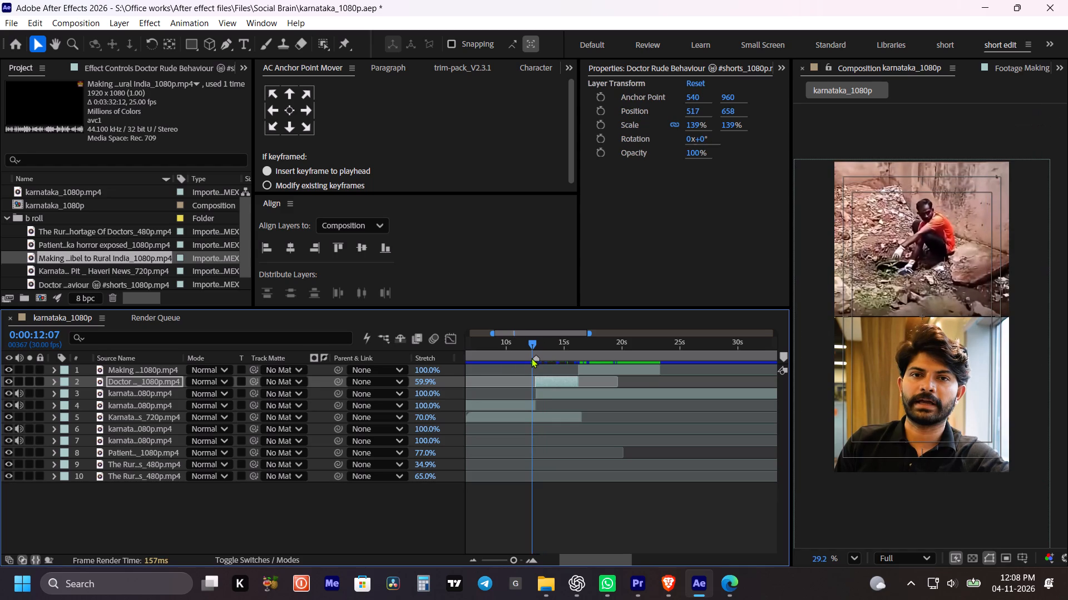
{"action": "key", "text": "ctrl+s"}
Play the composition from 0:00:12:07 to 0:00:16:20 to check the Doctor clip's framing and the cut to Rural India.
{"action": "key", "text": "space"}
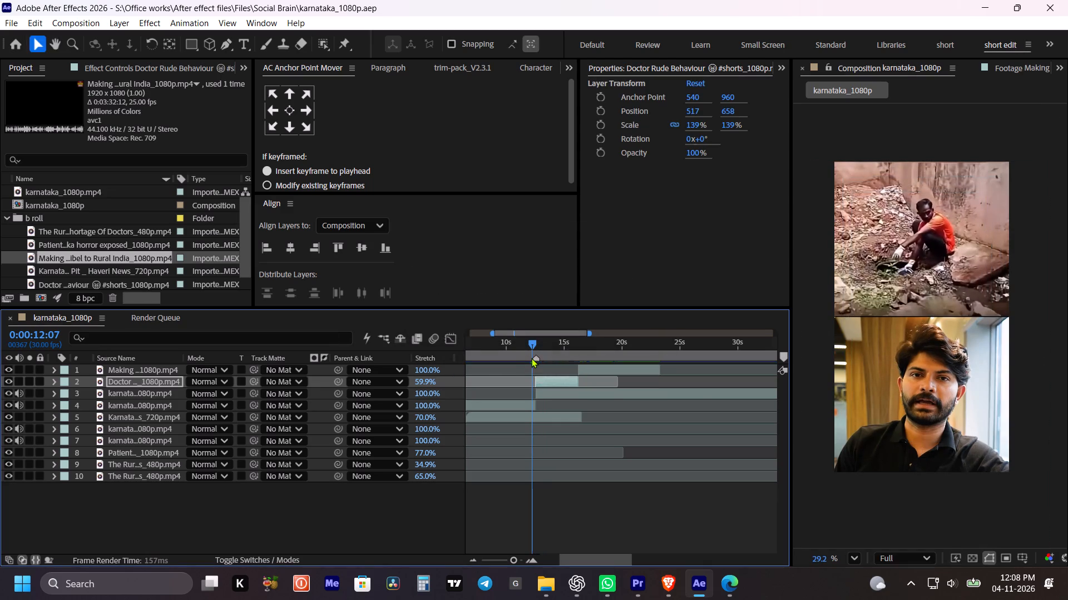
{"action": "key", "text": "space"}
{"action": "left_click", "coordinate": [610, 513]}
{"action": "scroll", "coordinate": [594, 509], "scroll_direction": "up", "scroll_amount": 2, "text": "alt"}
{"action": "key", "text": "space"}
{"action": "left_click_drag", "start_coordinate": [553, 499], "coordinate": [638, 511]}
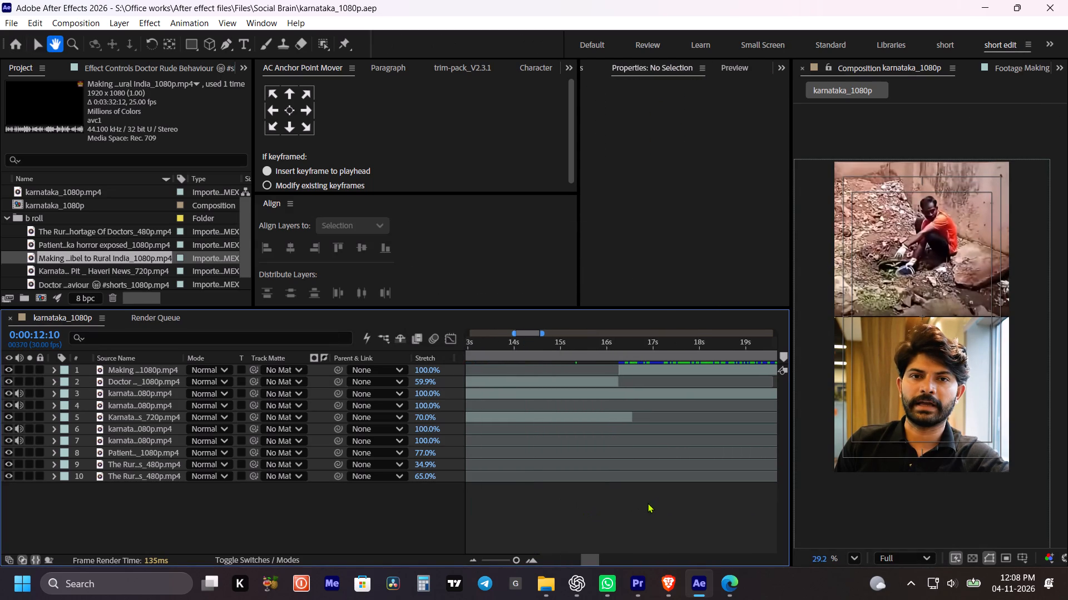
{"action": "scroll", "coordinate": [651, 498], "scroll_direction": "down", "scroll_amount": 1, "text": "alt"}
{"action": "key", "text": "space"}
{"action": "left_click_drag", "start_coordinate": [633, 504], "coordinate": [646, 507]}
{"action": "type", "text": "v"}
{"action": "key", "text": "space"}
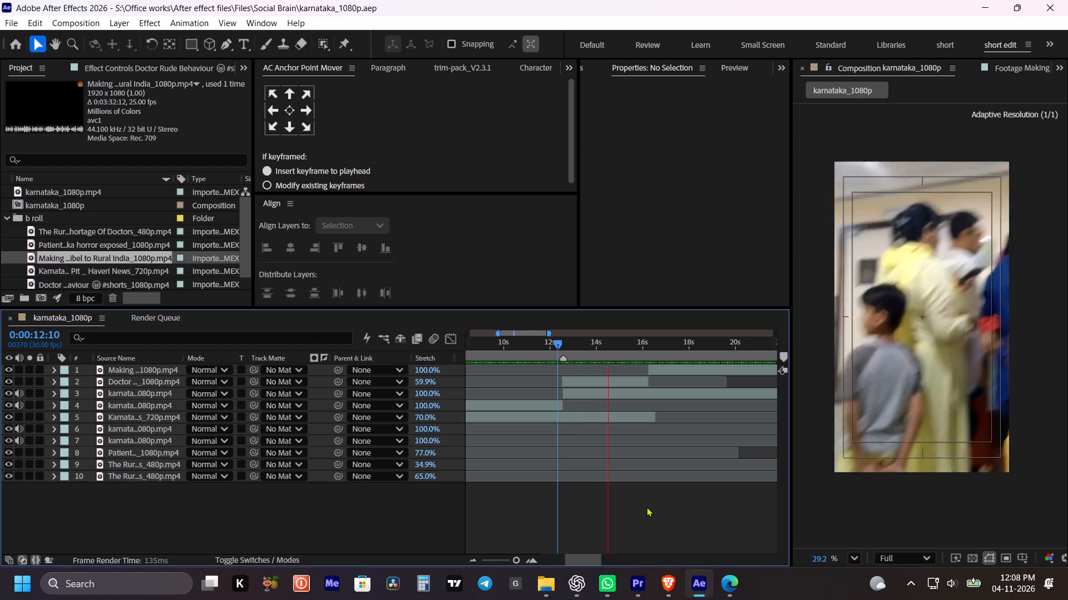
{"action": "key", "text": "space"}
{"action": "key", "text": "space"}
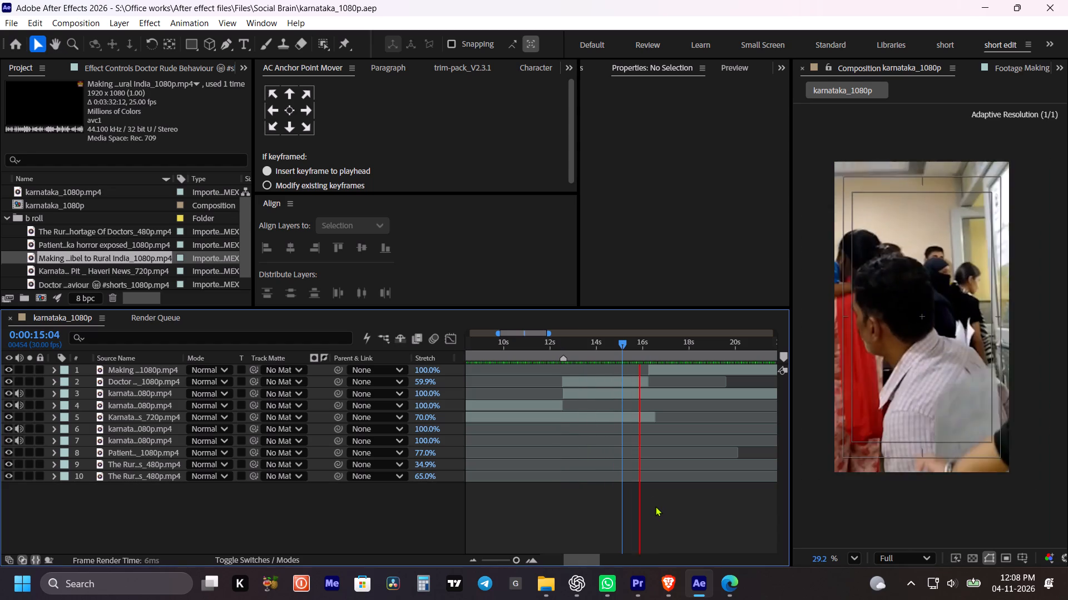
{"action": "key", "text": "space"}
{"action": "key", "text": "space"}
{"action": "key", "text": "space"}
{"action": "key", "text": "space"}
{"action": "left_click_drag", "start_coordinate": [680, 490], "coordinate": [637, 496]}
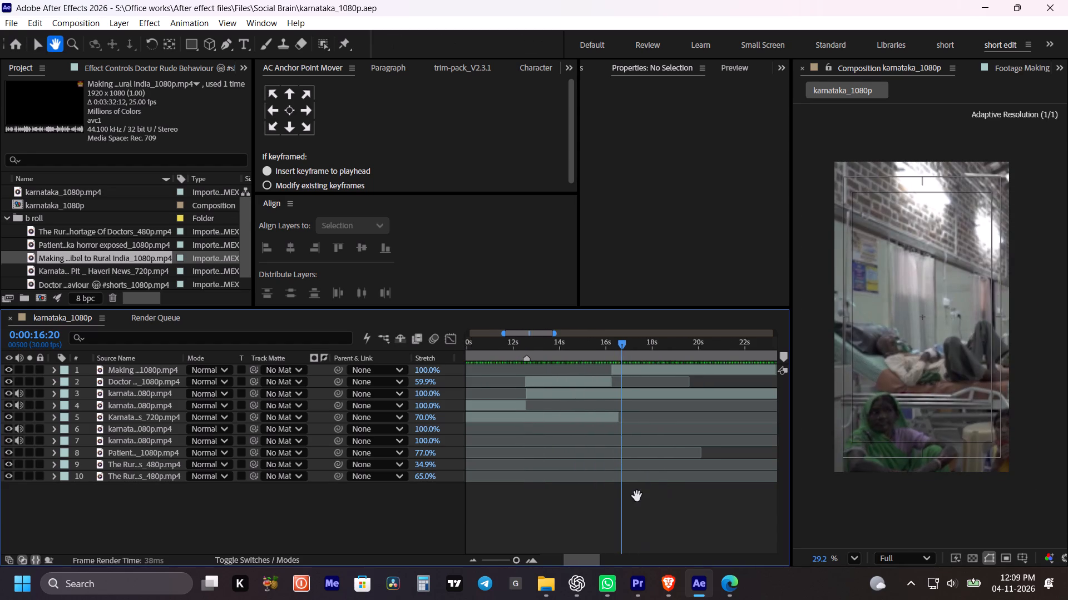
{"action": "left_click_drag", "start_coordinate": [637, 496], "coordinate": [635, 496]}
Split the Rural India clip at 0:00:17:10.
{"action": "key", "text": "space"}
{"action": "left_click_drag", "start_coordinate": [638, 344], "coordinate": [608, 348]}
{"action": "key", "text": "space"}
{"action": "key", "text": "space"}
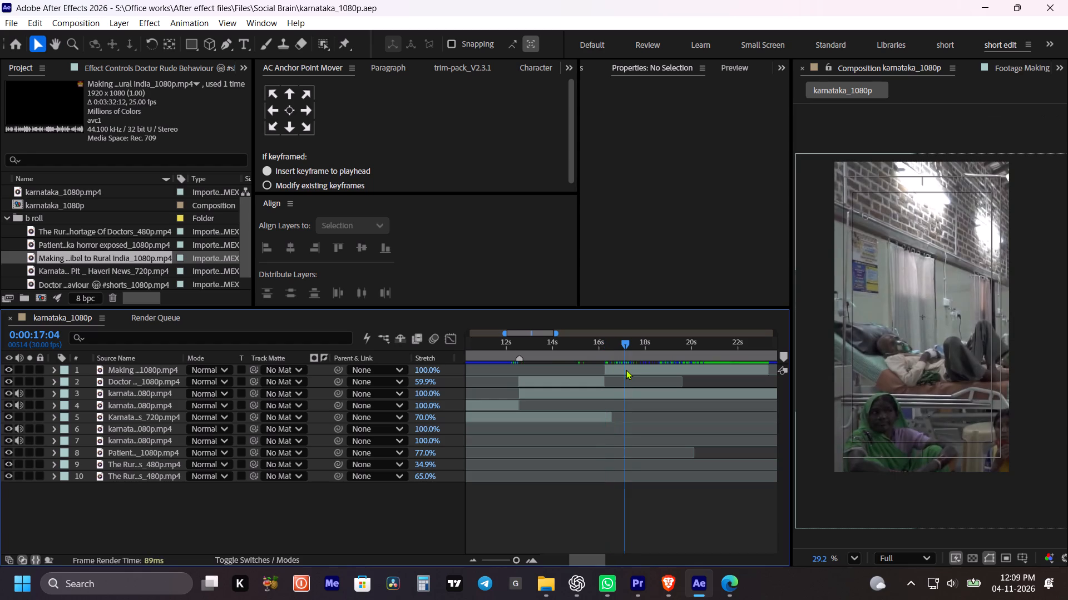
{"action": "key", "text": "space"}
{"action": "key", "text": "space"}
{"action": "left_click", "coordinate": [627, 369]}
{"action": "key", "text": "ctrl+shift+d"}
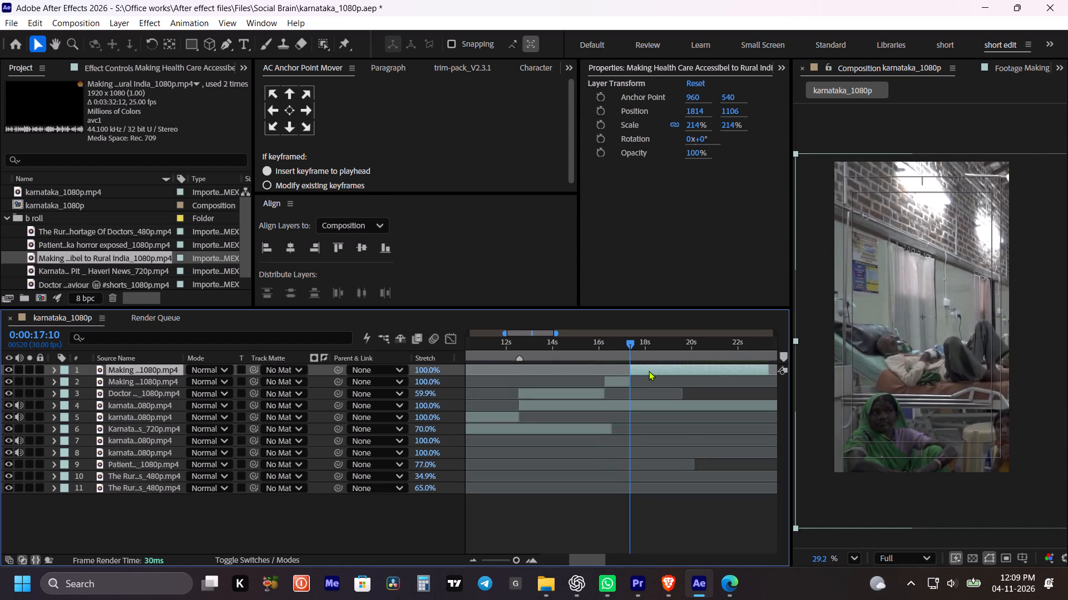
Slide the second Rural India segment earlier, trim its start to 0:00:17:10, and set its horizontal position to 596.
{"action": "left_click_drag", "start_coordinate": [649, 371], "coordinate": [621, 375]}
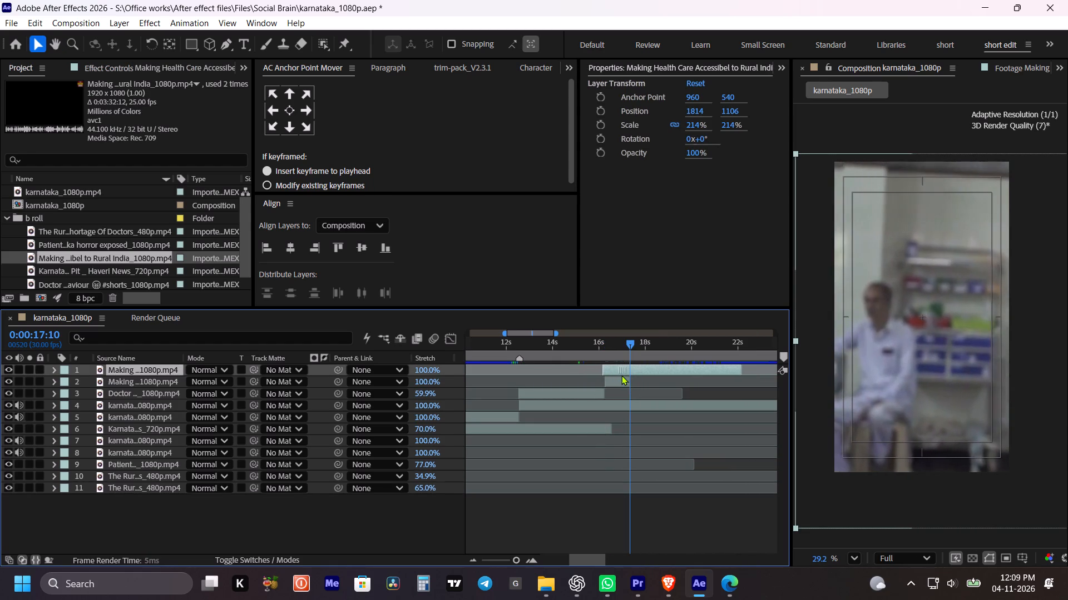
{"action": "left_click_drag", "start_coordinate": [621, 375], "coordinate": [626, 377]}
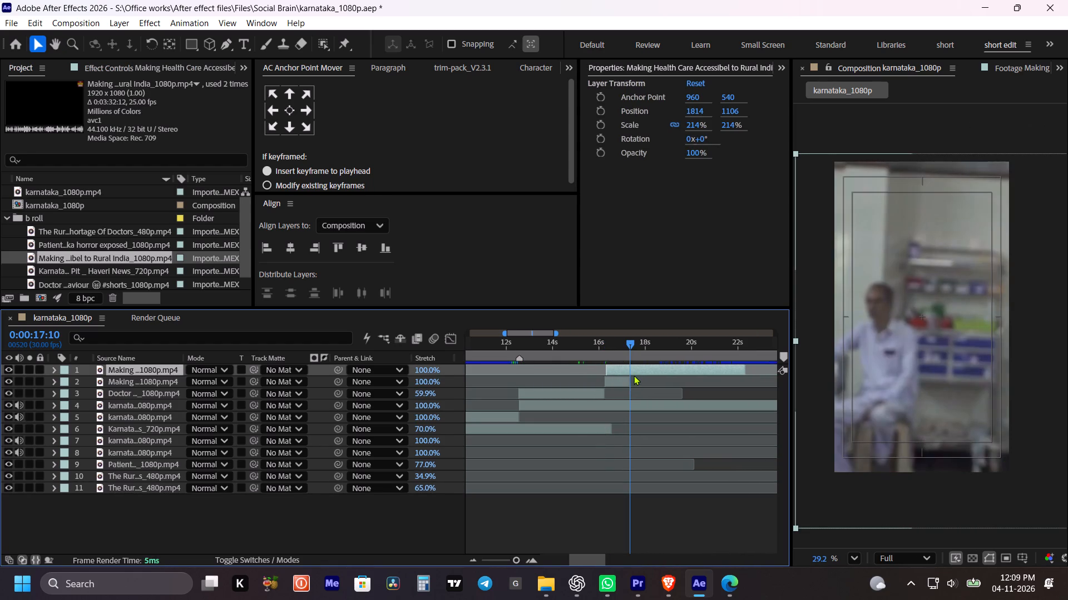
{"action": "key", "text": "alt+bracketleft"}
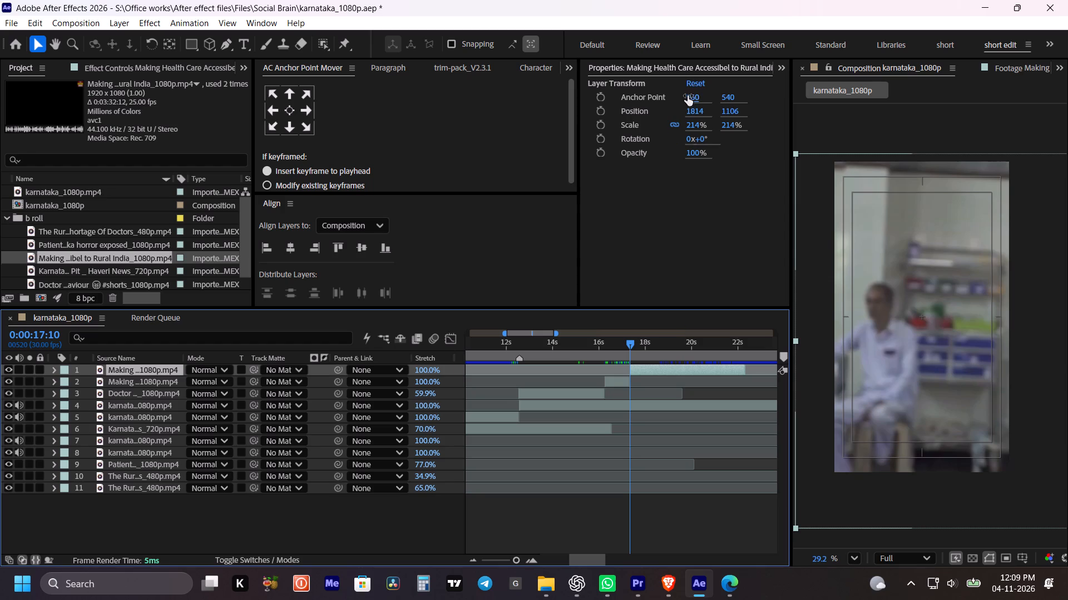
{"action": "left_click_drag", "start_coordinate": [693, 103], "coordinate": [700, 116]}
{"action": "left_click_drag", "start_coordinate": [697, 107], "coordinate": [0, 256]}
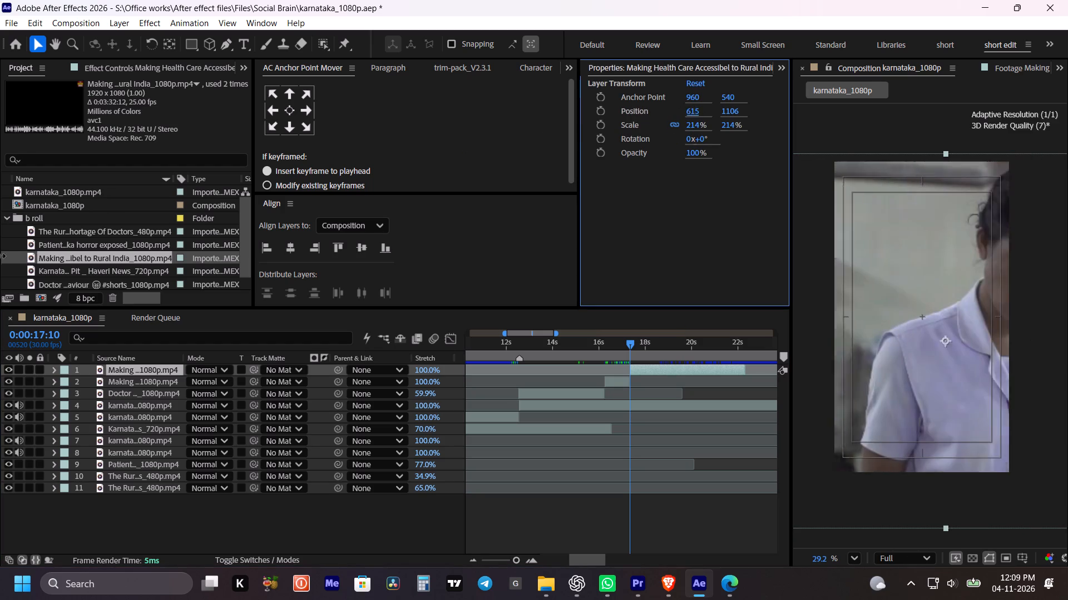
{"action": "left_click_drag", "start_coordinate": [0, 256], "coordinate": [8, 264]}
Slide the second Rural India segment earlier to the pink-shirted man's ward shot, trim its start to 0:00:17:10, and set horizontal position to 85.
{"action": "left_click_drag", "start_coordinate": [678, 369], "coordinate": [655, 369]}
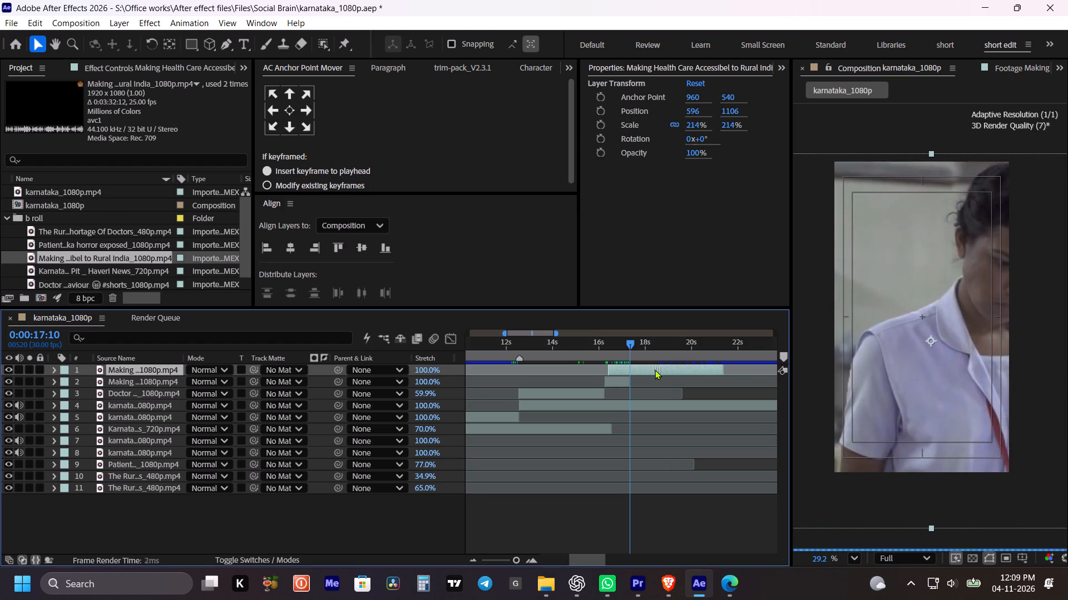
{"action": "left_click_drag", "start_coordinate": [655, 369], "coordinate": [618, 370]}
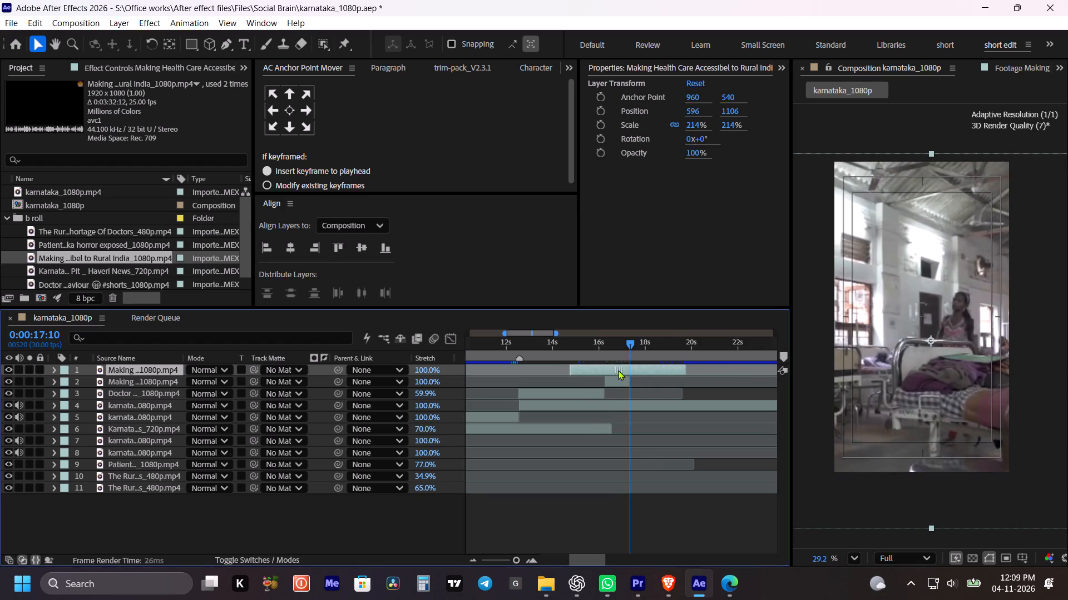
{"action": "left_click_drag", "start_coordinate": [618, 370], "coordinate": [622, 373]}
{"action": "key", "text": "alt+bracketleft"}
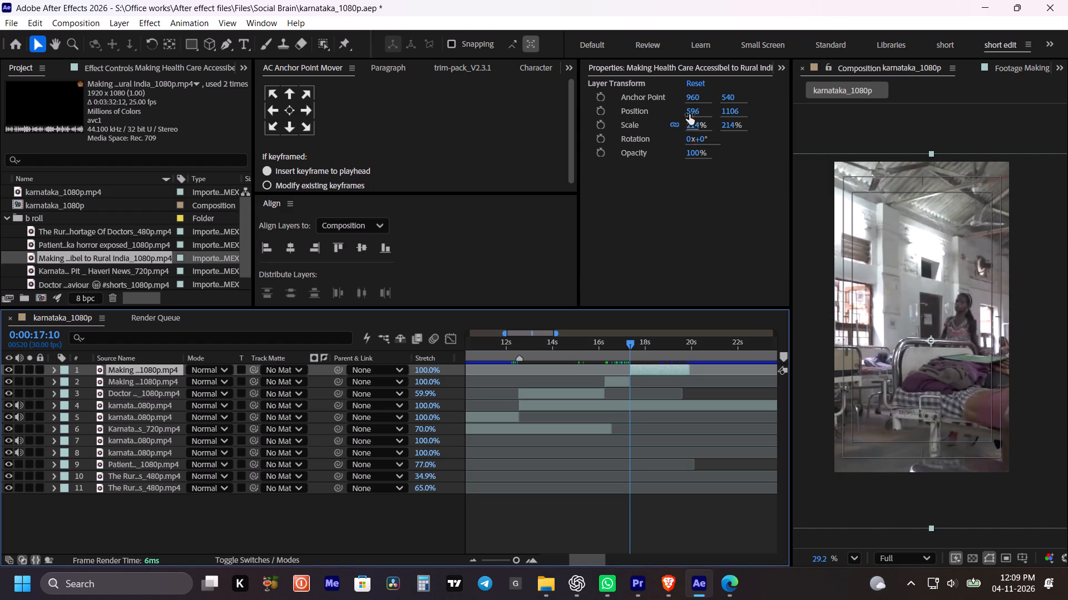
{"action": "left_click_drag", "start_coordinate": [693, 109], "coordinate": [306, 186]}
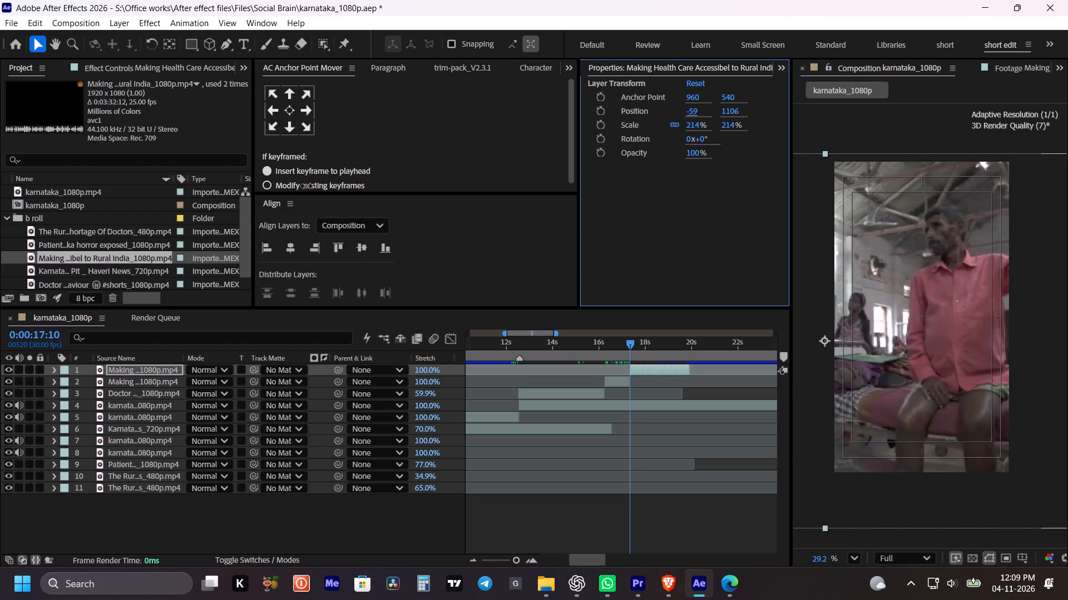
{"action": "left_click_drag", "start_coordinate": [306, 186], "coordinate": [421, 200]}
Play the new ward shot in context from 0:00:15:07 and split its Rural India segment at 0:00:18:24.
{"action": "left_click_drag", "start_coordinate": [607, 343], "coordinate": [599, 346]}
{"action": "key", "text": "space"}
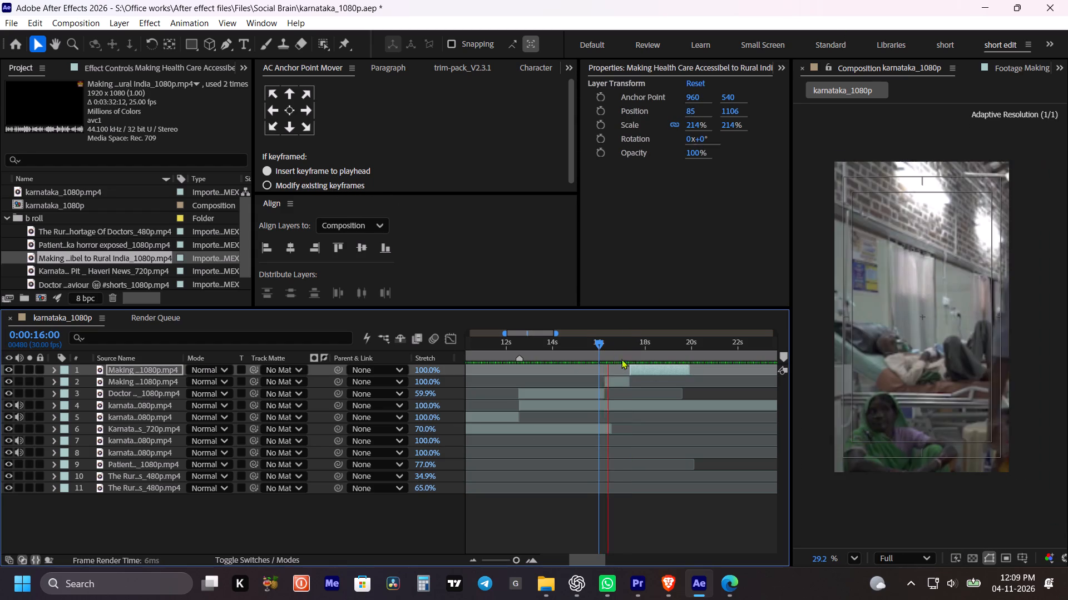
{"action": "key", "text": "space"}
{"action": "left_click_drag", "start_coordinate": [599, 343], "coordinate": [581, 347]}
{"action": "key", "text": "space"}
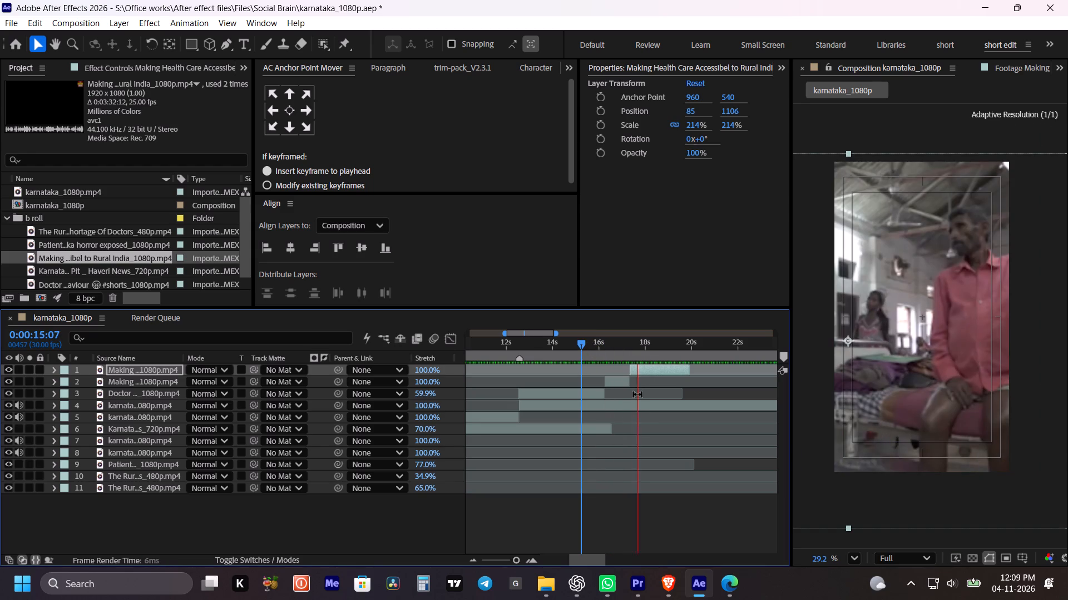
{"action": "key", "text": "space"}
{"action": "key", "text": "space"}
{"action": "key", "text": "space"}
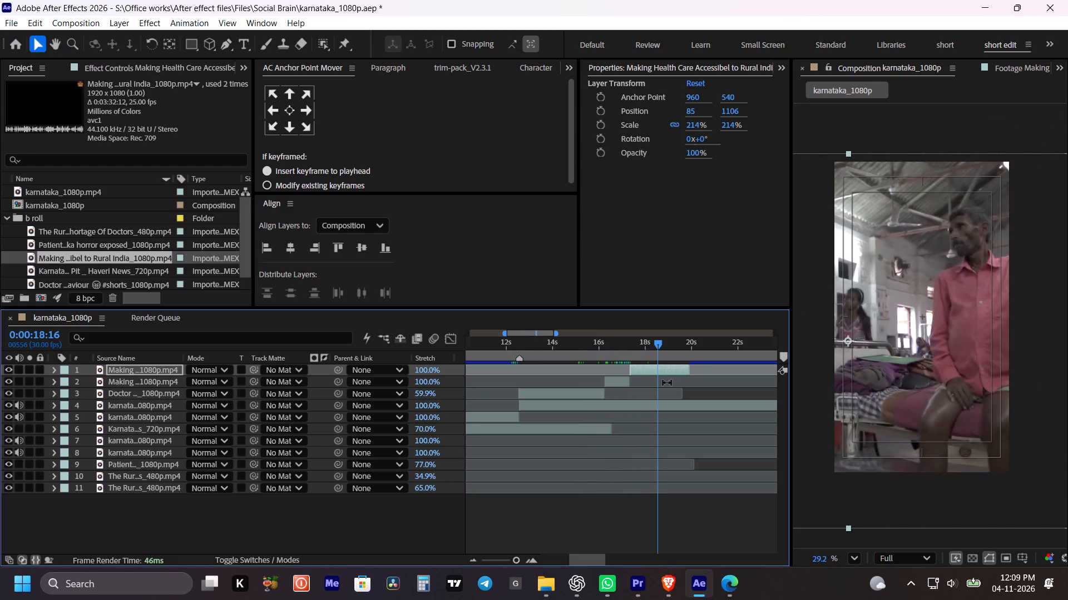
{"action": "key", "text": "space"}
{"action": "key", "text": "space"}
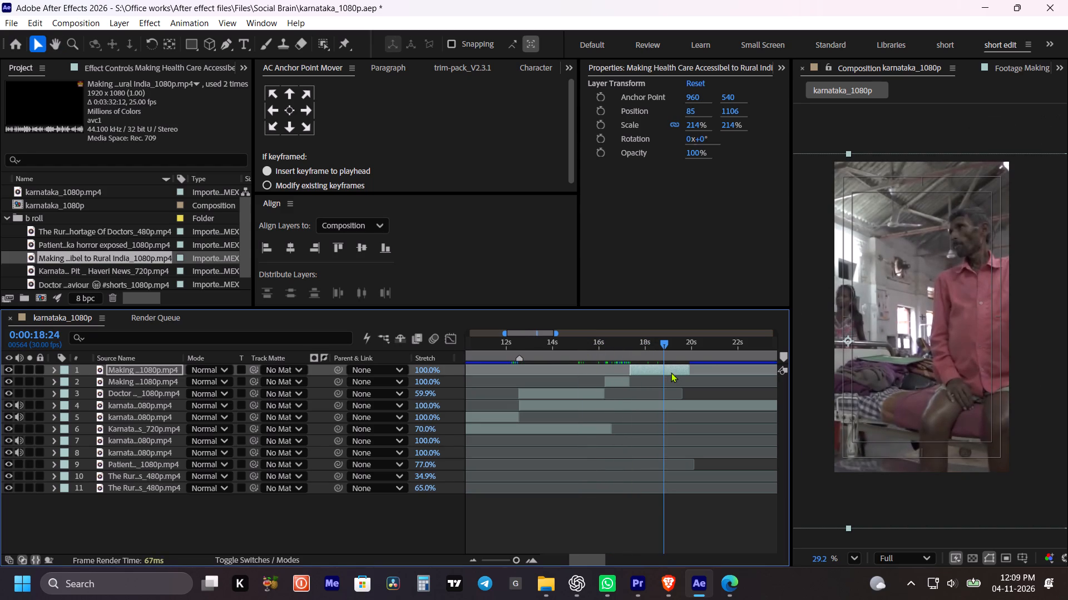
{"action": "key", "text": "ctrl+shift+d"}
Extend the end of the third Rural India segment and slide it earlier until the elderly woman's shot falls at 0:00:18:24.
{"action": "left_click_drag", "start_coordinate": [674, 370], "coordinate": [656, 371]}
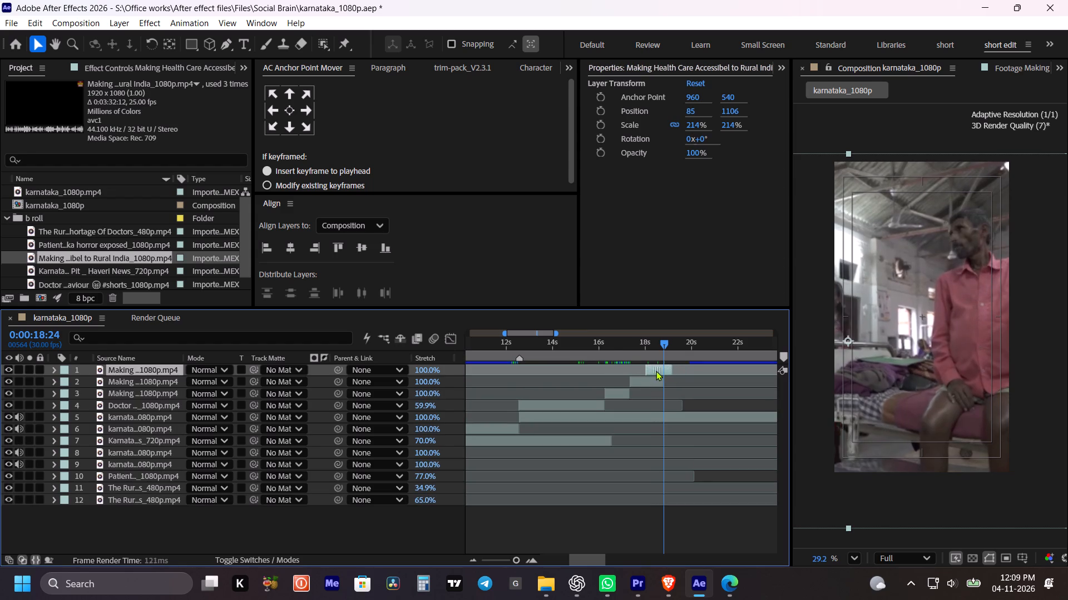
{"action": "left_click_drag", "start_coordinate": [656, 371], "coordinate": [651, 371]}
{"action": "left_click_drag", "start_coordinate": [670, 368], "coordinate": [737, 374]}
{"action": "left_click_drag", "start_coordinate": [708, 369], "coordinate": [708, 369]}
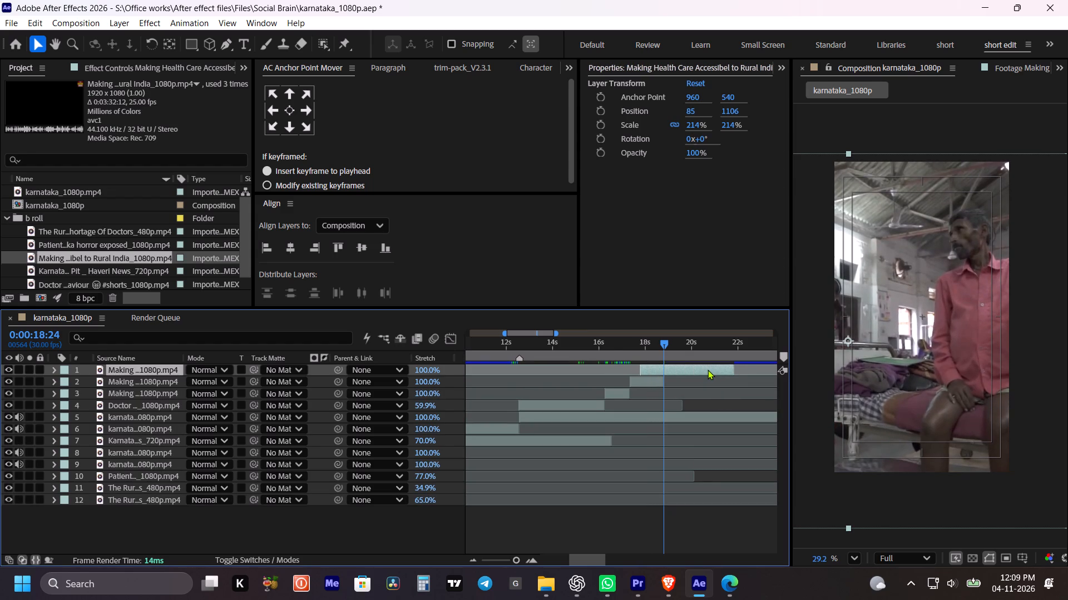
{"action": "left_click_drag", "start_coordinate": [708, 369], "coordinate": [653, 375]}
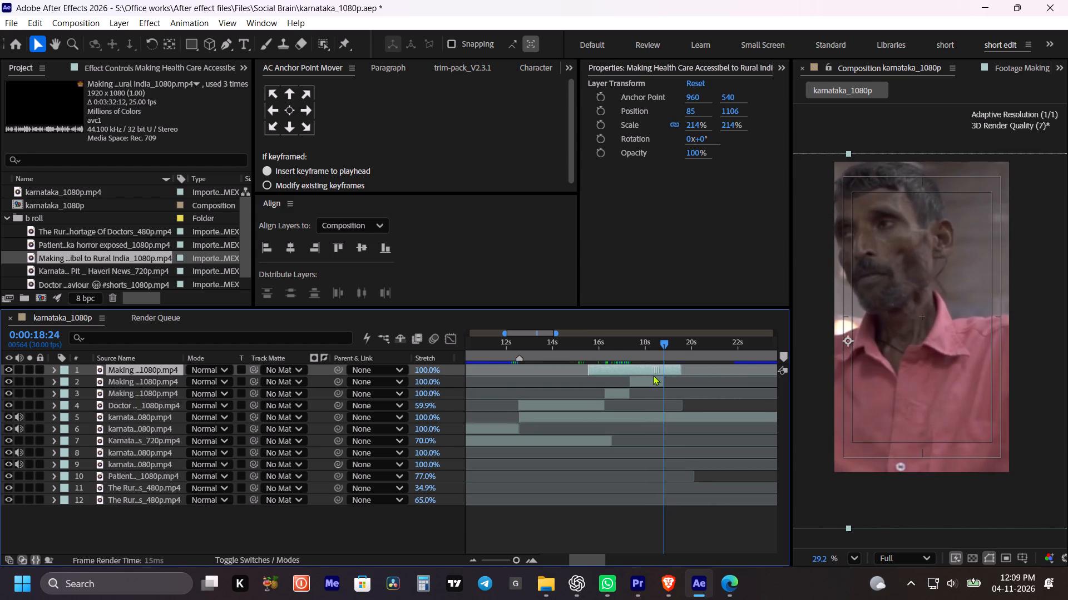
{"action": "left_click_drag", "start_coordinate": [653, 375], "coordinate": [643, 375]}
{"action": "left_click_drag", "start_coordinate": [674, 366], "coordinate": [765, 371]}
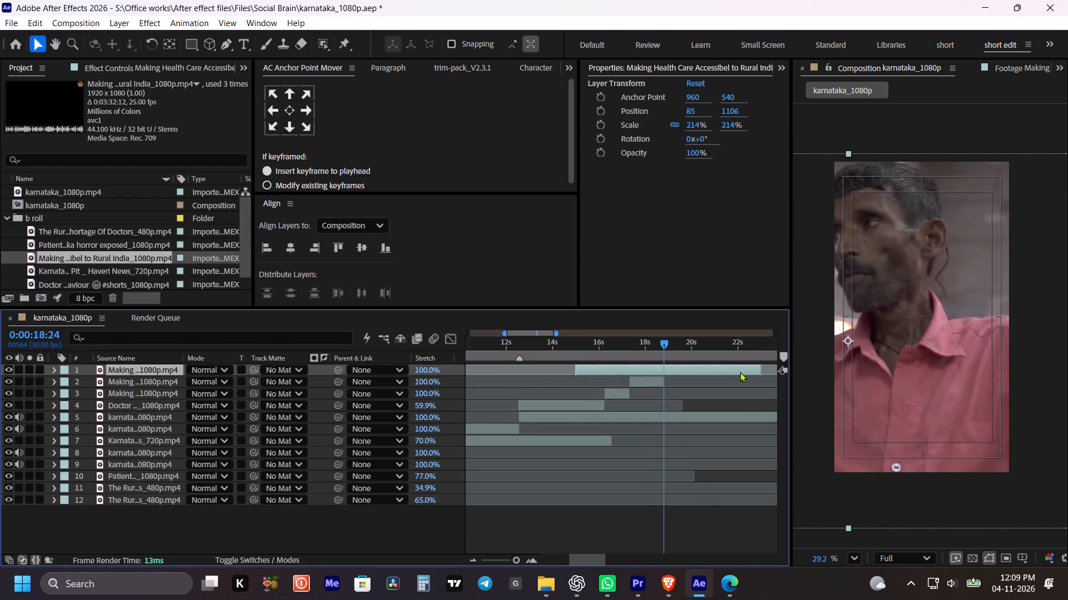
{"action": "left_click_drag", "start_coordinate": [734, 372], "coordinate": [720, 374]}
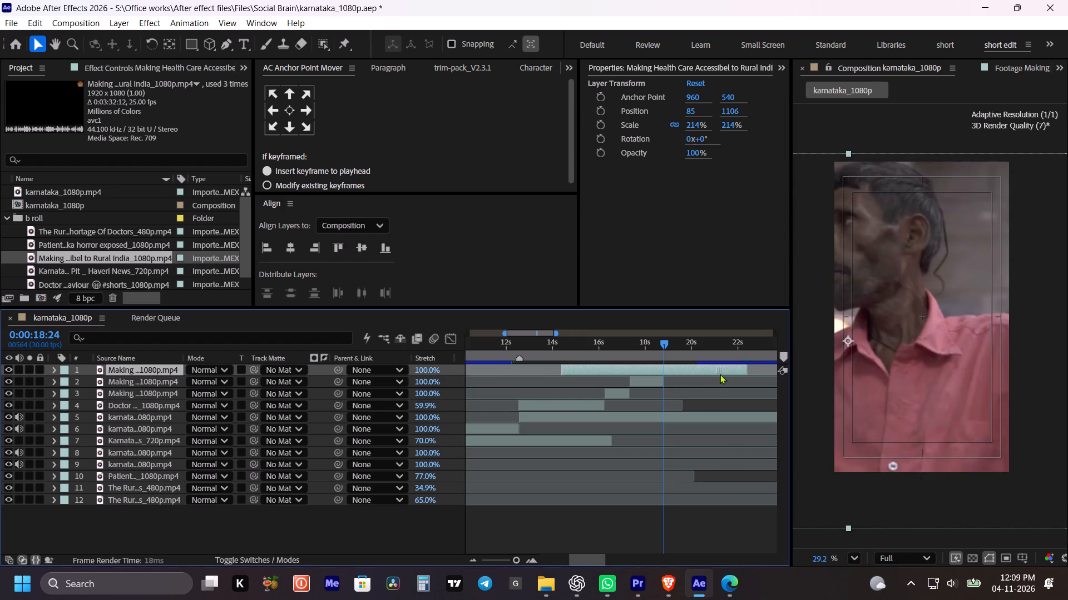
{"action": "left_click_drag", "start_coordinate": [720, 374], "coordinate": [682, 374]}
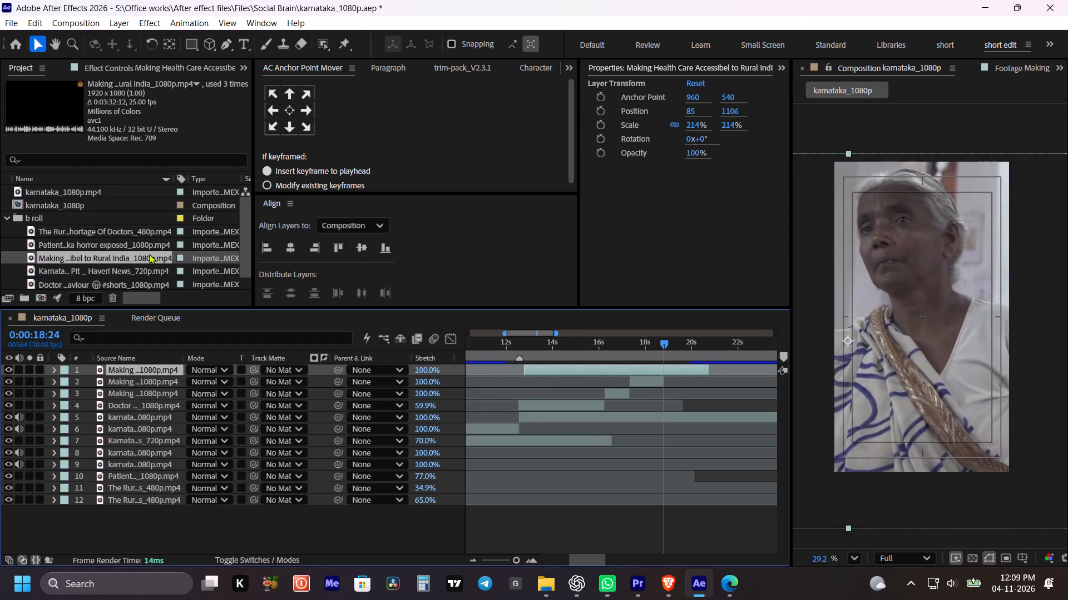
Open the Rural India source footage in an enlarged viewer and reset its in and out points to the full clip length.
{"action": "double_click", "coordinate": [120, 260]}
{"action": "key", "text": "grave"}
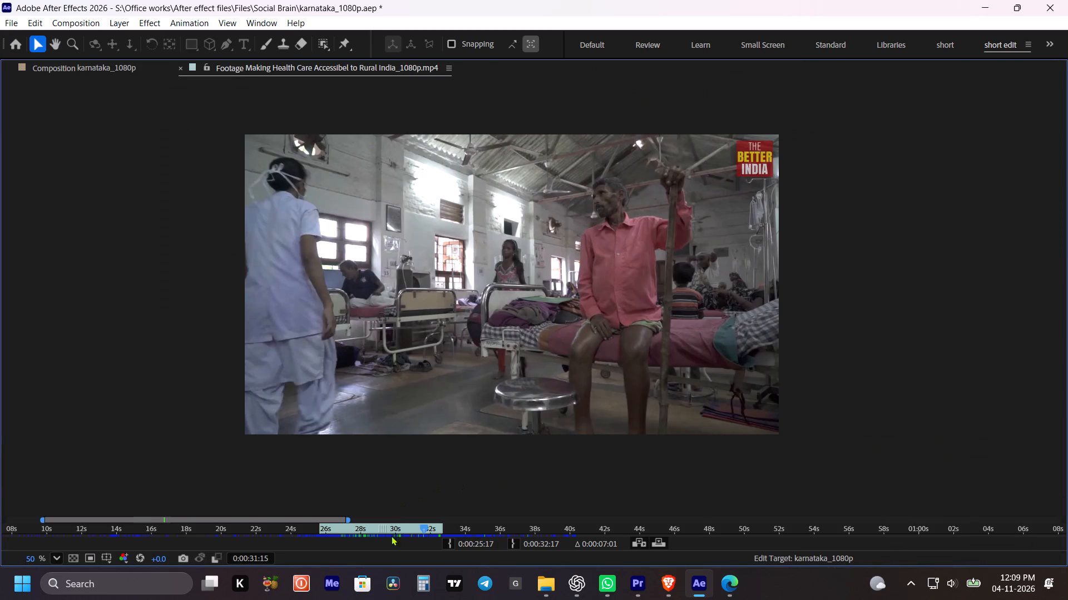
{"action": "double_click", "coordinate": [383, 529]}
{"action": "left_click_drag", "start_coordinate": [383, 529], "coordinate": [473, 543]}
{"action": "scroll", "coordinate": [469, 538], "scroll_direction": "down", "scroll_amount": 3, "text": "alt"}
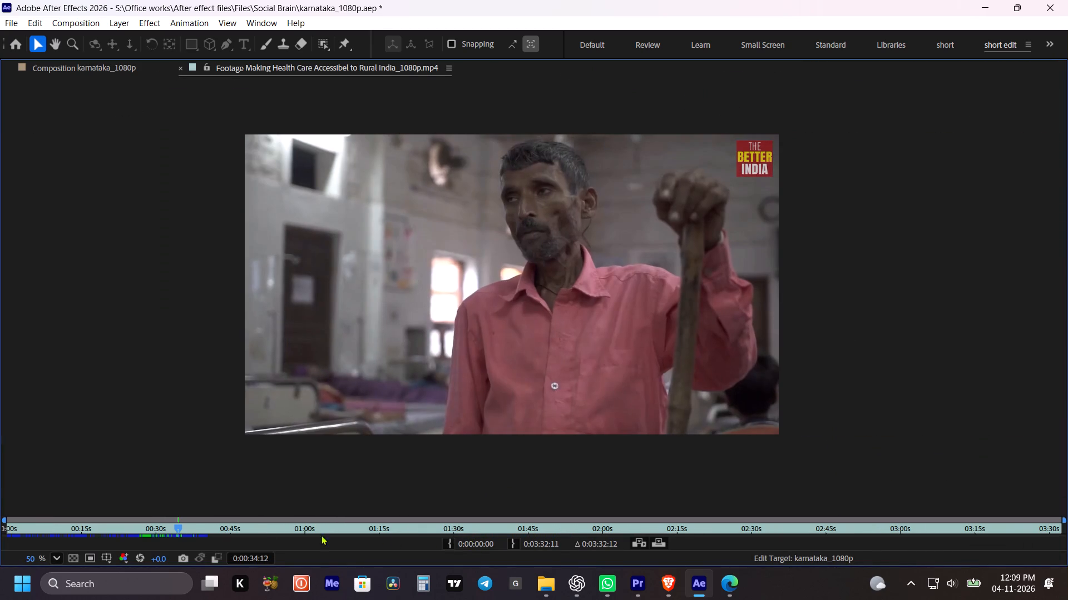
Look through the Rural India source footage between about 0:00:34 and 0:00:57 for another usable patient shot.
{"action": "left_click_drag", "start_coordinate": [171, 529], "coordinate": [231, 536]}
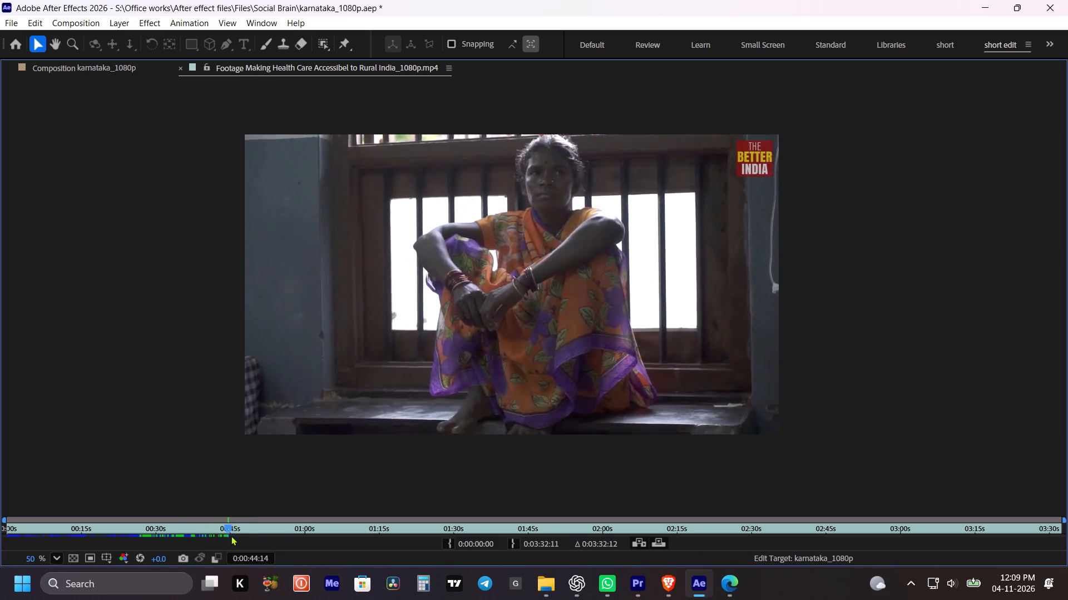
{"action": "left_click_drag", "start_coordinate": [231, 536], "coordinate": [254, 539]}
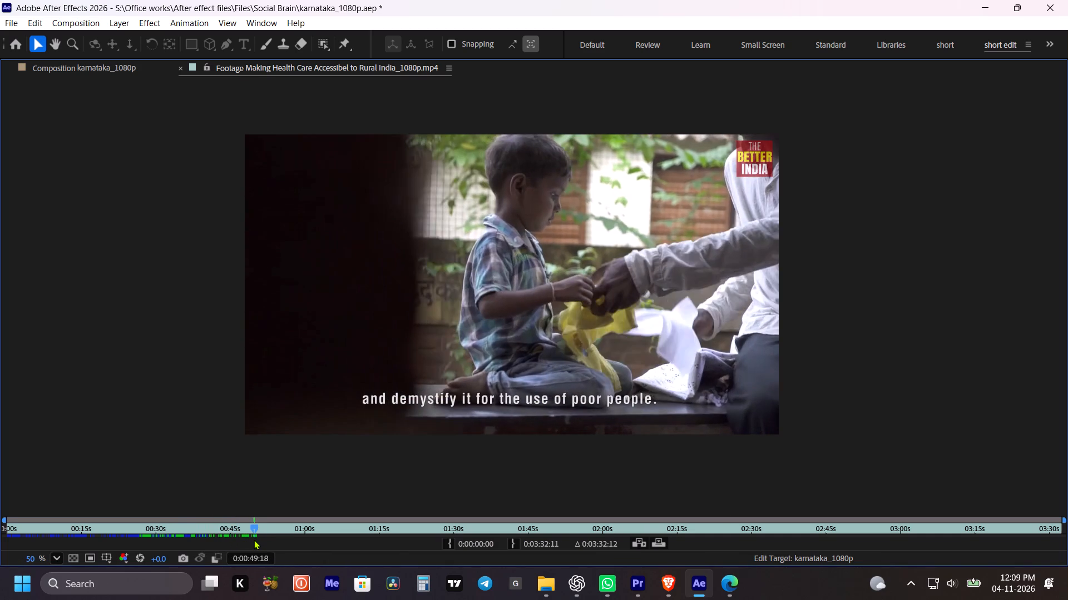
{"action": "left_click_drag", "start_coordinate": [254, 539], "coordinate": [241, 537]}
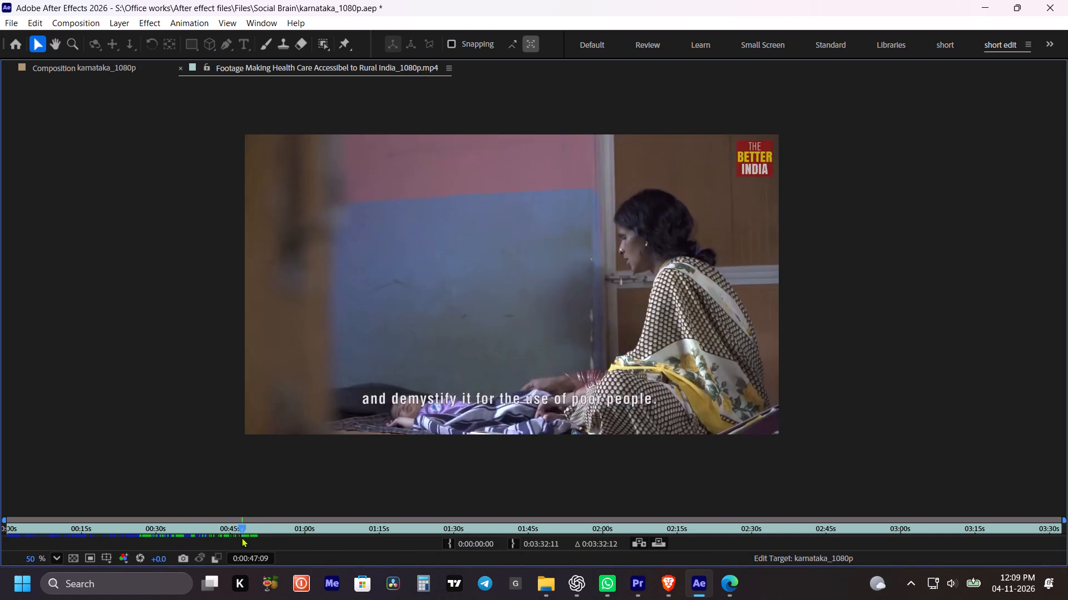
{"action": "left_click_drag", "start_coordinate": [241, 537], "coordinate": [270, 540]}
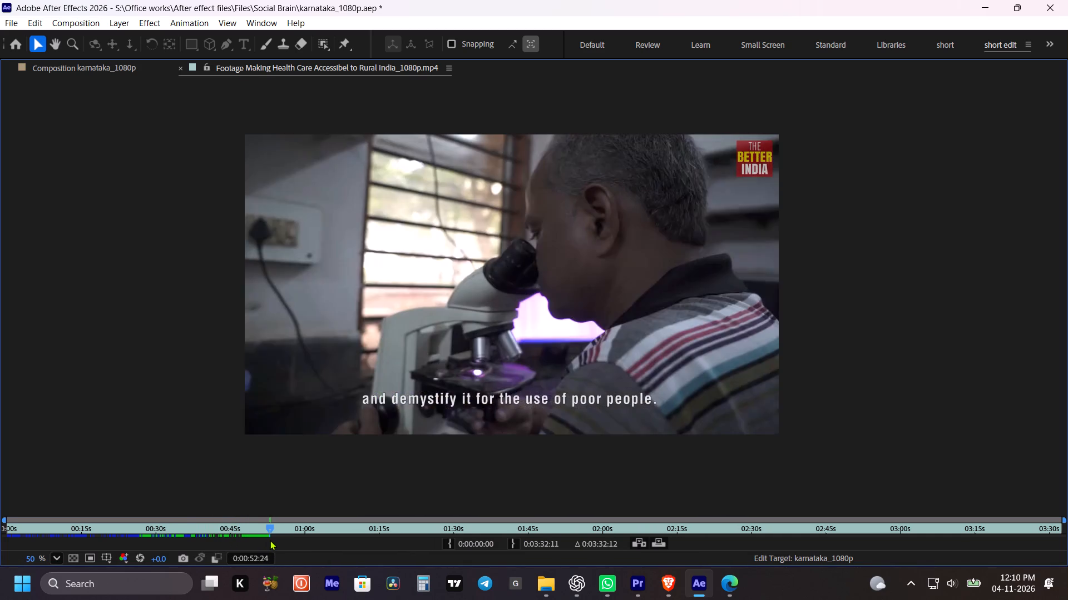
{"action": "left_click_drag", "start_coordinate": [270, 540], "coordinate": [288, 544]}
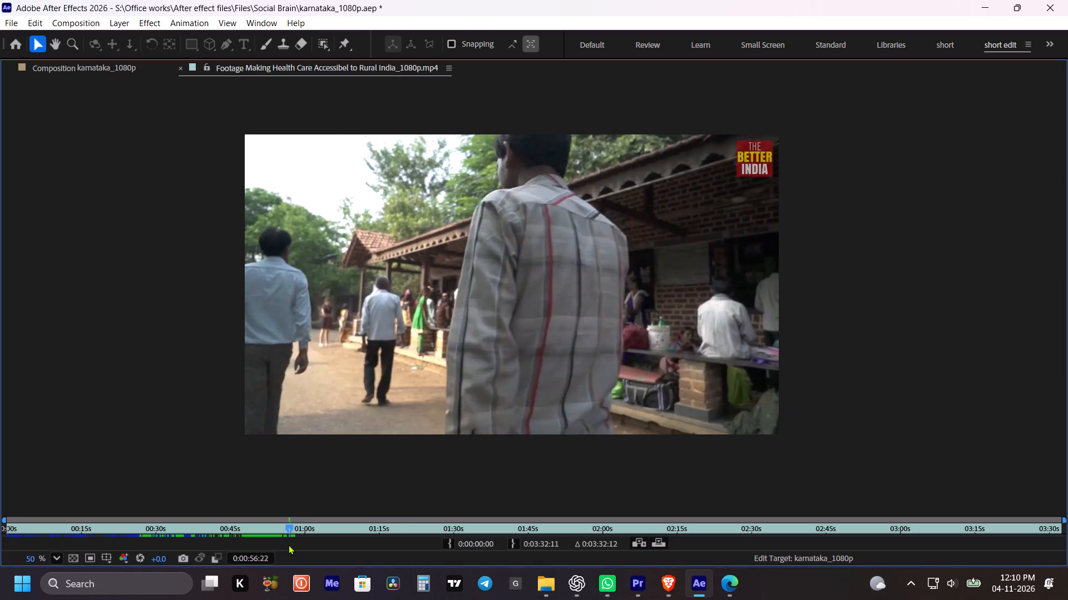
{"action": "left_click_drag", "start_coordinate": [288, 544], "coordinate": [270, 541]}
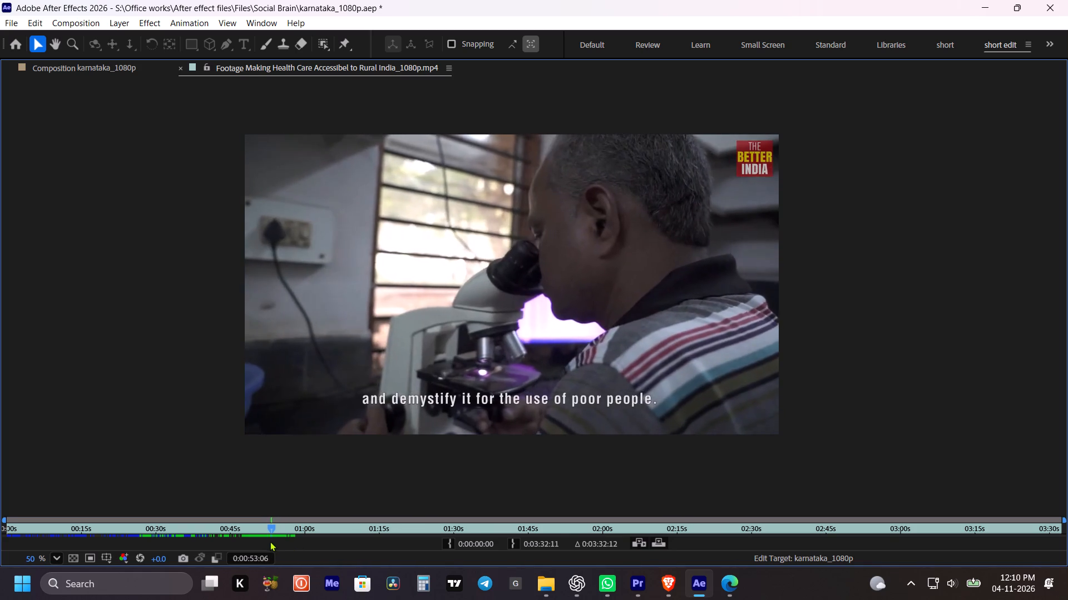
{"action": "left_click_drag", "start_coordinate": [270, 541], "coordinate": [221, 527]}
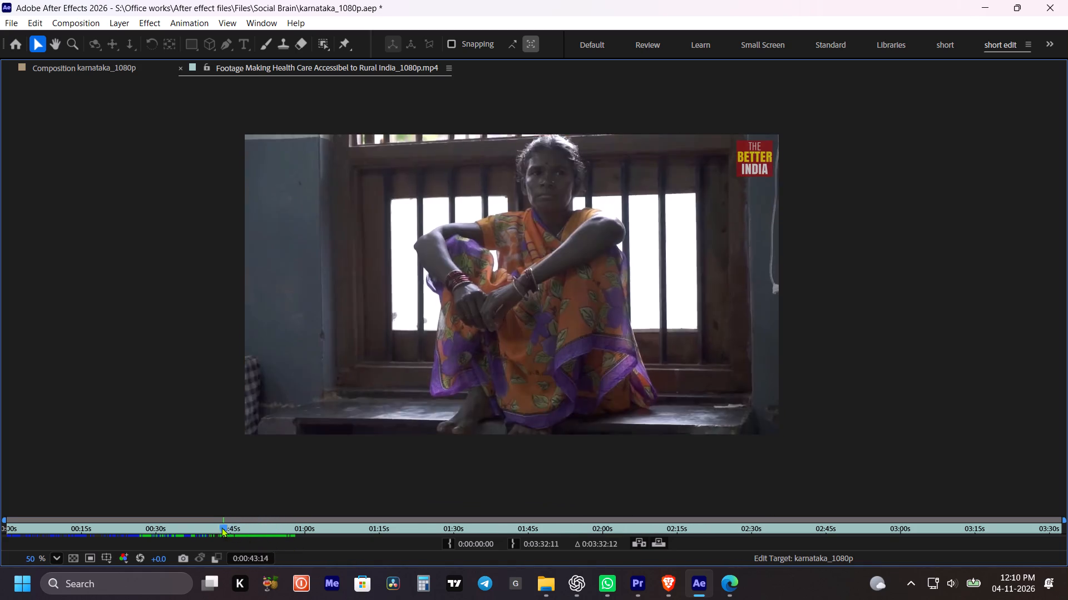
{"action": "left_click_drag", "start_coordinate": [221, 527], "coordinate": [193, 524]}
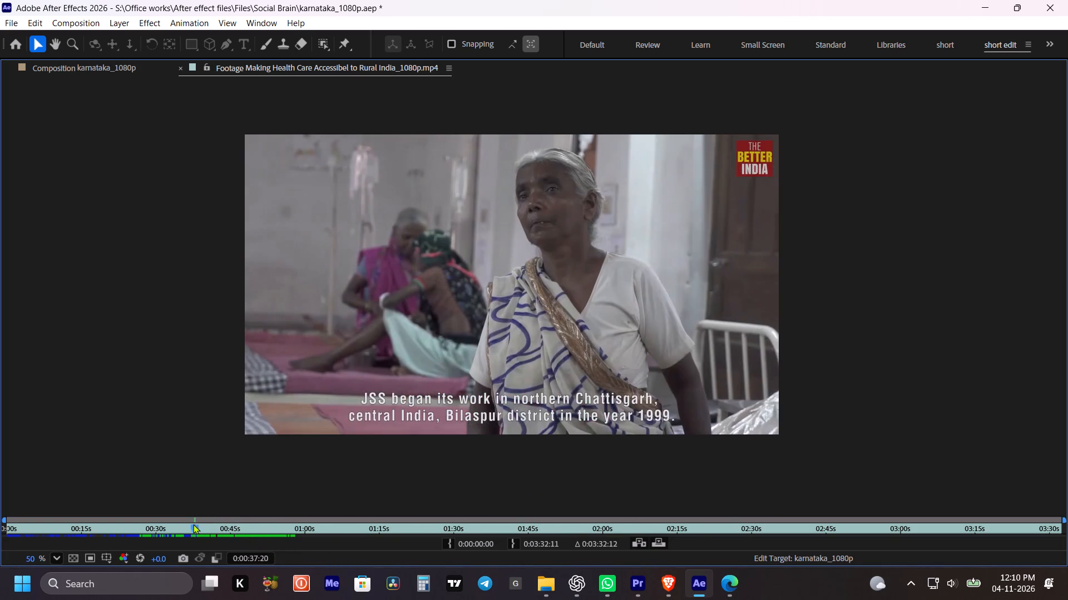
{"action": "left_click_drag", "start_coordinate": [193, 524], "coordinate": [228, 533]}
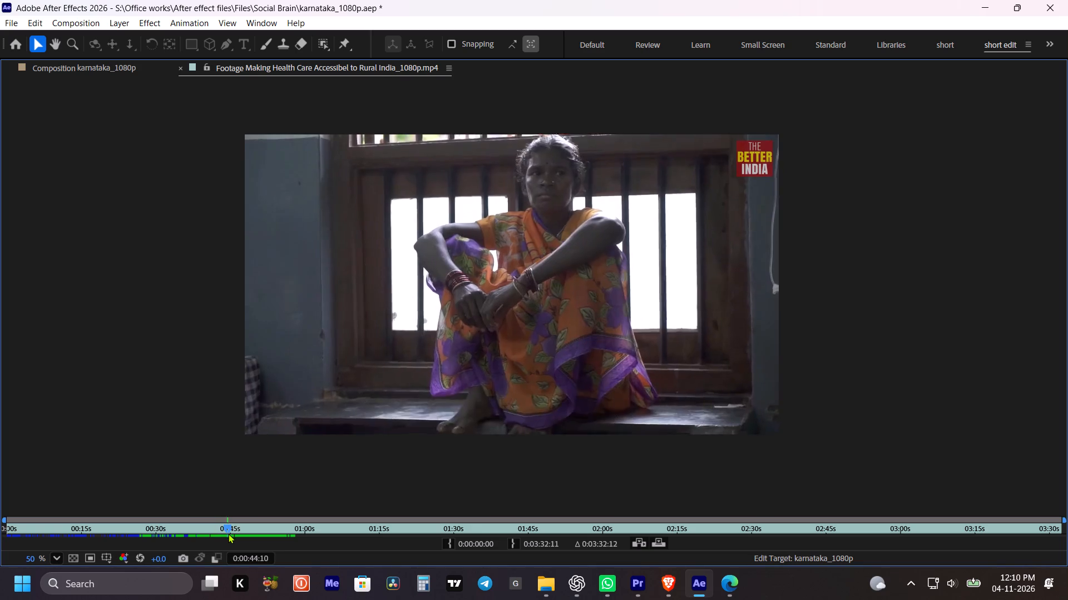
{"action": "left_click_drag", "start_coordinate": [228, 533], "coordinate": [254, 538]}
Mark the boy's shot in the source footage with in point 0:00:49:04 and out point 0:00:52:13, then restore the full workspace.
{"action": "left_click", "coordinate": [251, 528]}
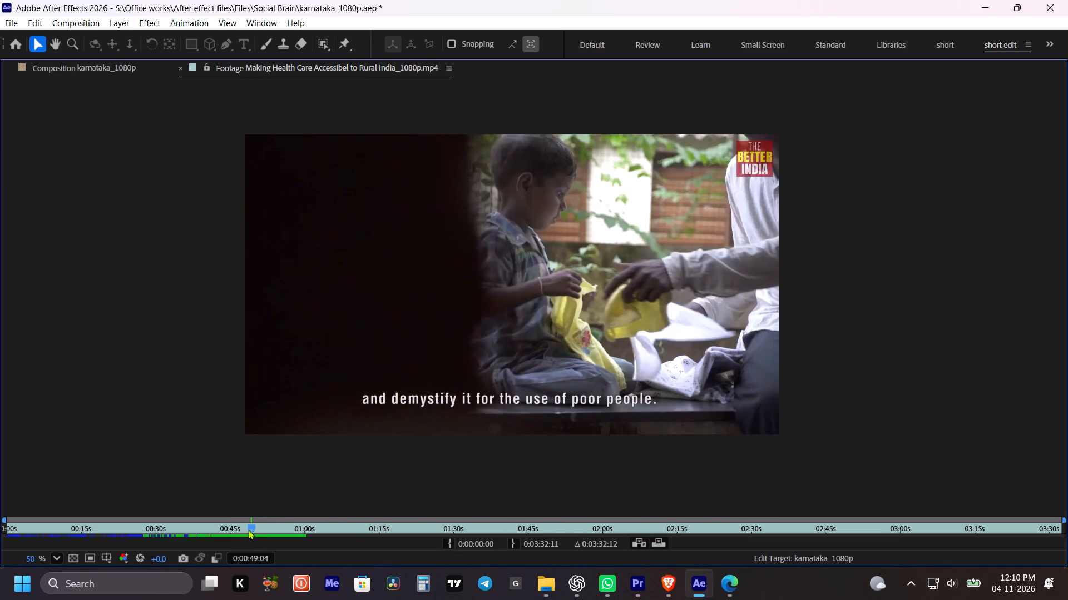
{"action": "left_click", "coordinate": [448, 542]}
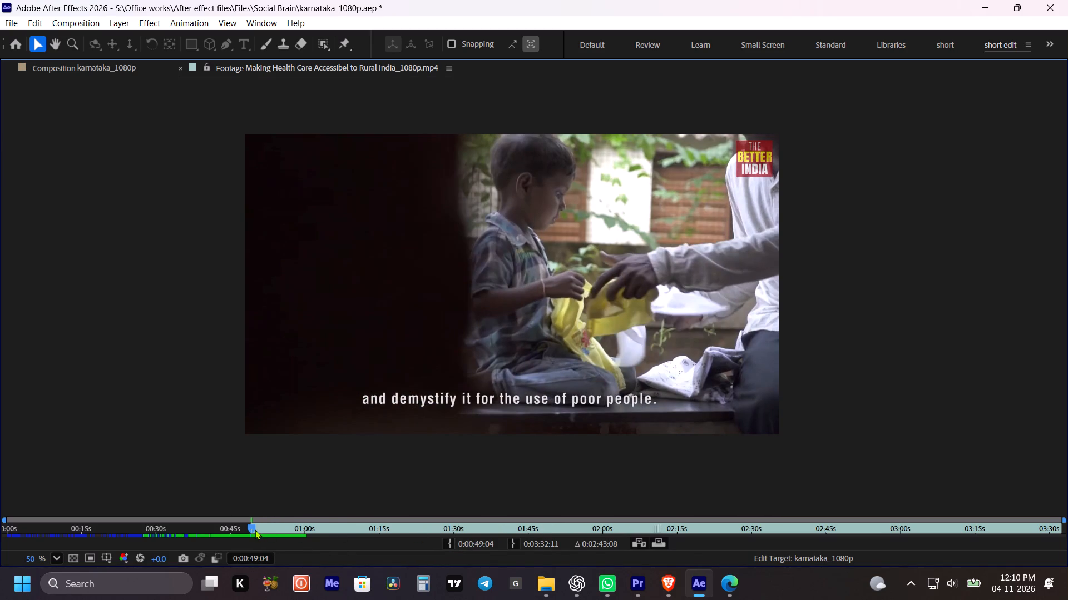
{"action": "left_click_drag", "start_coordinate": [255, 529], "coordinate": [270, 534]}
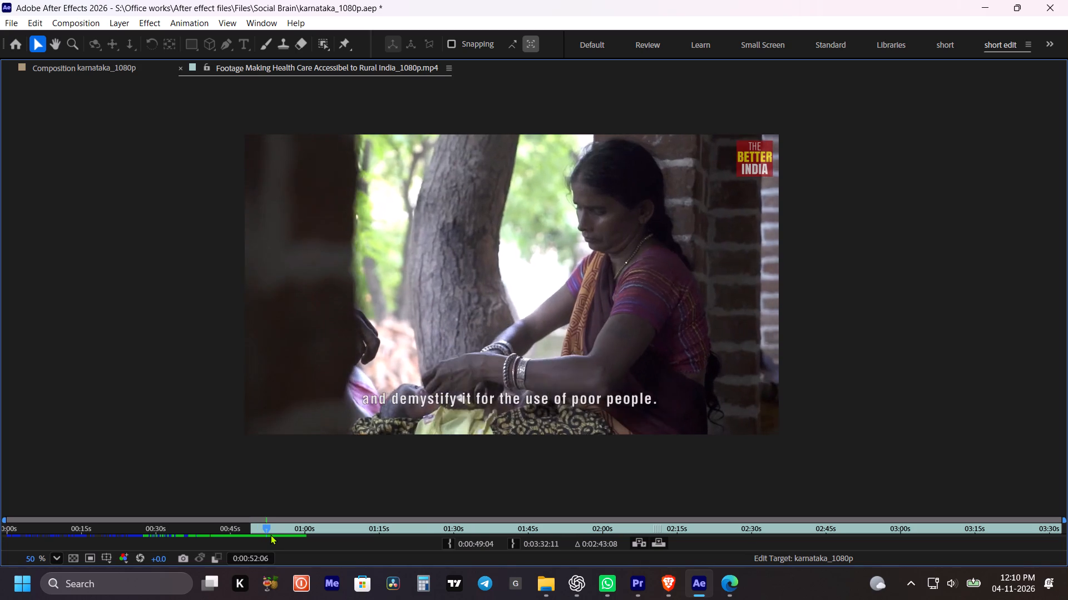
{"action": "left_click_drag", "start_coordinate": [270, 534], "coordinate": [271, 535]}
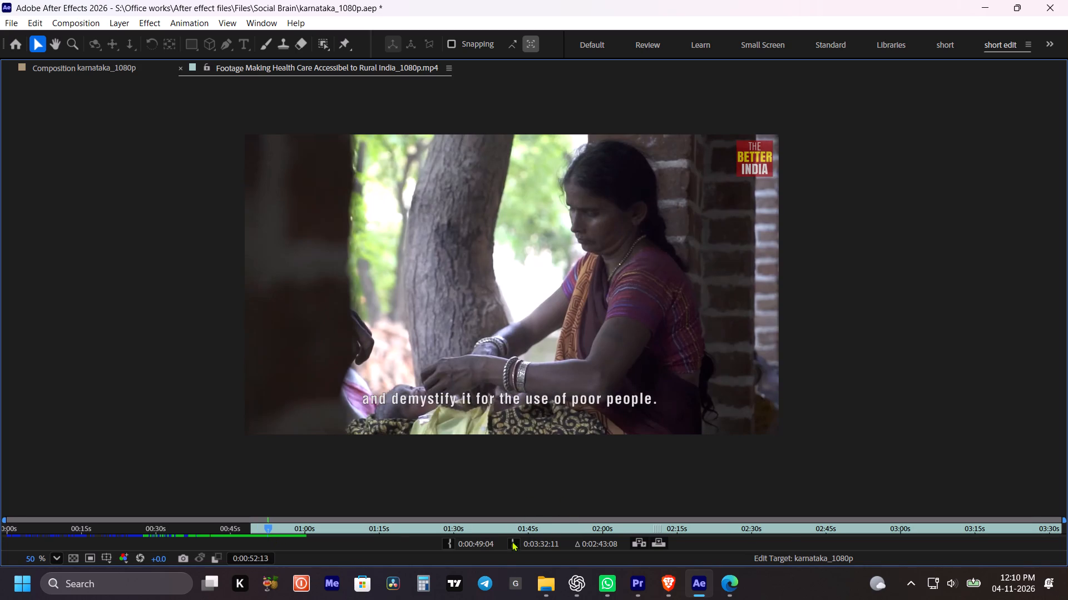
{"action": "left_click", "coordinate": [512, 541]}
{"action": "key", "text": "grave"}
Play the composition from 0:00:11:17 and delete the top Rural India segment that begins just after 0:00:12:16.
{"action": "left_click_drag", "start_coordinate": [506, 342], "coordinate": [497, 343]}
{"action": "key", "text": "space"}
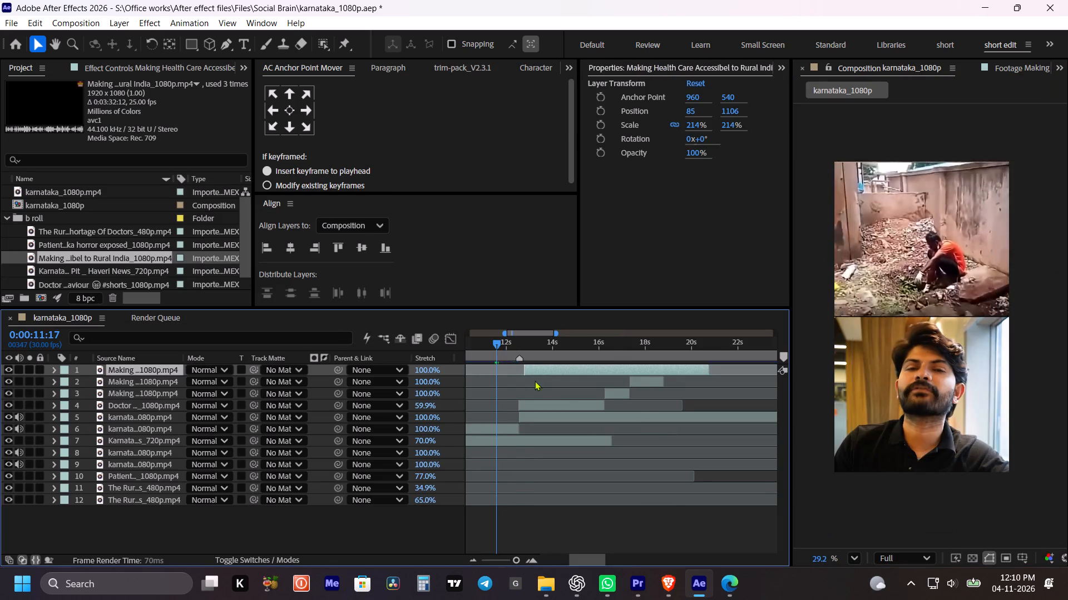
{"action": "scroll", "coordinate": [535, 381], "scroll_direction": "down", "scroll_amount": 1, "text": "alt"}
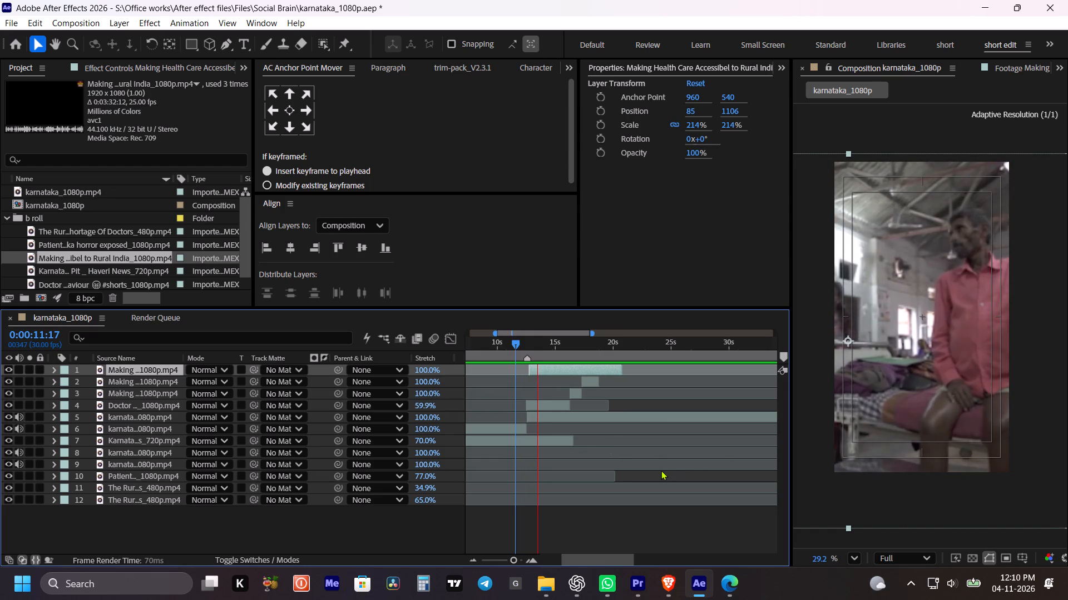
{"action": "key", "text": "space"}
{"action": "scroll", "coordinate": [522, 364], "scroll_direction": "up", "scroll_amount": 1, "text": "alt"}
{"action": "left_click_drag", "start_coordinate": [541, 343], "coordinate": [527, 344], "text": "shift"}
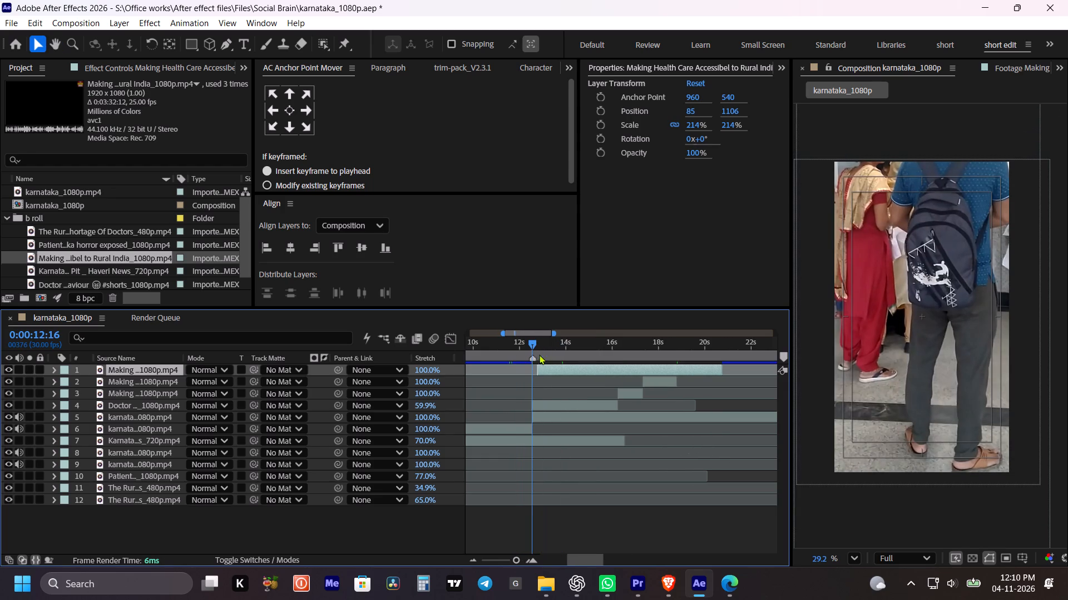
{"action": "key", "text": "space"}
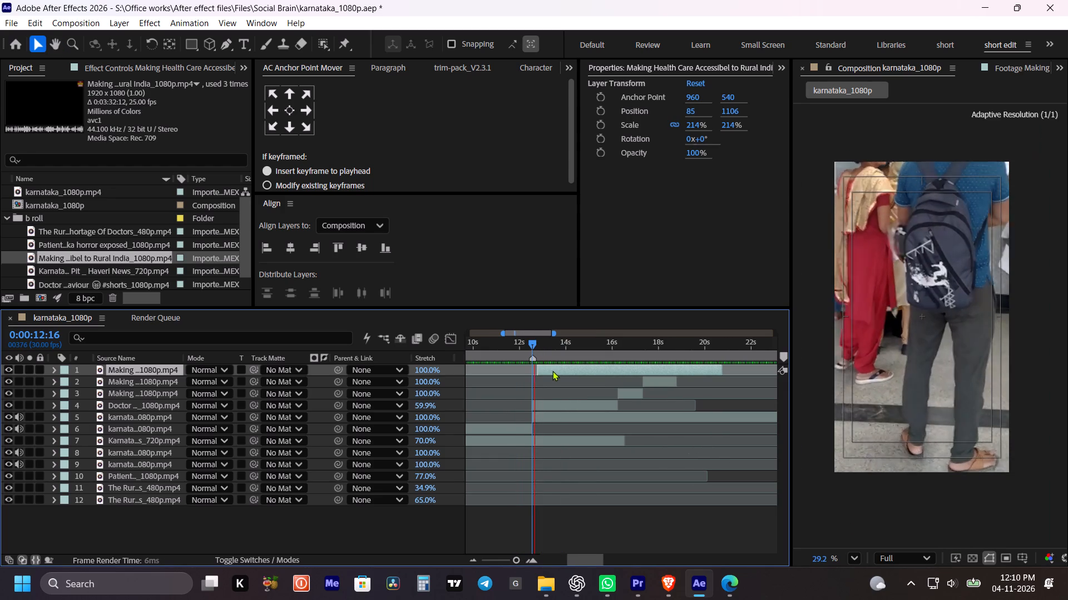
{"action": "key", "text": "space"}
{"action": "left_click", "coordinate": [568, 371]}
{"action": "key", "text": "Delete"}
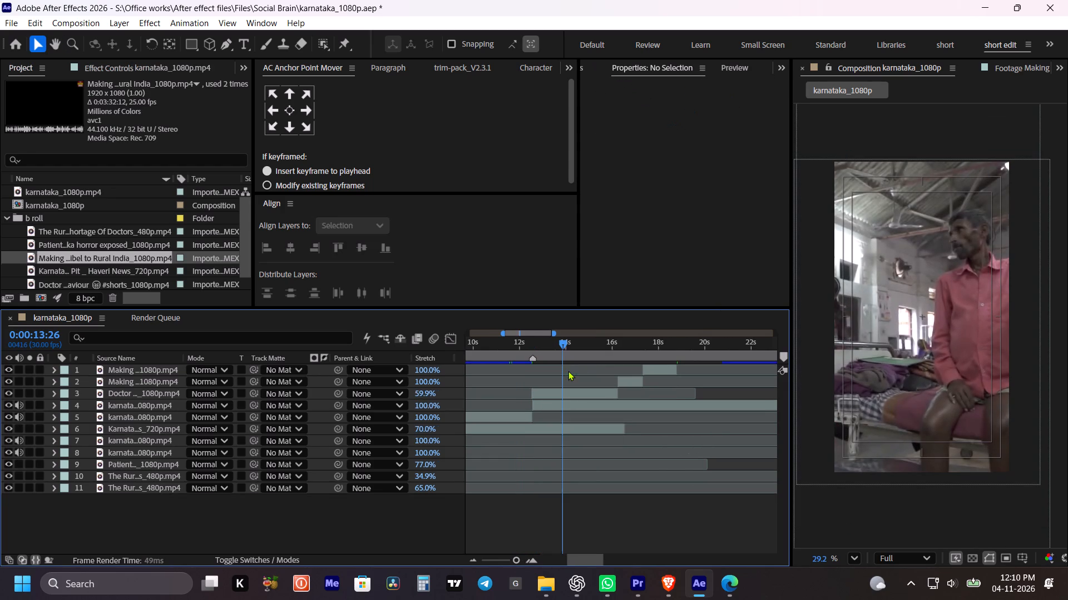
Play the composition from 0:00:12:07 to check the b-roll sequence through the end of the pink-shirted man's shot.
{"action": "left_click", "coordinate": [525, 344]}
{"action": "key", "text": "space"}
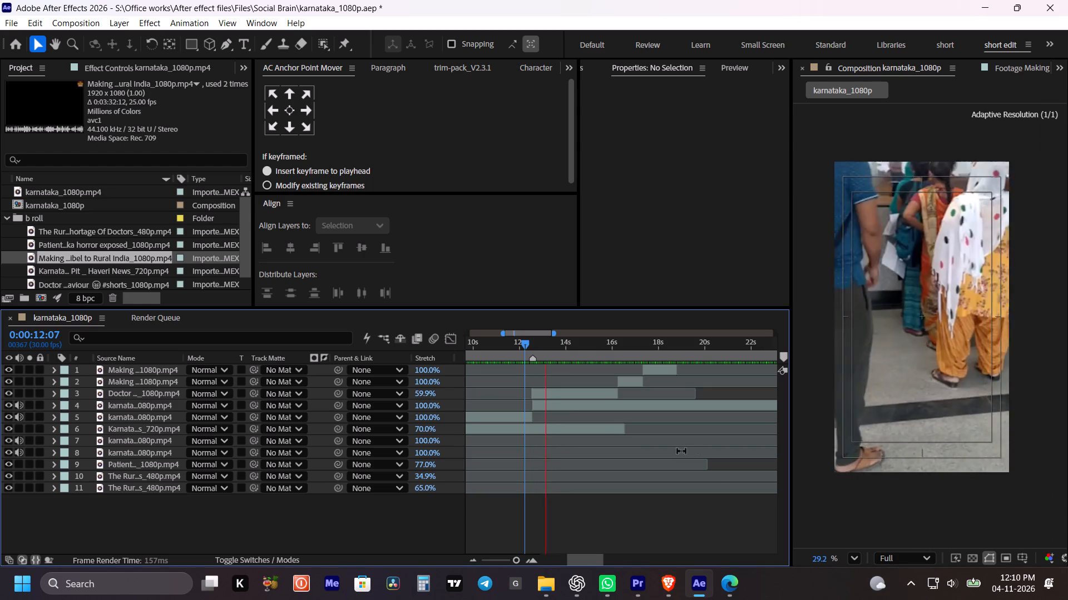
{"action": "left_click", "coordinate": [724, 466]}
{"action": "scroll", "coordinate": [688, 435], "scroll_direction": "down", "scroll_amount": 1, "text": "alt"}
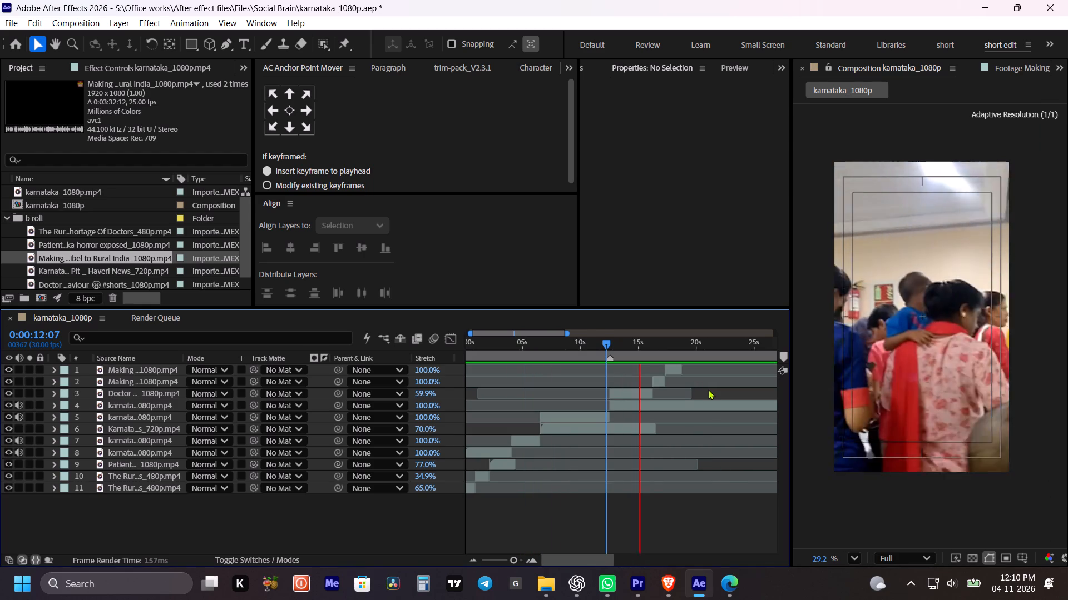
{"action": "key", "text": "space"}
{"action": "key", "text": "space"}
{"action": "key", "text": "space"}
{"action": "key", "text": "space"}
{"action": "key", "text": "space"}
{"action": "key", "text": "space"}
{"action": "key", "text": "space"}
{"action": "left_click_drag", "start_coordinate": [705, 377], "coordinate": [664, 384]}
{"action": "key", "text": "space"}
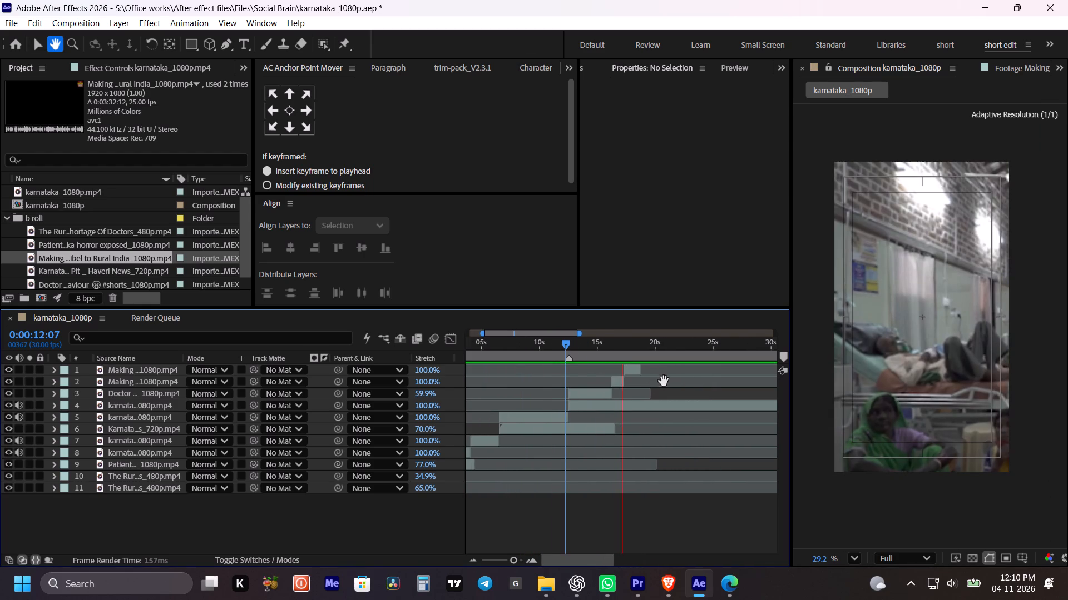
{"action": "left_click_drag", "start_coordinate": [662, 381], "coordinate": [646, 383]}
{"action": "key", "text": "space"}
{"action": "scroll", "coordinate": [634, 378], "scroll_direction": "up", "scroll_amount": 1, "text": "alt"}
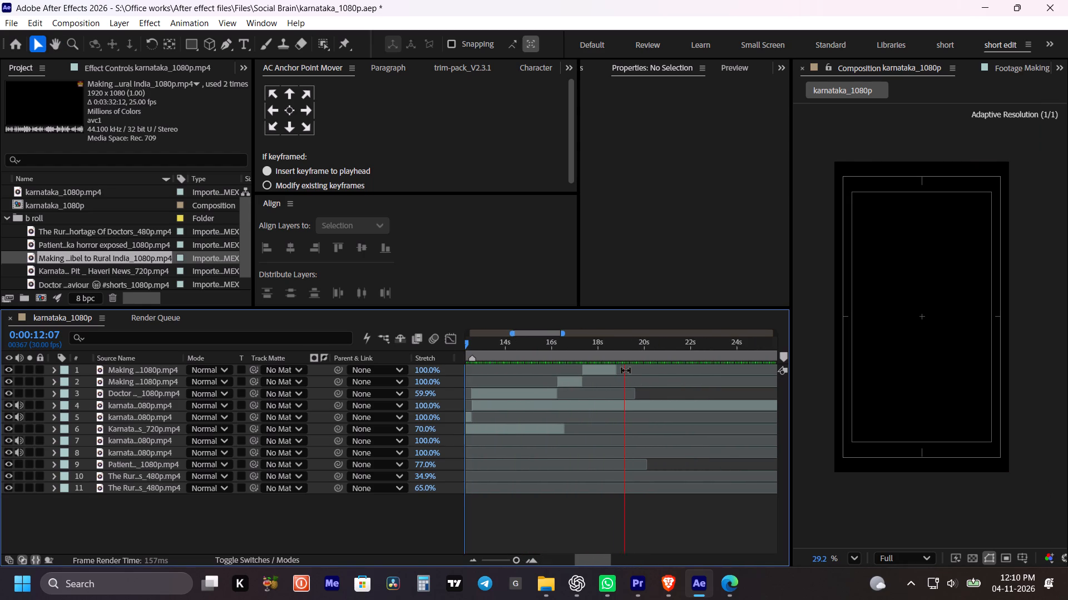
{"action": "key", "text": "space"}
Add the marked Rural India clip as the top layer, starting at 0:00:18:23 right after the pink-shirted man's shot.
{"action": "left_click_drag", "start_coordinate": [624, 345], "coordinate": [616, 346]}
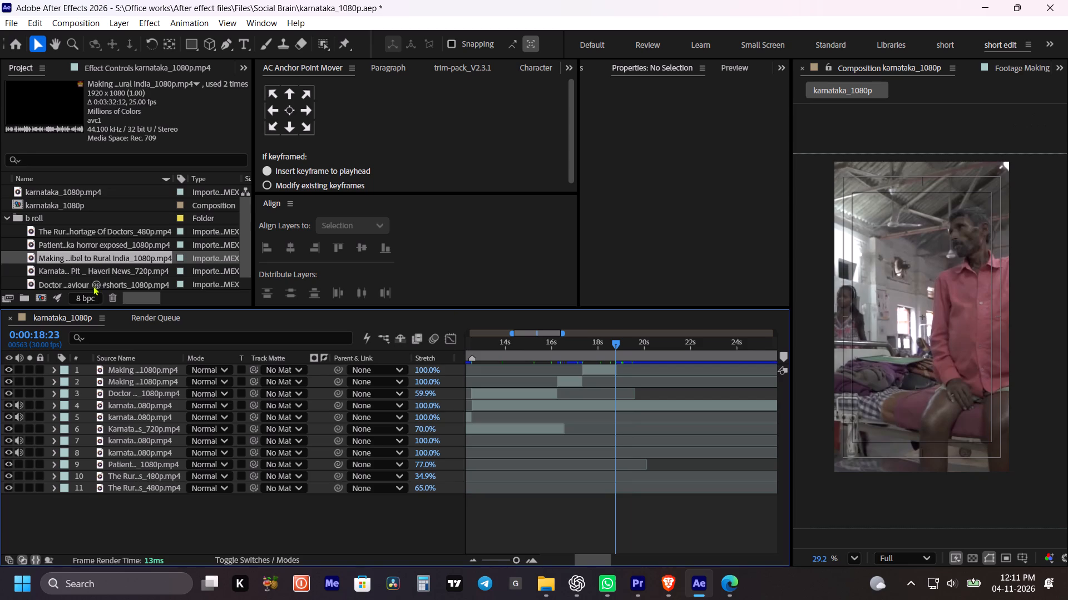
{"action": "left_click_drag", "start_coordinate": [83, 257], "coordinate": [620, 364]}
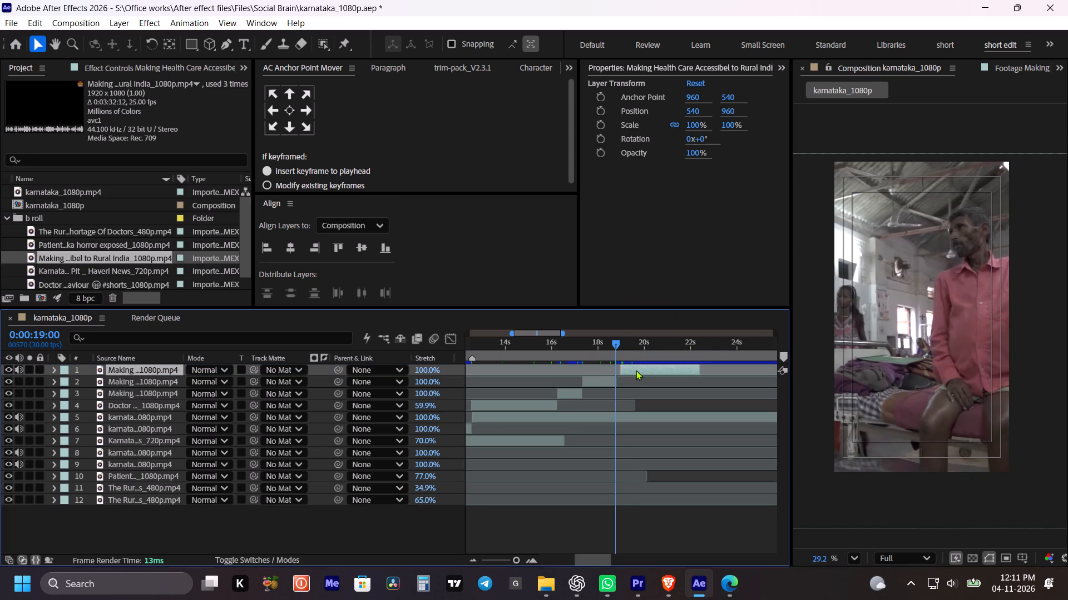
{"action": "left_click", "coordinate": [636, 370]}
{"action": "type", "text": "]["}
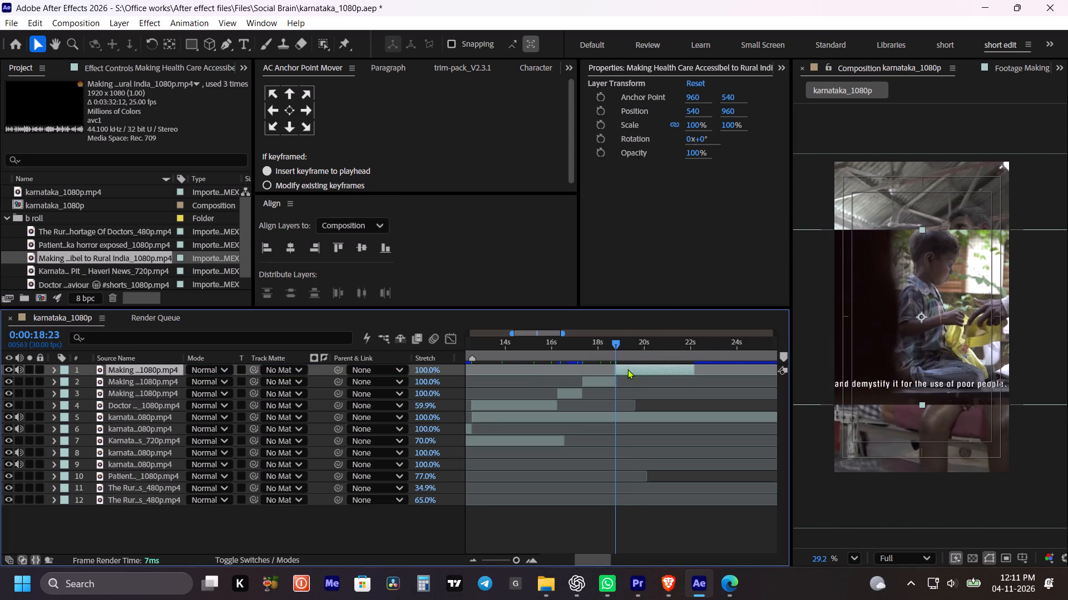
Reframe the boy's shot by scaling it to 229% and setting its position to 353, 1208.
{"action": "left_click_drag", "start_coordinate": [689, 127], "coordinate": [794, 138]}
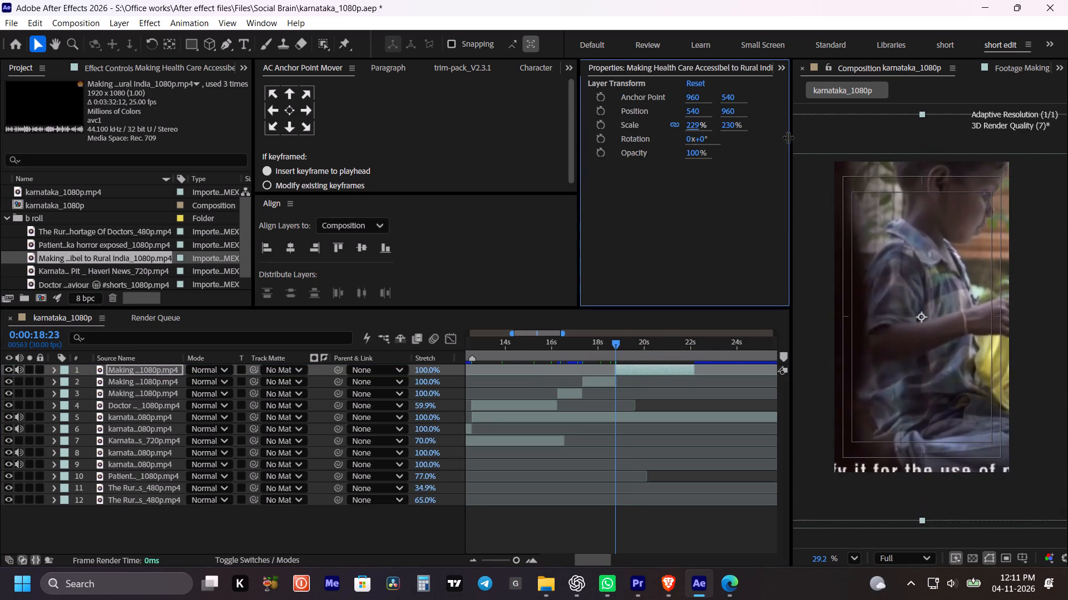
{"action": "left_click_drag", "start_coordinate": [728, 109], "coordinate": [856, 166]}
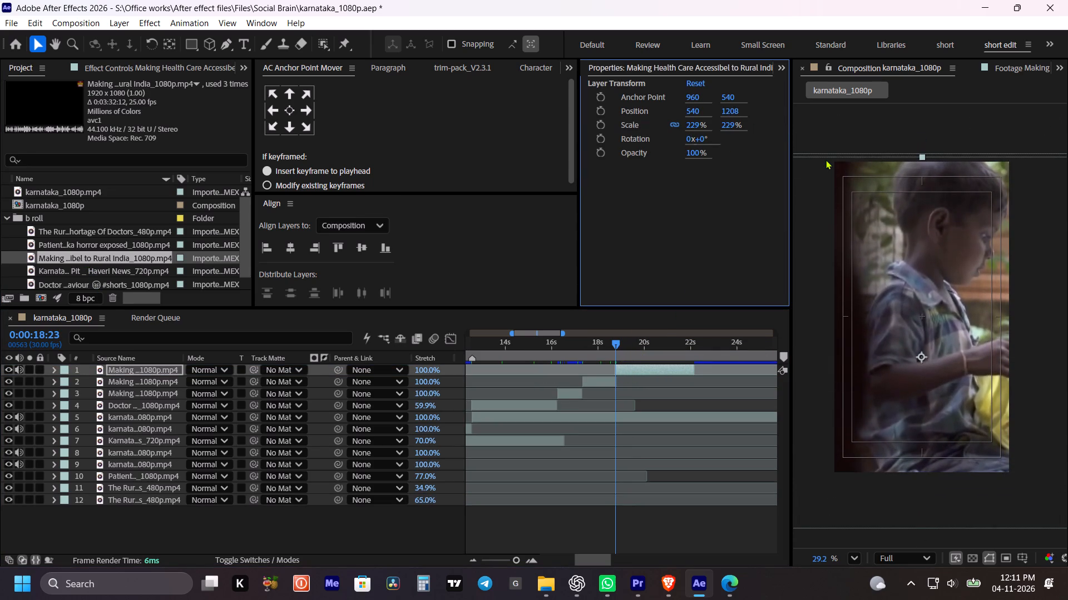
{"action": "left_click_drag", "start_coordinate": [693, 108], "coordinate": [575, 125]}
Preview the transition into the boy's shot from 0:00:17:23 and mute the new segment's audio.
{"action": "left_click_drag", "start_coordinate": [607, 343], "coordinate": [592, 346]}
{"action": "key", "text": "space"}
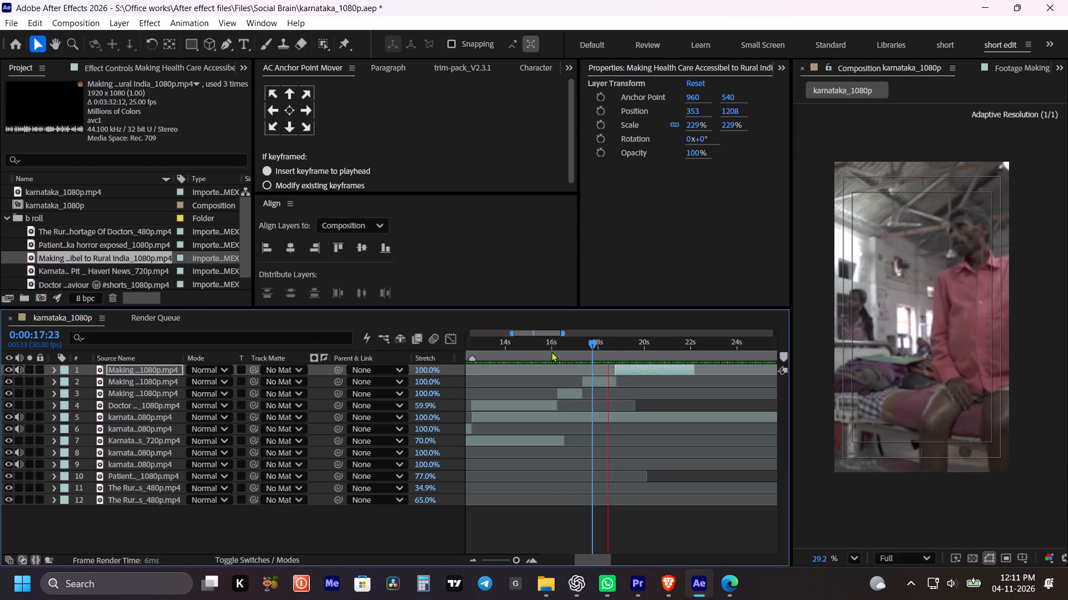
{"action": "key", "text": "space"}
{"action": "left_click", "coordinate": [18, 369]}
Speed up the new Rural India segment by shortening its stretch to 44.1%, and check it in playback up to 0:00:19:14.
{"action": "key", "text": "space"}
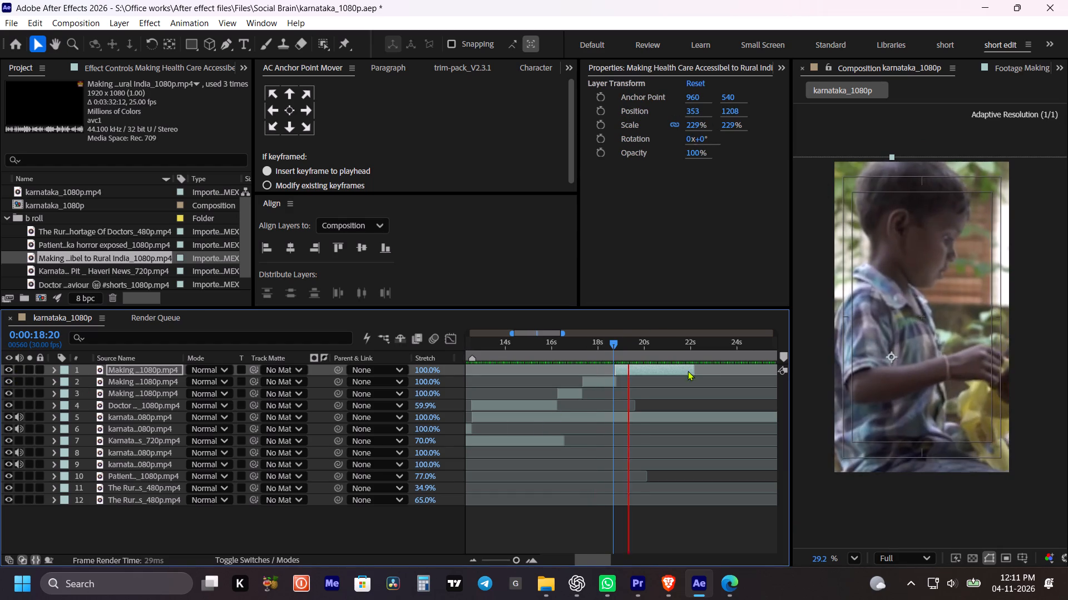
{"action": "key", "text": "space"}
{"action": "left_click_drag", "start_coordinate": [696, 368], "coordinate": [652, 375], "text": "alt"}
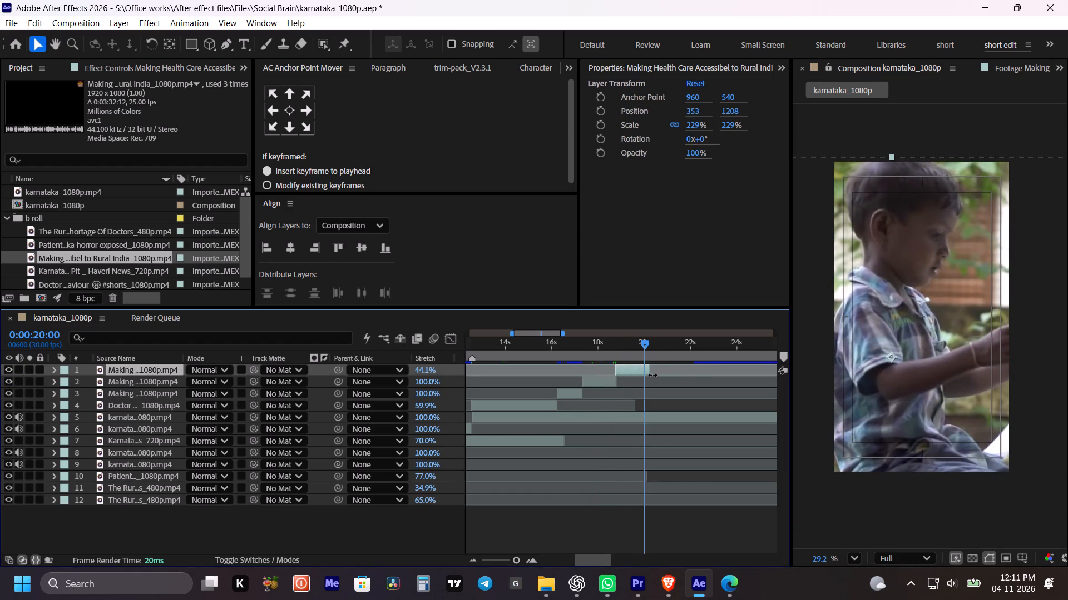
{"action": "left_click_drag", "start_coordinate": [652, 375], "coordinate": [652, 375], "text": "alt"}
{"action": "left_click_drag", "start_coordinate": [641, 344], "coordinate": [608, 346]}
{"action": "key", "text": "space"}
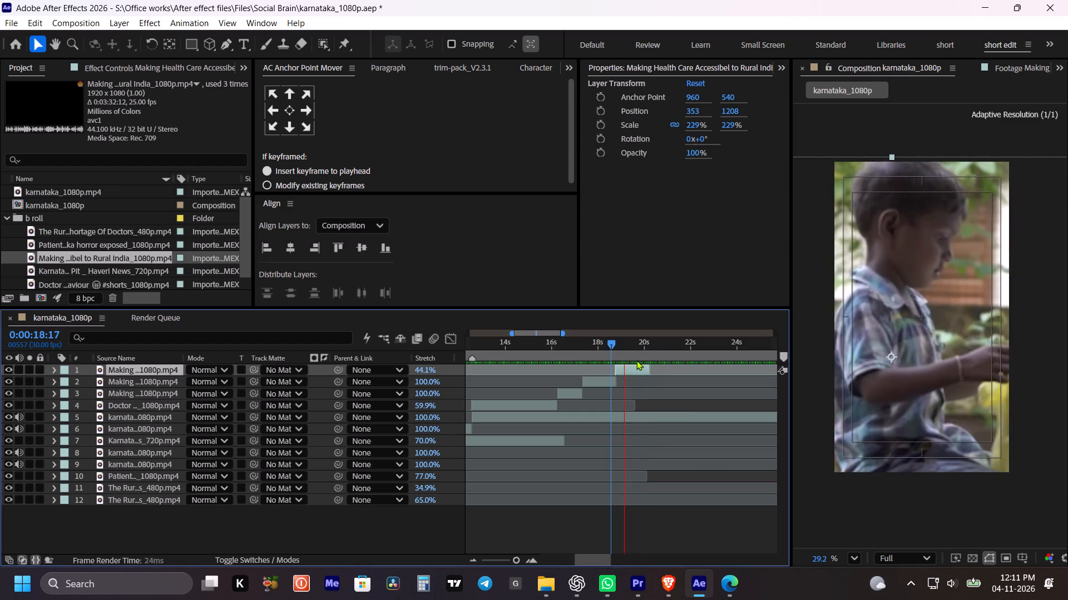
{"action": "key", "text": "space"}
{"action": "left_click_drag", "start_coordinate": [640, 343], "coordinate": [633, 343]}
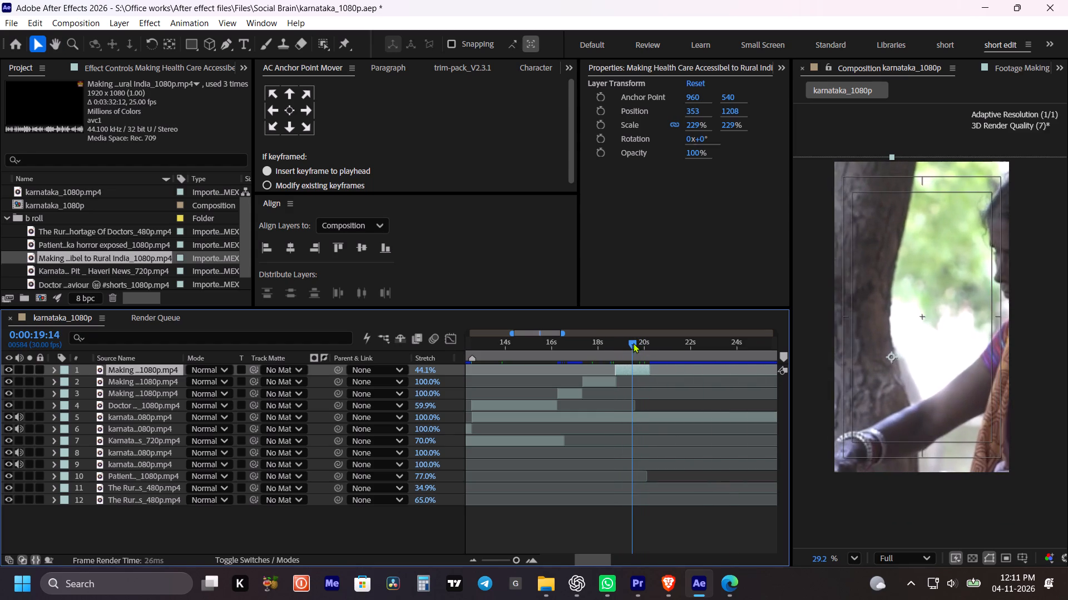
{"action": "left_click_drag", "start_coordinate": [633, 343], "coordinate": [634, 349]}
{"action": "left_click", "coordinate": [673, 582]}
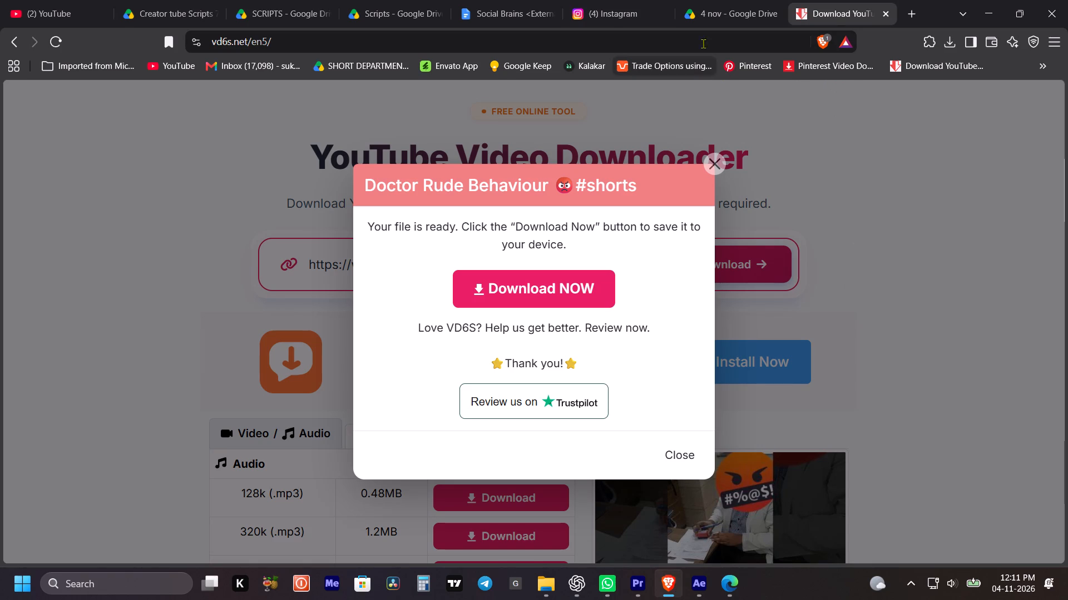
{"action": "left_click", "coordinate": [496, 5]}
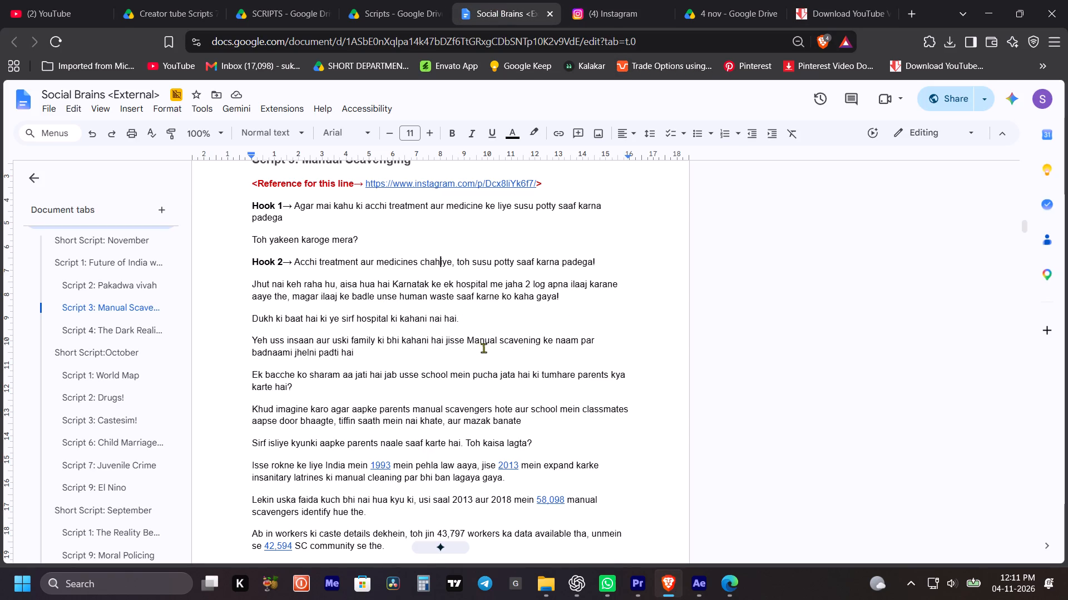
{"action": "left_click_drag", "start_coordinate": [466, 337], "coordinate": [492, 341]}
{"action": "left_click_drag", "start_coordinate": [492, 341], "coordinate": [543, 346]}
{"action": "key", "text": "ctrl+c"}
{"action": "key", "text": "ctrl+c"}
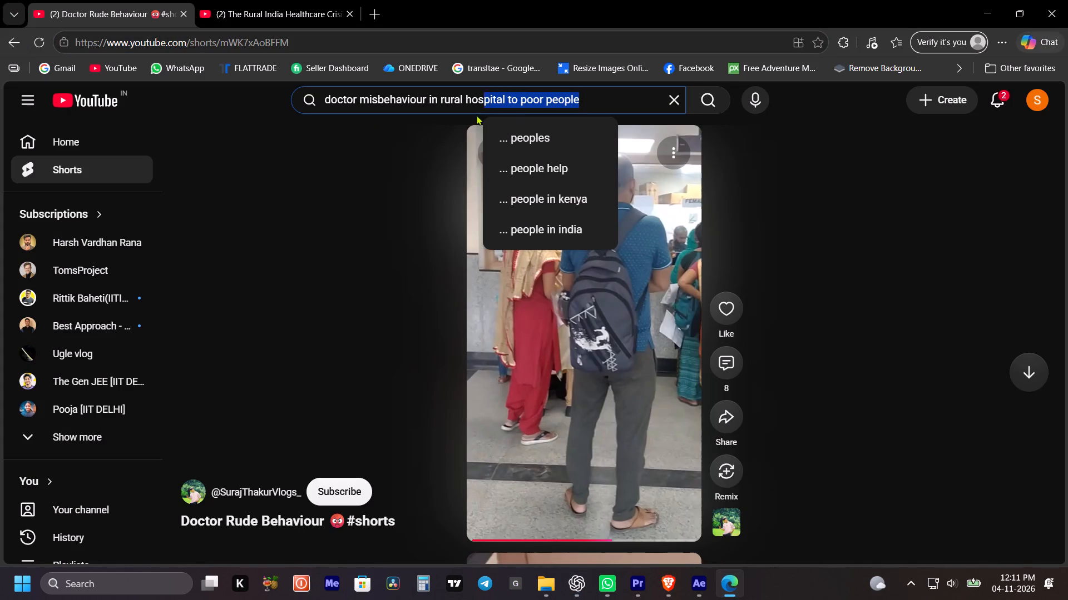
{"action": "left_click_drag", "start_coordinate": [476, 115], "coordinate": [257, 120]}
{"action": "key", "text": "ctrl+v"}
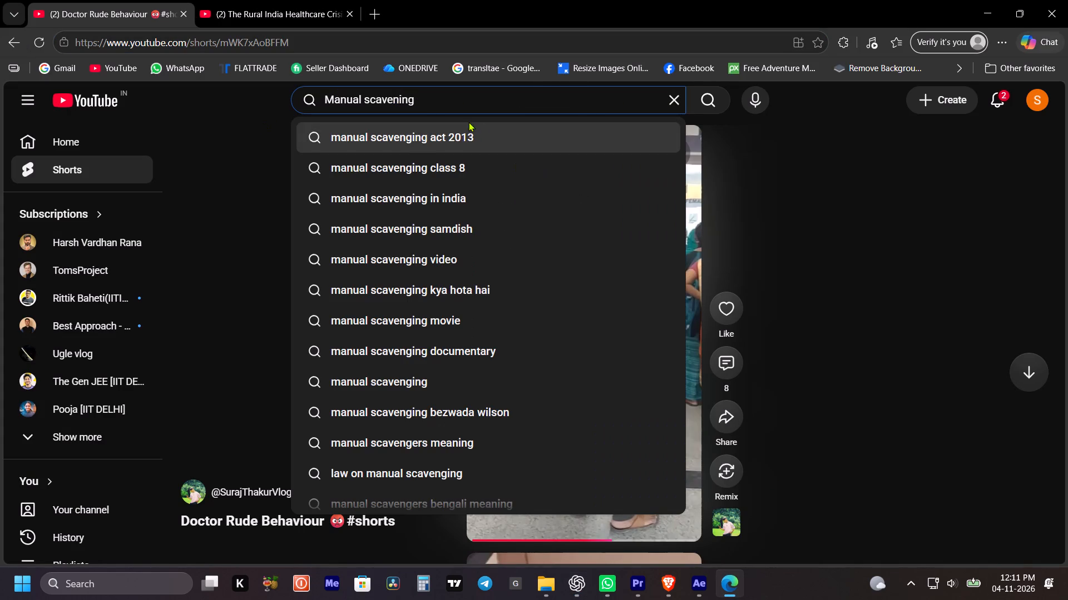
{"action": "left_click", "coordinate": [487, 191]}
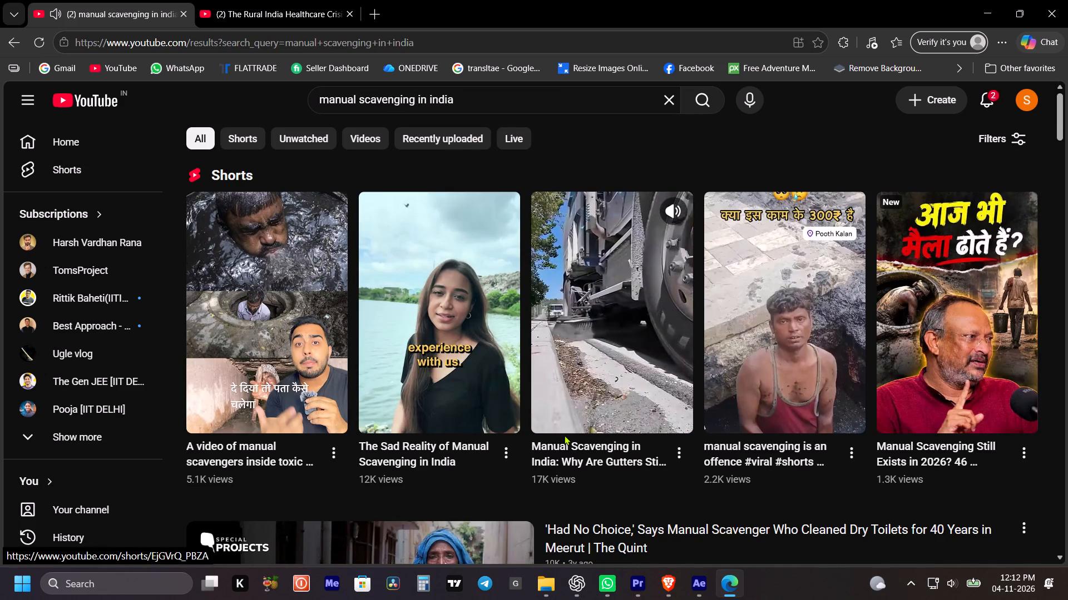
Open the short "Manual Scavenging in India: Why Are Gutters Sti…", skim ahead to about 0:32 and pause it.
{"action": "left_click", "coordinate": [596, 393]}
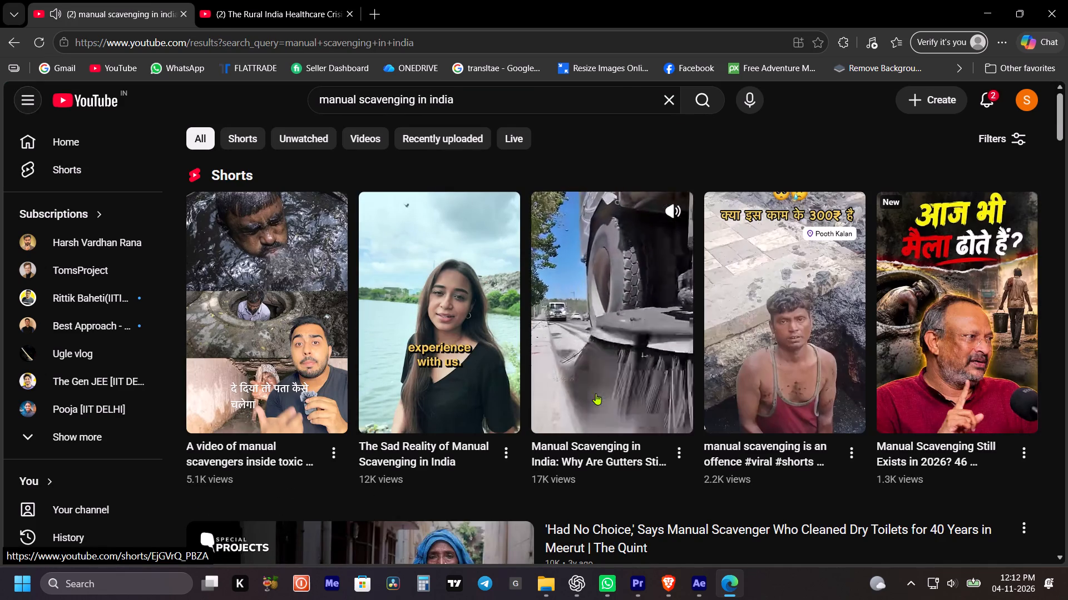
{"action": "left_click", "coordinate": [528, 536]}
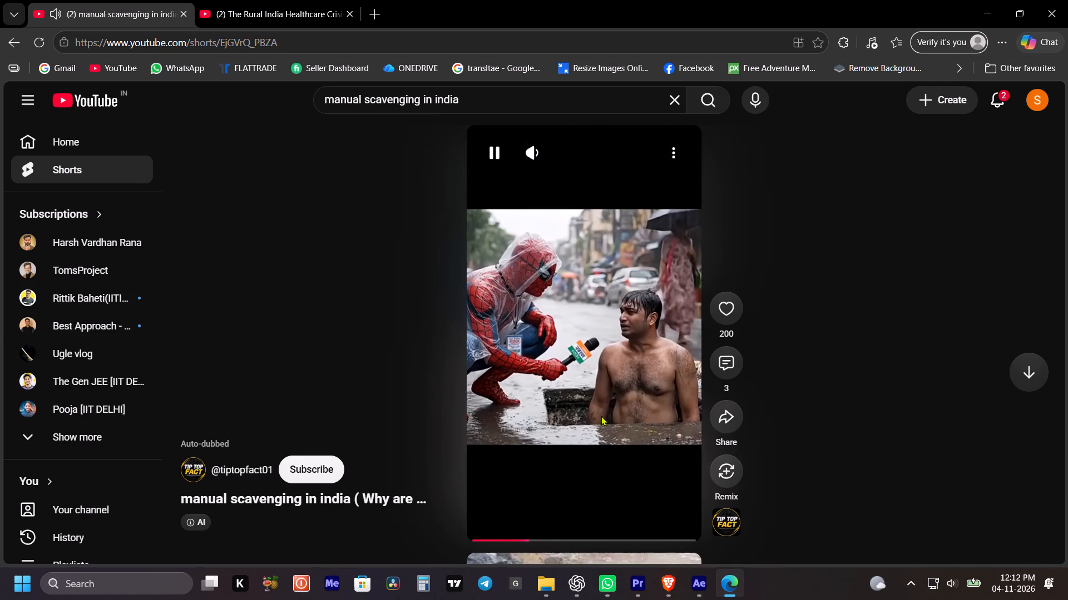
{"action": "left_click", "coordinate": [551, 537]}
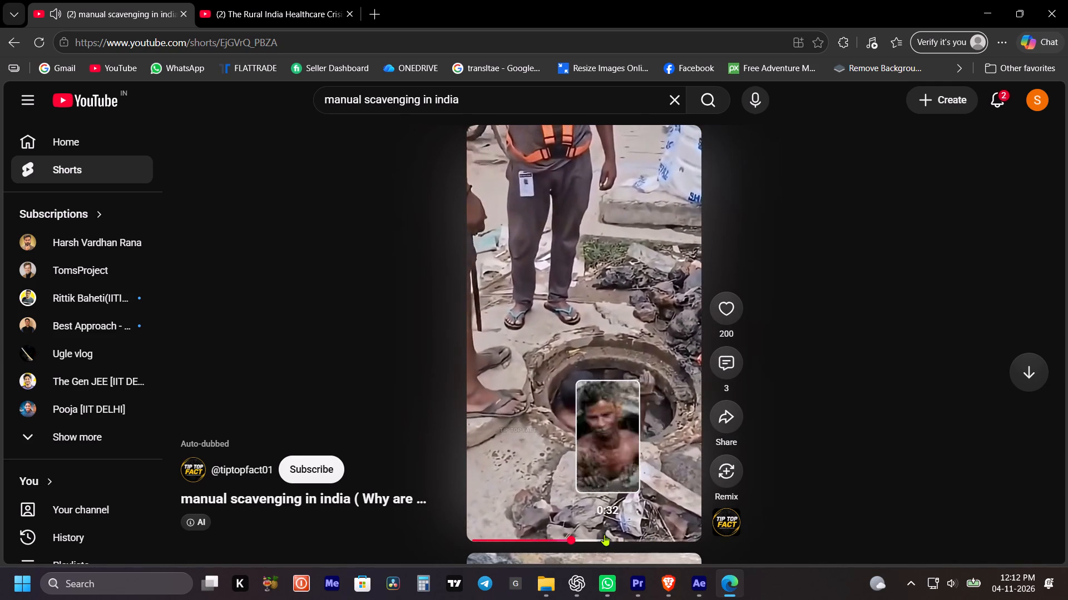
{"action": "left_click", "coordinate": [606, 541]}
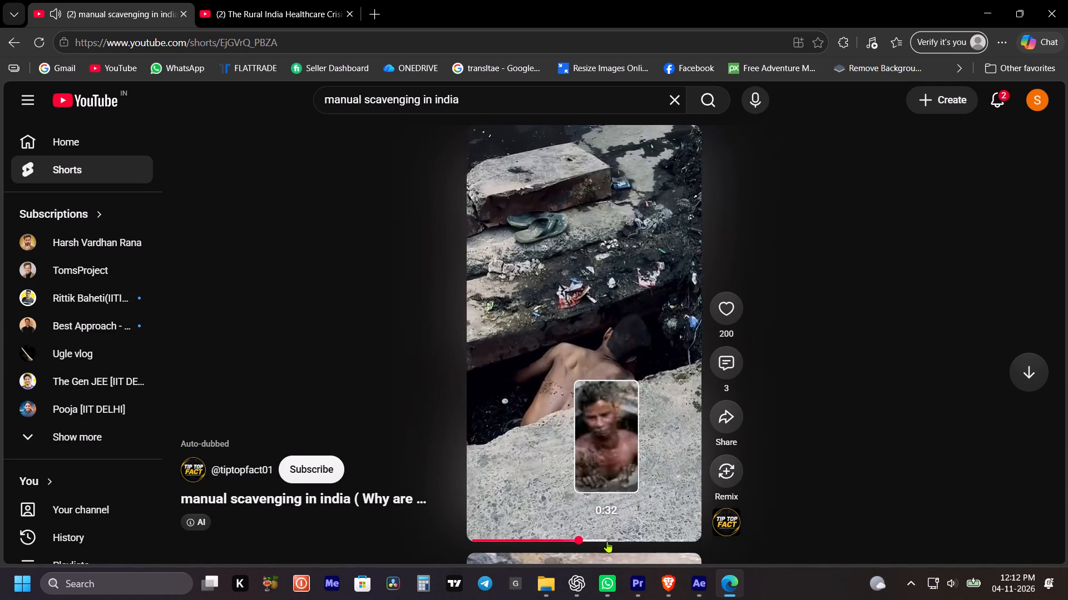
{"action": "left_click", "coordinate": [608, 388]}
Switch to After Effects and preview the Rural India segments from 0:00:16:29 through the boy's shot.
{"action": "left_click", "coordinate": [700, 588]}
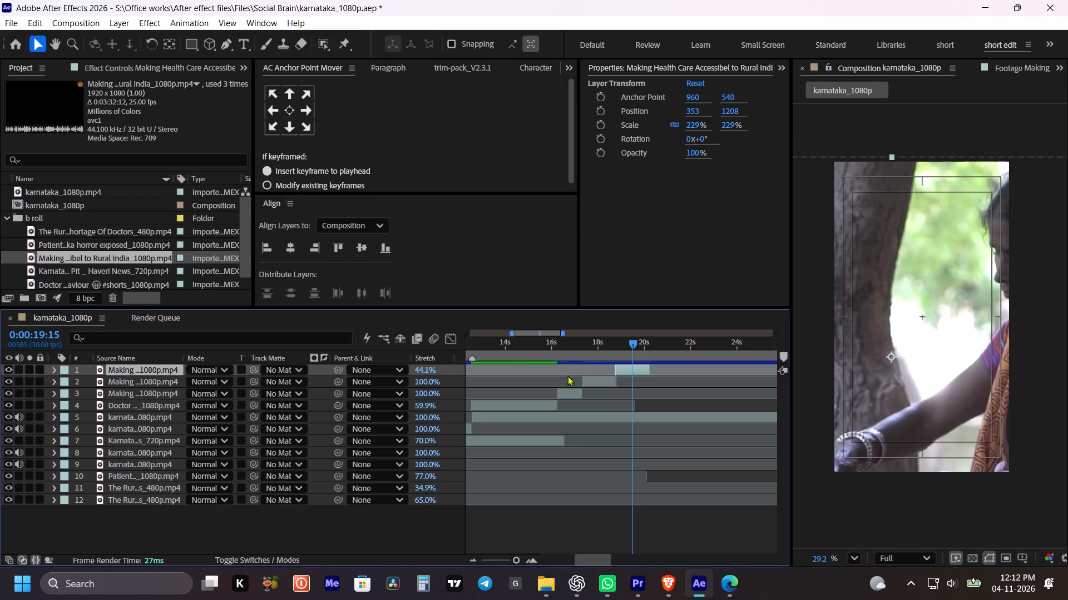
{"action": "left_click_drag", "start_coordinate": [594, 349], "coordinate": [575, 346]}
{"action": "key", "text": "space"}
{"action": "key", "text": "space"}
{"action": "key", "text": "space"}
{"action": "key", "text": "space"}
{"action": "key", "text": "space"}
{"action": "key", "text": "space"}
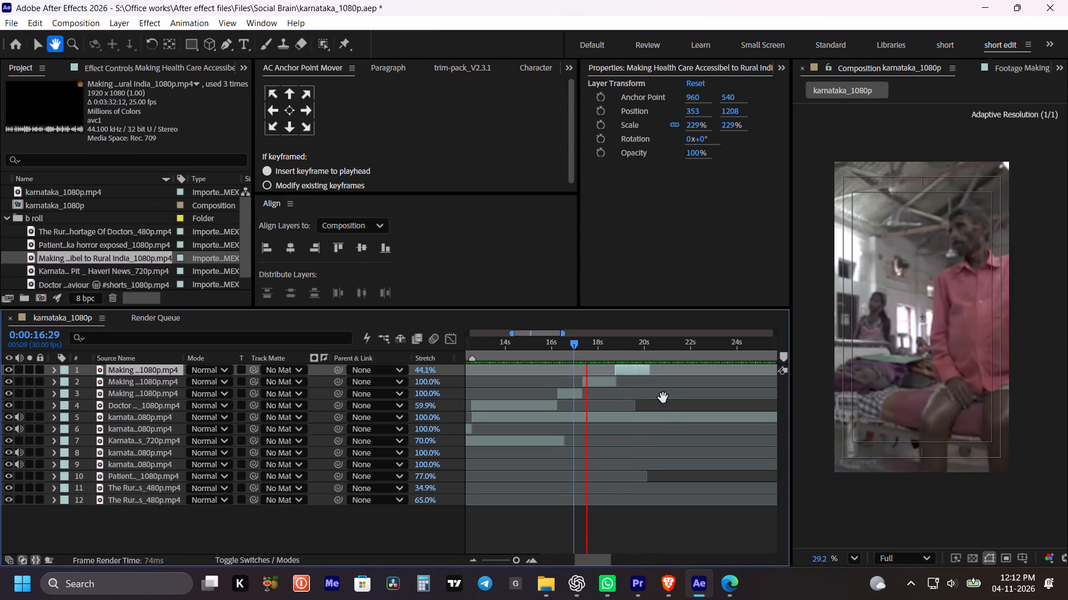
{"action": "left_click_drag", "start_coordinate": [662, 397], "coordinate": [655, 398]}
{"action": "key", "text": "space"}
{"action": "left_click_drag", "start_coordinate": [644, 379], "coordinate": [634, 380]}
{"action": "key", "text": "space"}
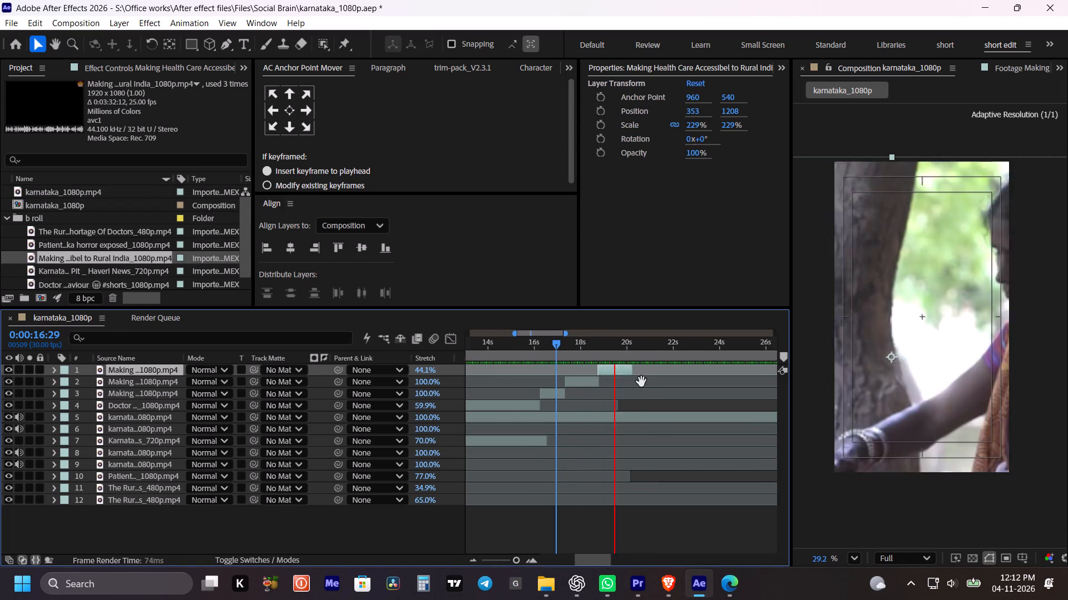
{"action": "left_click_drag", "start_coordinate": [641, 382], "coordinate": [629, 382]}
{"action": "key", "text": "space"}
{"action": "left_click_drag", "start_coordinate": [612, 351], "coordinate": [602, 351]}
Return to Edge, open YouTube in a new tab and search for Mumbai slum footage with "mubail slum arwa".
{"action": "left_click", "coordinate": [740, 583]}
{"action": "right_click", "coordinate": [293, 13]}
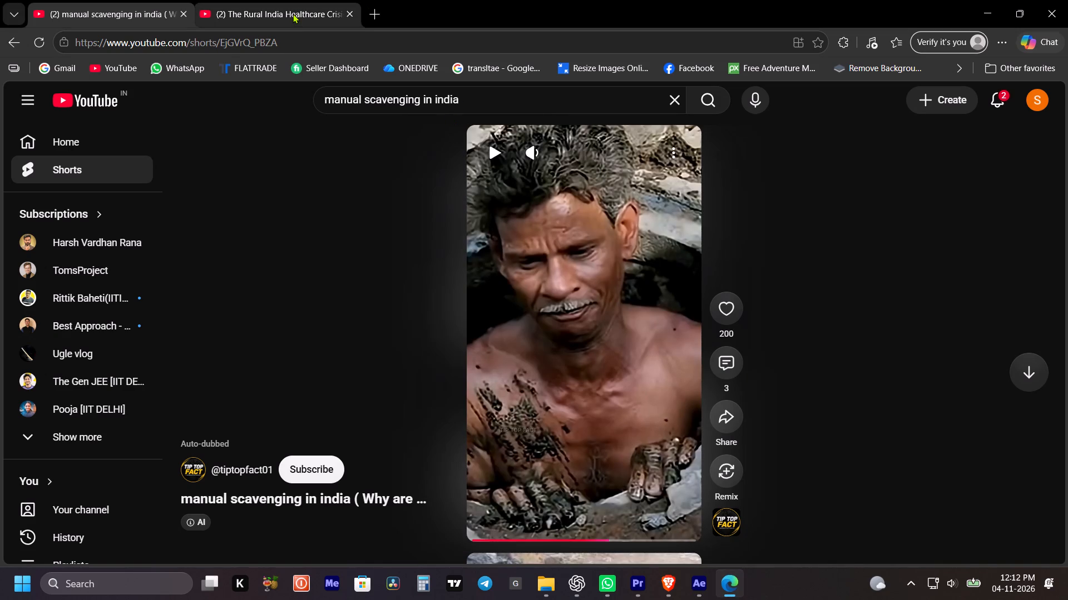
{"action": "left_click", "coordinate": [293, 13]}
{"action": "left_click", "coordinate": [302, 14]}
{"action": "left_click", "coordinate": [374, 19]}
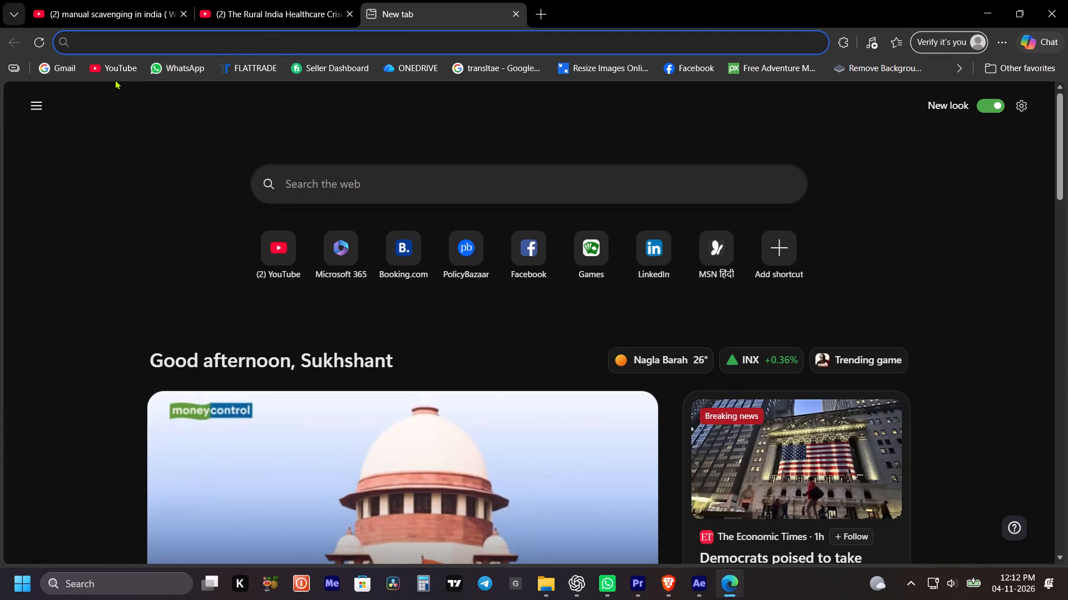
{"action": "left_click", "coordinate": [115, 79]}
{"action": "left_click", "coordinate": [113, 64]}
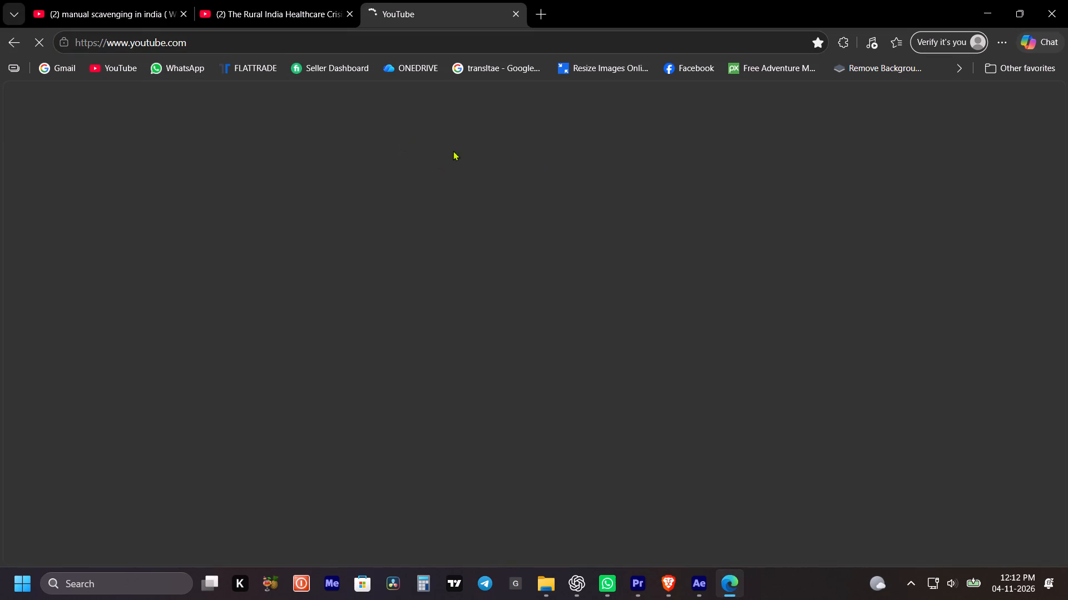
{"action": "left_click", "coordinate": [386, 102]}
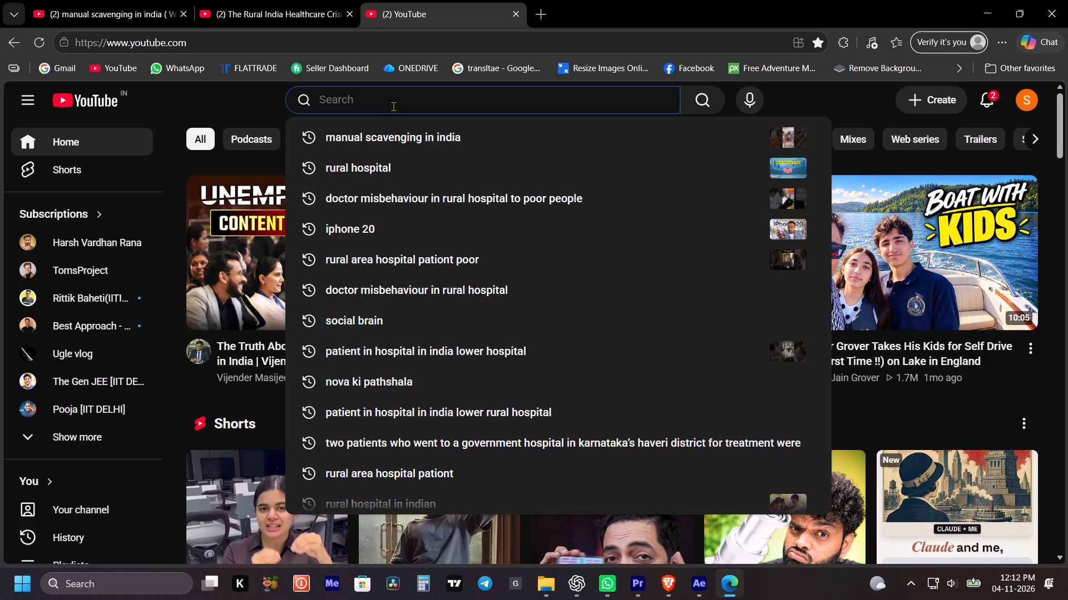
{"action": "left_click", "coordinate": [393, 106]}
{"action": "key", "text": "m"}
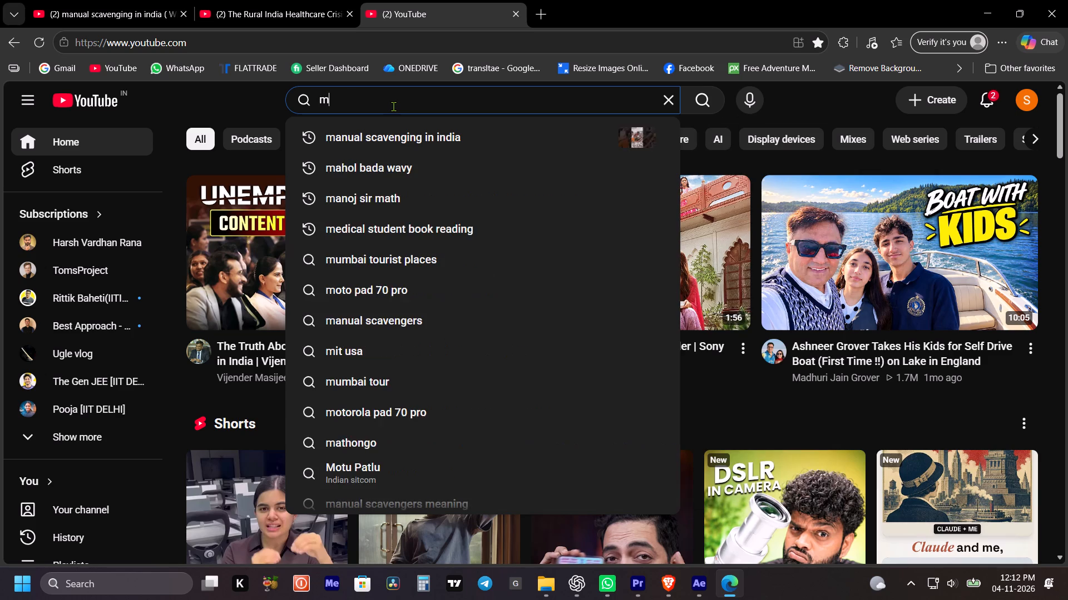
{"action": "key", "text": "u"}
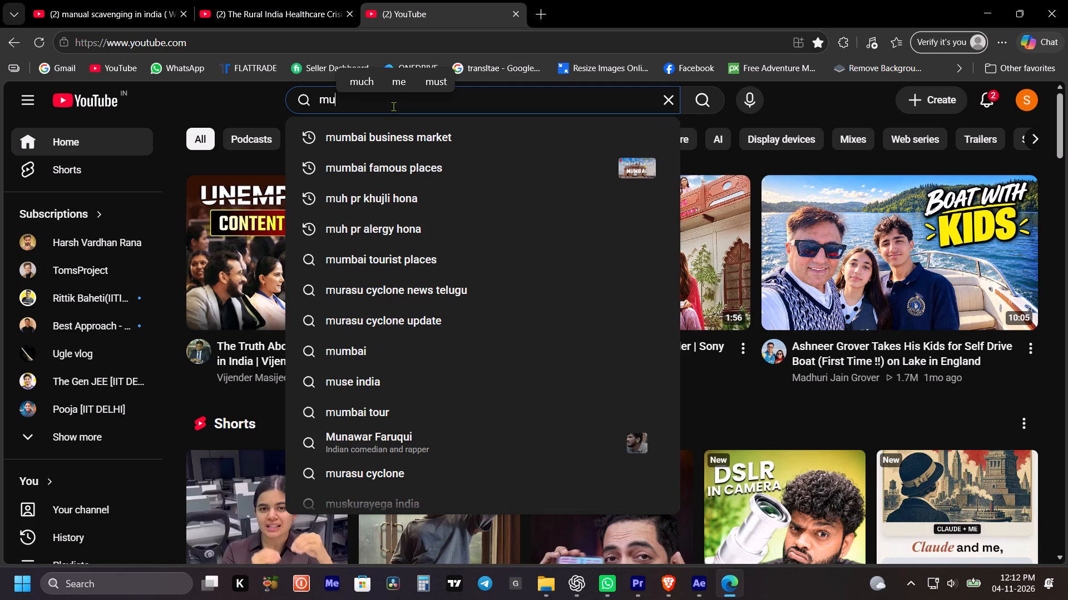
{"action": "type", "text": "bail"}
{"action": "key", "text": "space"}
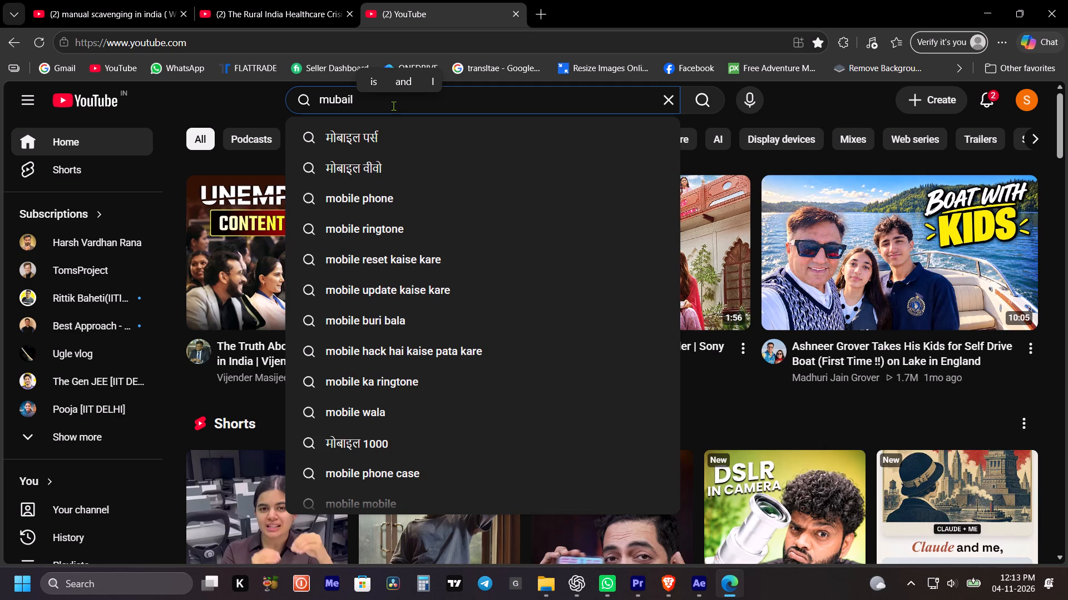
{"action": "type", "text": "slam"}
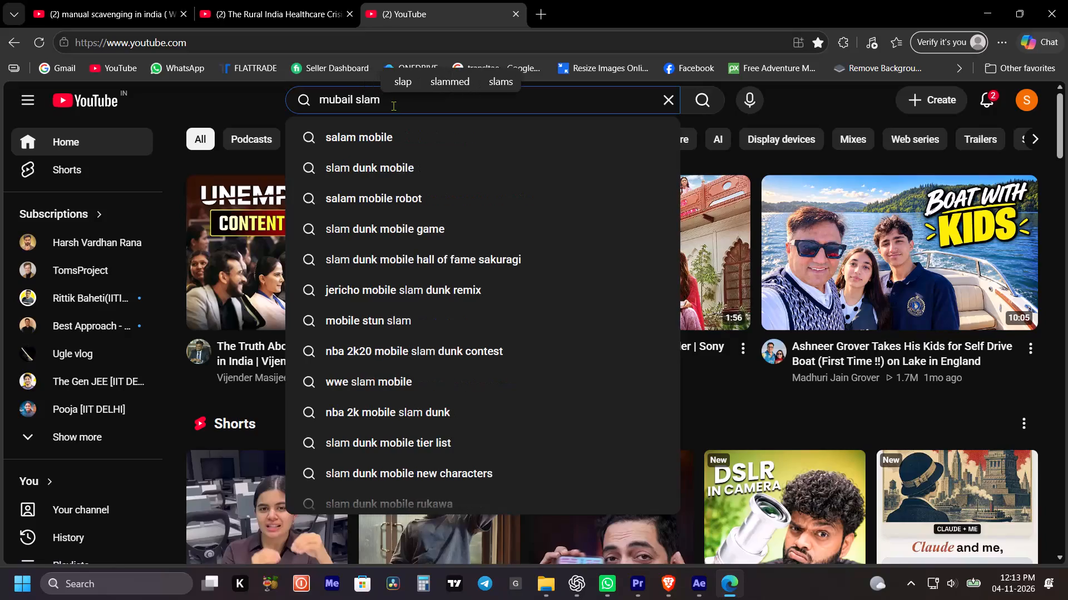
{"action": "key", "text": "BackSpace"}
{"action": "key", "text": "BackSpace"}
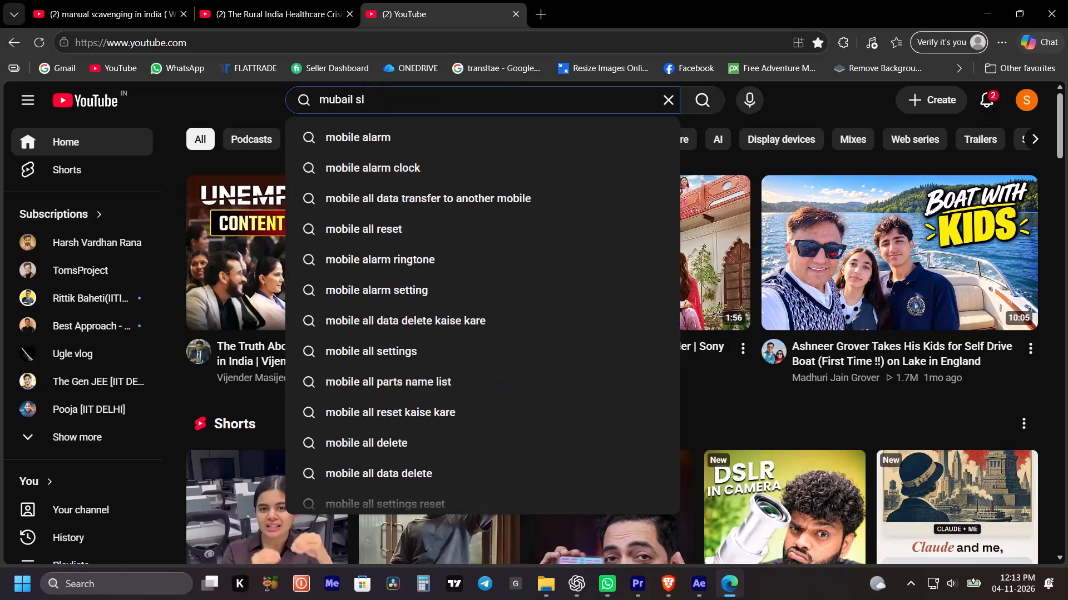
{"action": "type", "text": "um arwa"}
{"action": "key", "text": "Return"}
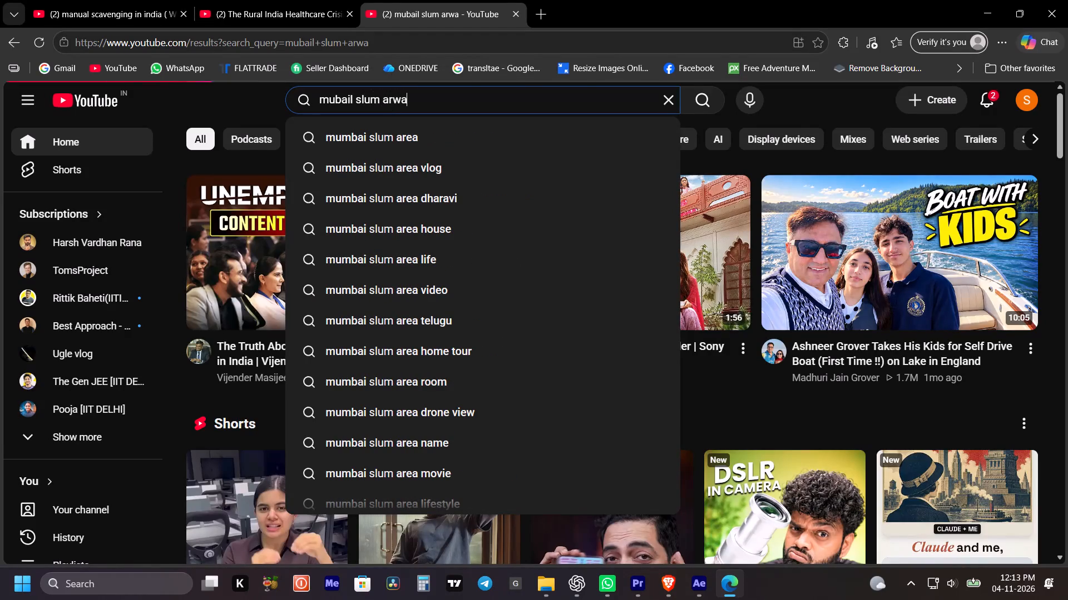
Browse the slum results and preview Dream Chaser's "Inside India's Most Congested Slum" EP. 16 at several early points with captions off.
{"action": "scroll", "coordinate": [436, 294], "scroll_direction": "down", "scroll_amount": 4}
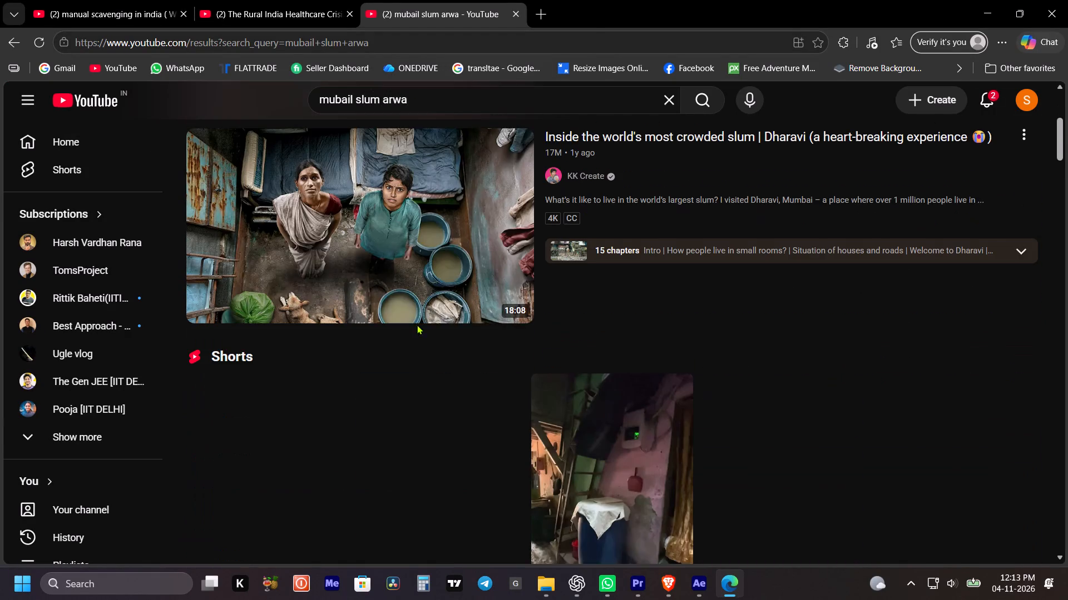
{"action": "scroll", "coordinate": [427, 256], "scroll_direction": "down", "scroll_amount": 2}
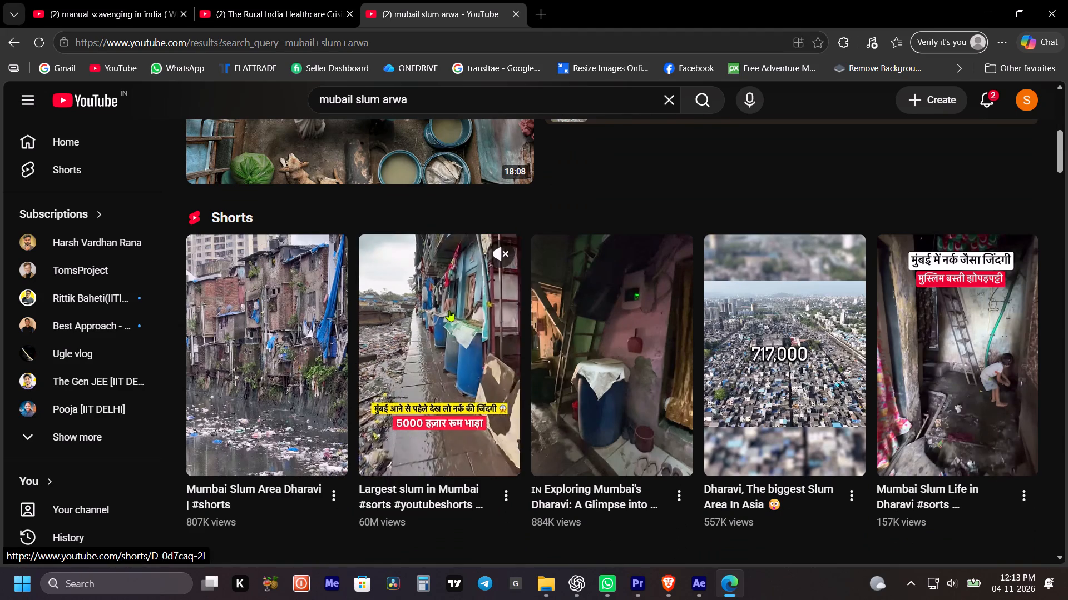
{"action": "scroll", "coordinate": [442, 313], "scroll_direction": "down", "scroll_amount": 6}
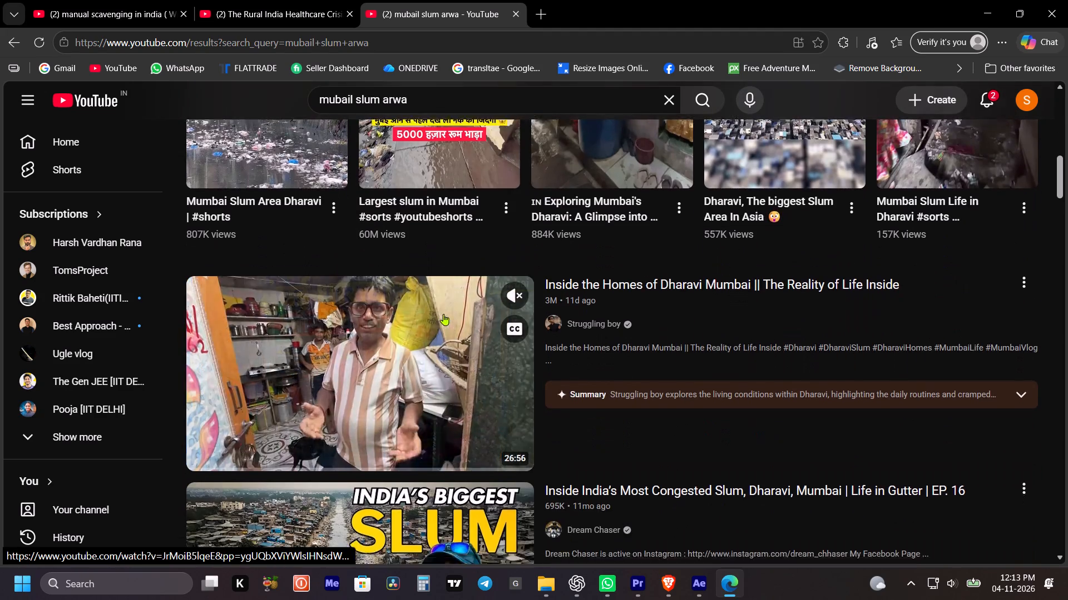
{"action": "scroll", "coordinate": [430, 294], "scroll_direction": "down", "scroll_amount": 3}
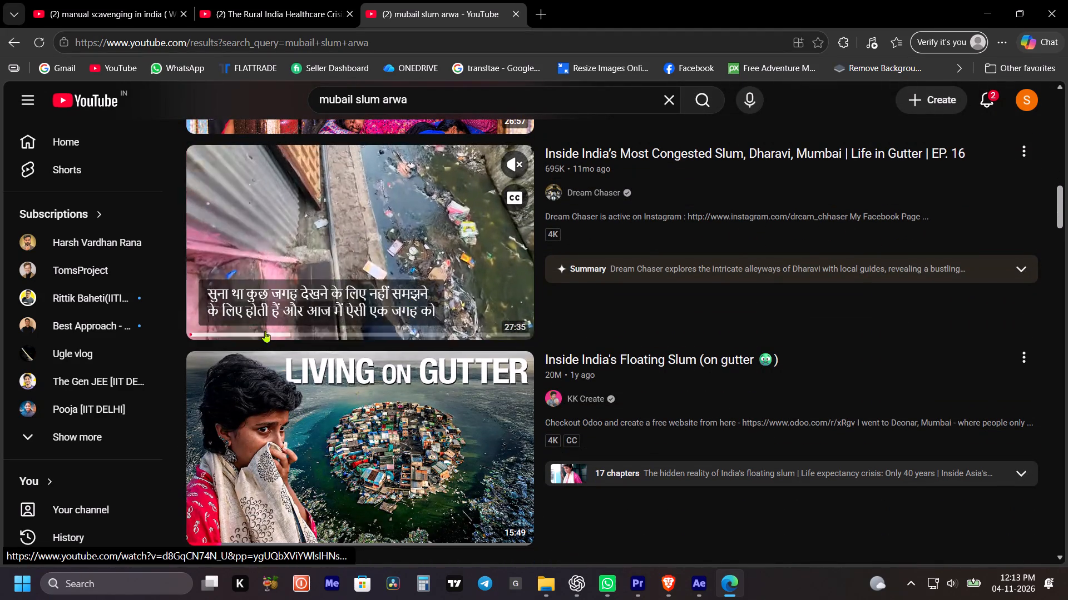
{"action": "left_click", "coordinate": [264, 331]}
{"action": "left_click", "coordinate": [517, 196]}
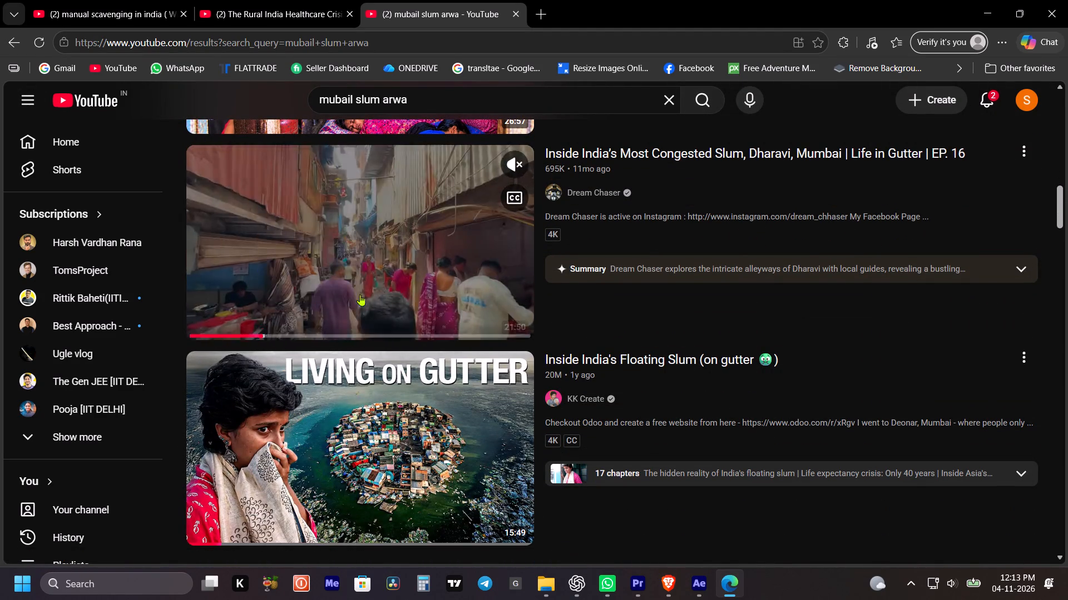
{"action": "left_click", "coordinate": [244, 331]}
{"action": "left_click", "coordinate": [513, 193]}
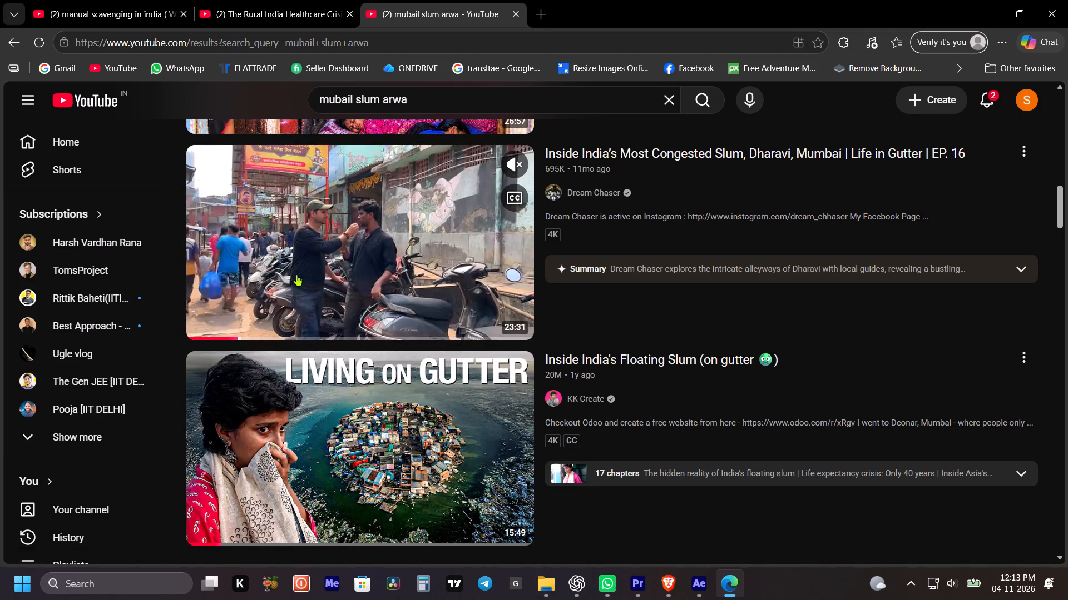
Look through the slum Shorts further down, and preview "Inside India's Floating Slum (on gutter)" at about 5:52 with its captions toggled.
{"action": "scroll", "coordinate": [328, 274], "scroll_direction": "down", "scroll_amount": 4}
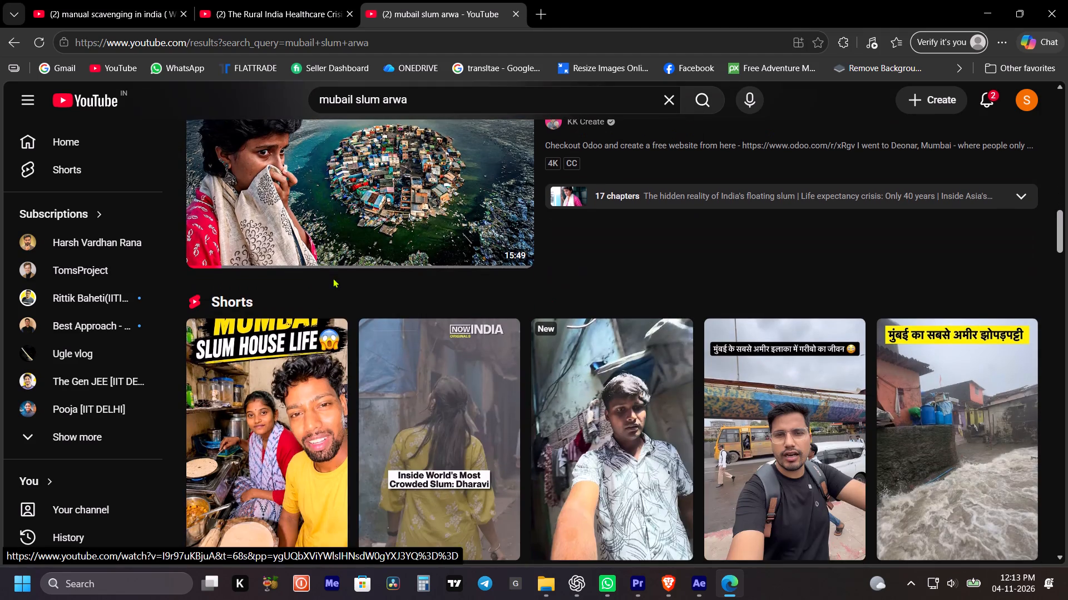
{"action": "scroll", "coordinate": [412, 264], "scroll_direction": "down", "scroll_amount": 2}
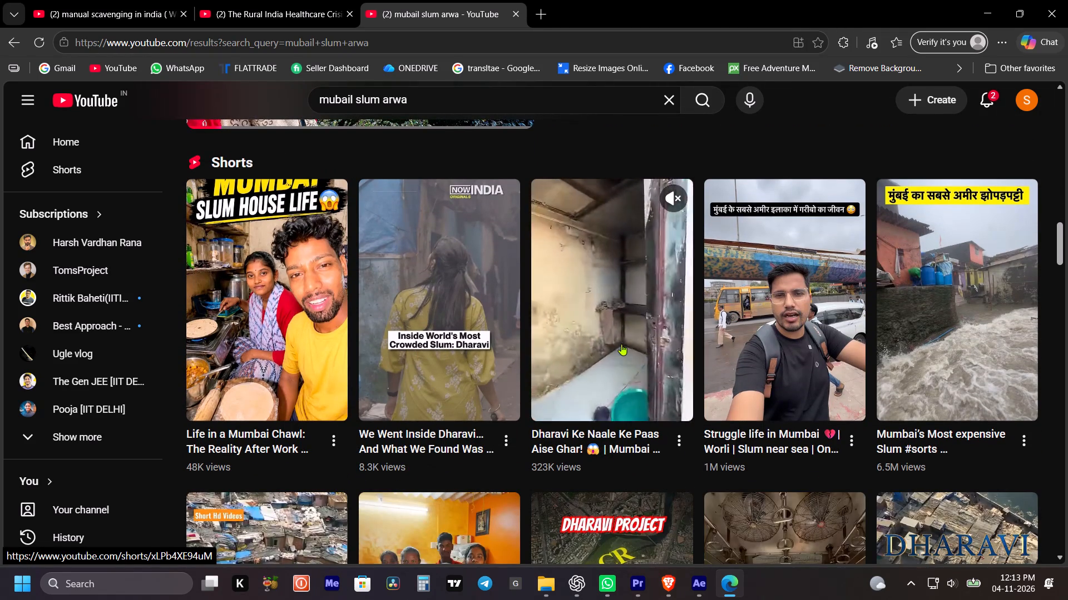
{"action": "scroll", "coordinate": [938, 347], "scroll_direction": "down", "scroll_amount": 4}
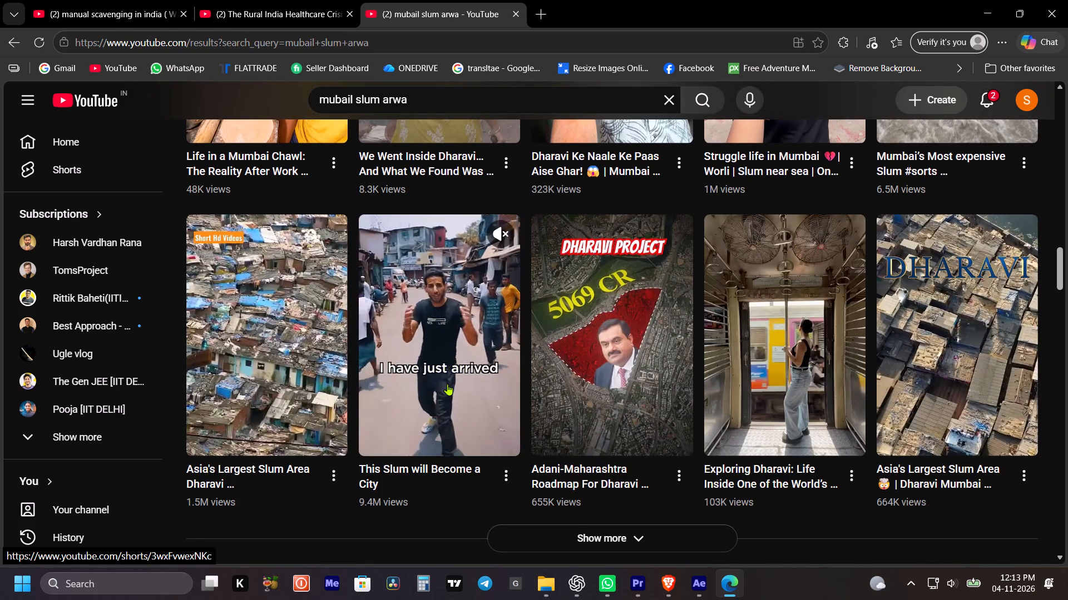
{"action": "scroll", "coordinate": [456, 391], "scroll_direction": "up", "scroll_amount": 2}
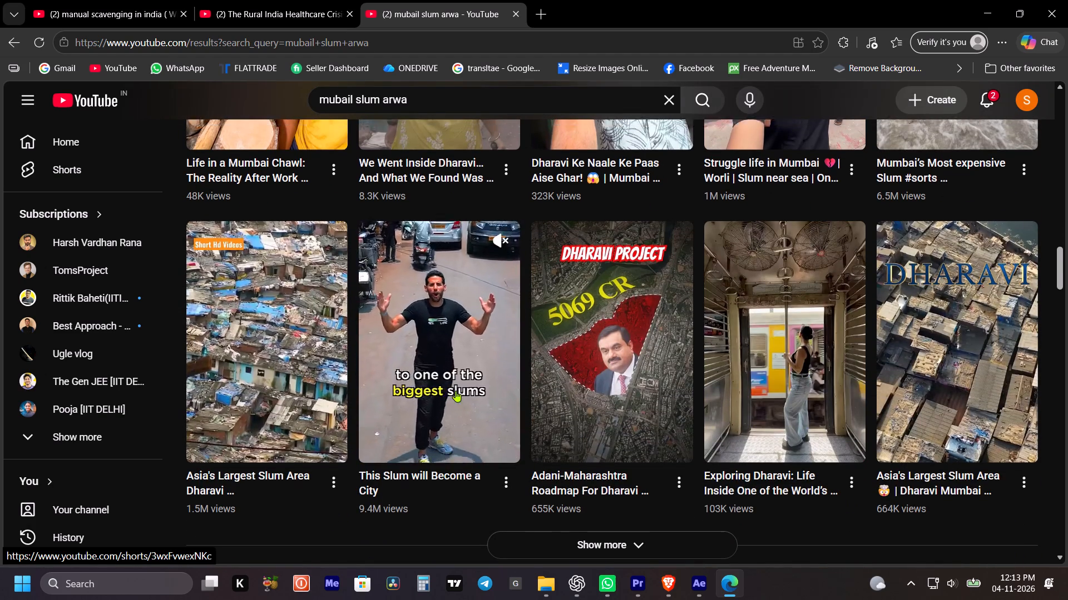
{"action": "scroll", "coordinate": [456, 391], "scroll_direction": "up", "scroll_amount": 6}
{"action": "scroll", "coordinate": [444, 342], "scroll_direction": "up", "scroll_amount": 1}
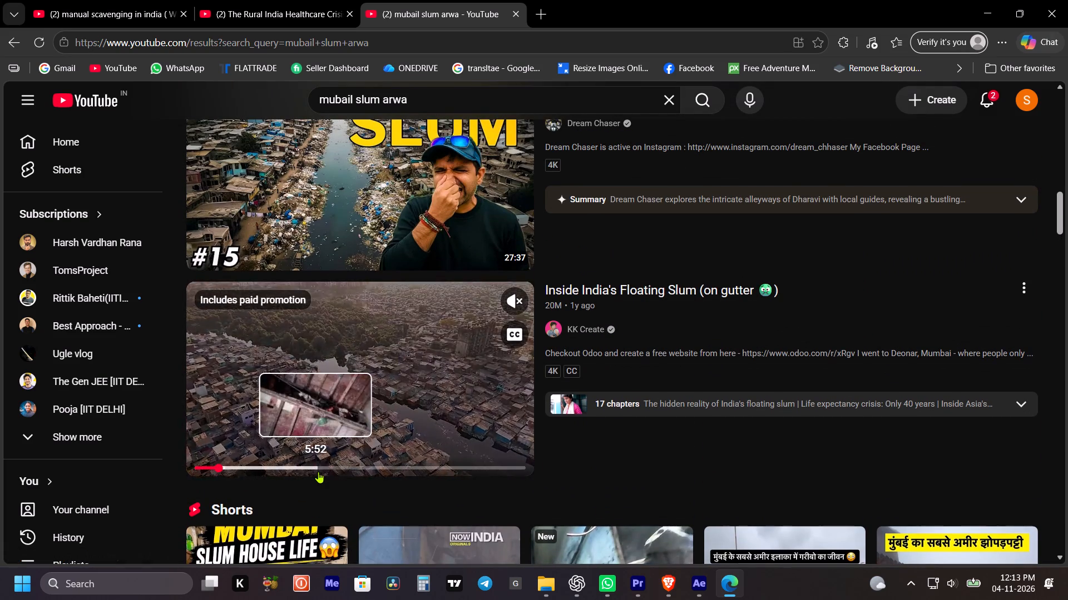
{"action": "left_click", "coordinate": [318, 472]}
{"action": "left_click", "coordinate": [510, 336]}
Skim the EP. 16 Dharavi preview from about 7:21 to past 19:53, looking for usable slum shots.
{"action": "scroll", "coordinate": [432, 358], "scroll_direction": "up", "scroll_amount": 3}
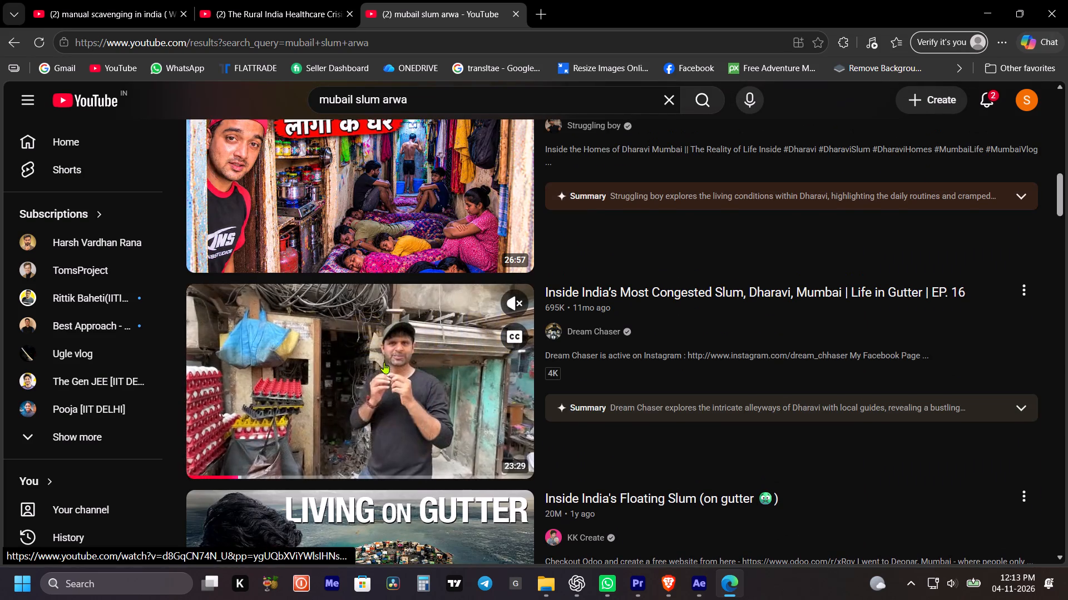
{"action": "left_click", "coordinate": [511, 336]}
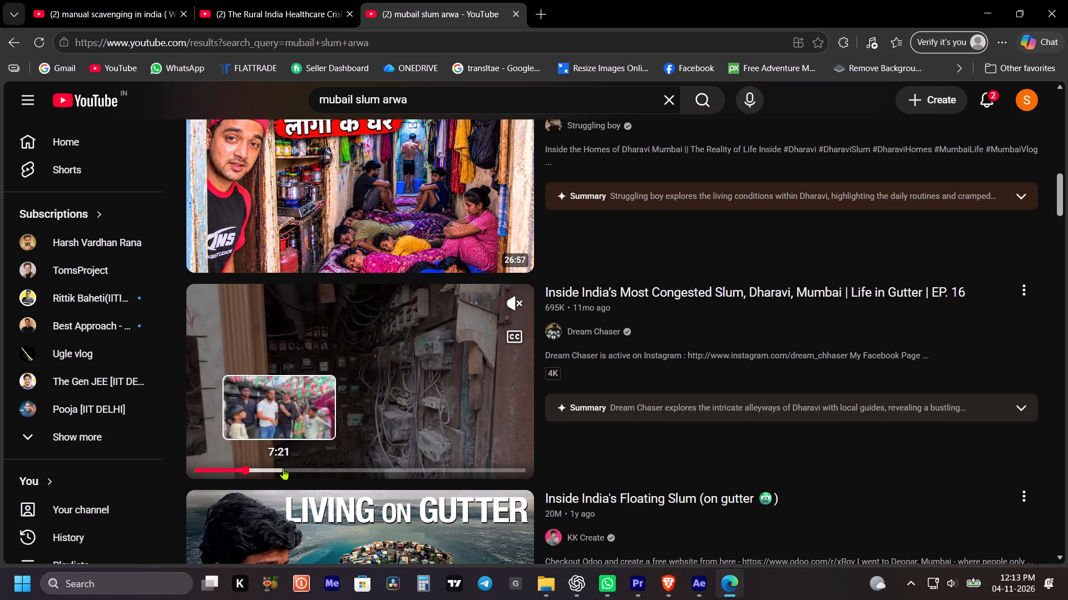
{"action": "left_click", "coordinate": [283, 468]}
{"action": "left_click", "coordinate": [310, 468]}
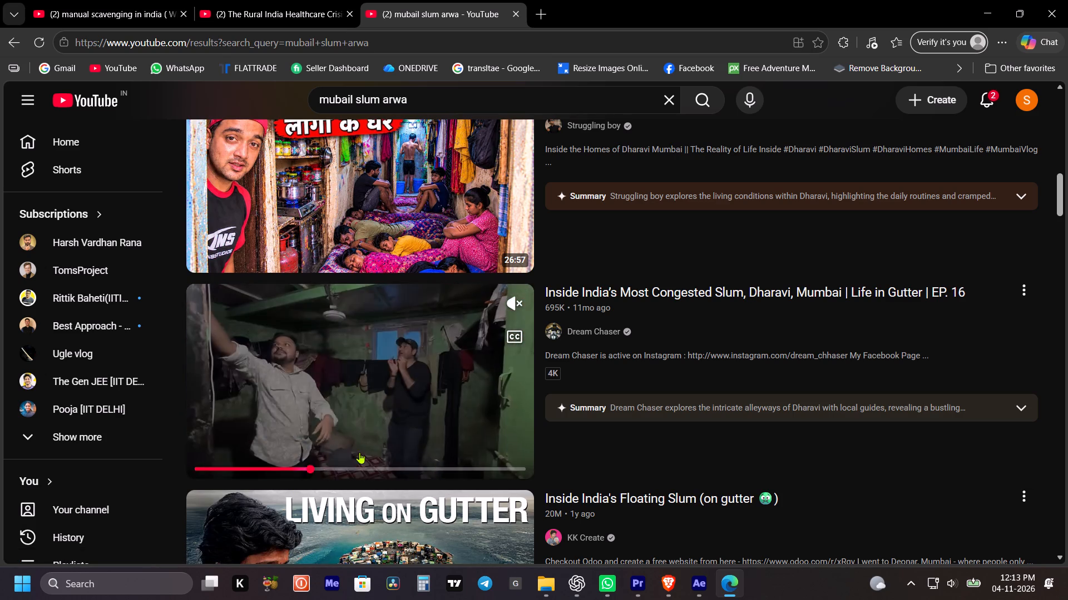
{"action": "left_click", "coordinate": [334, 471]}
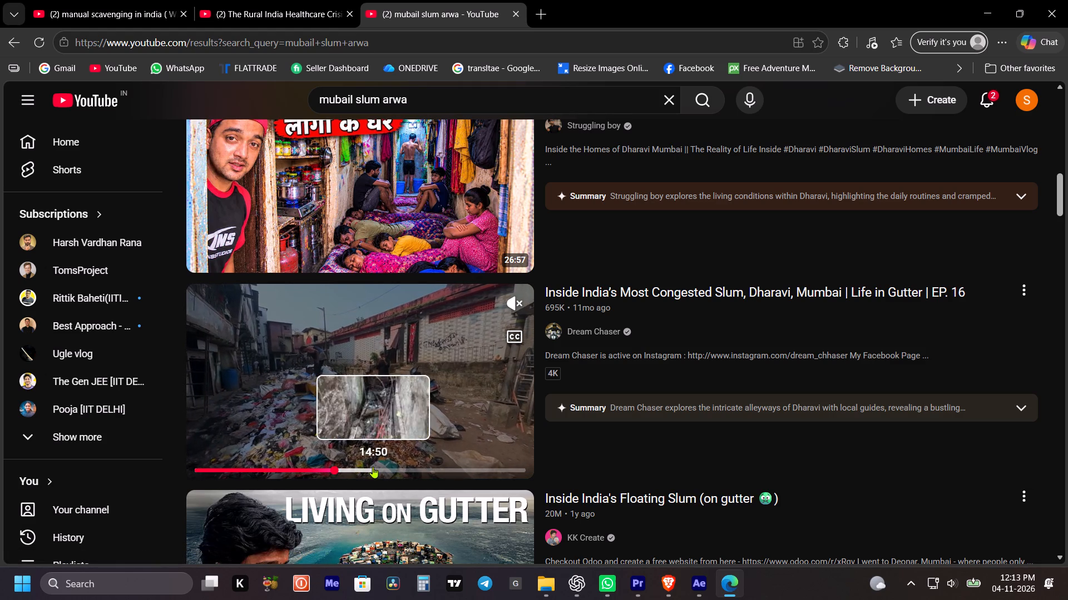
{"action": "left_click", "coordinate": [378, 467]}
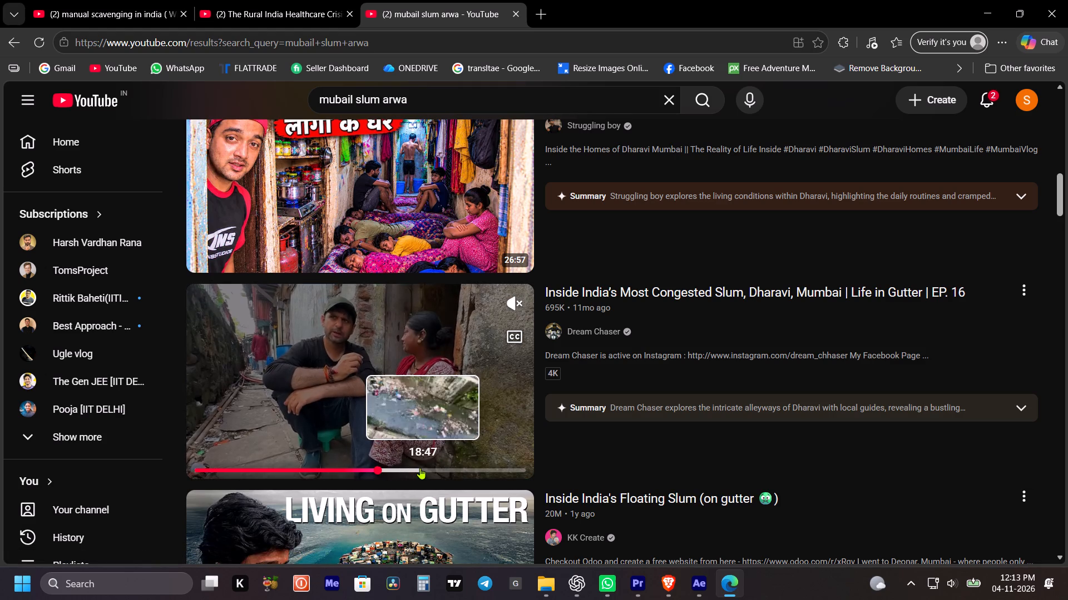
{"action": "left_click", "coordinate": [420, 468]}
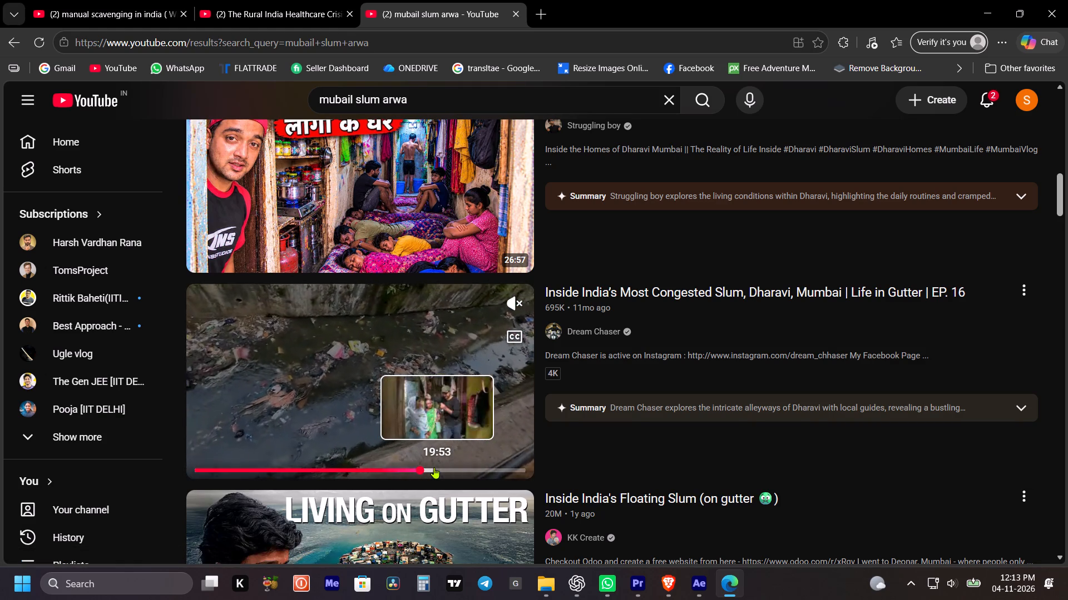
{"action": "left_click", "coordinate": [434, 467]}
{"action": "left_click", "coordinate": [445, 467]}
Go back to the first Shorts row, open "Mumbai Slum Life in Dharavi" and skim it to near its end.
{"action": "scroll", "coordinate": [442, 395], "scroll_direction": "up", "scroll_amount": 4}
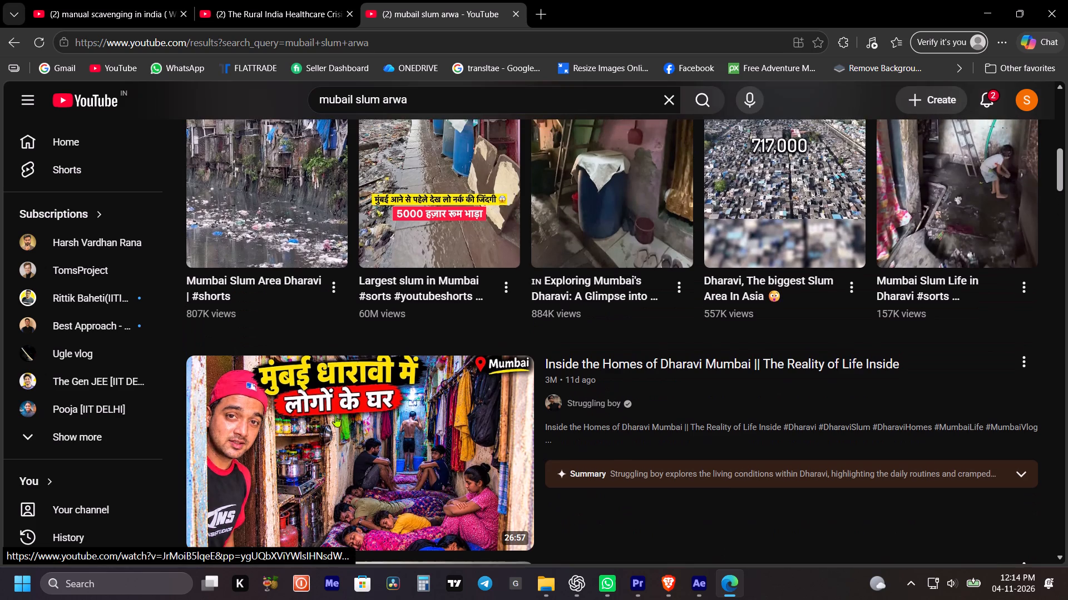
{"action": "scroll", "coordinate": [345, 419], "scroll_direction": "up", "scroll_amount": 3}
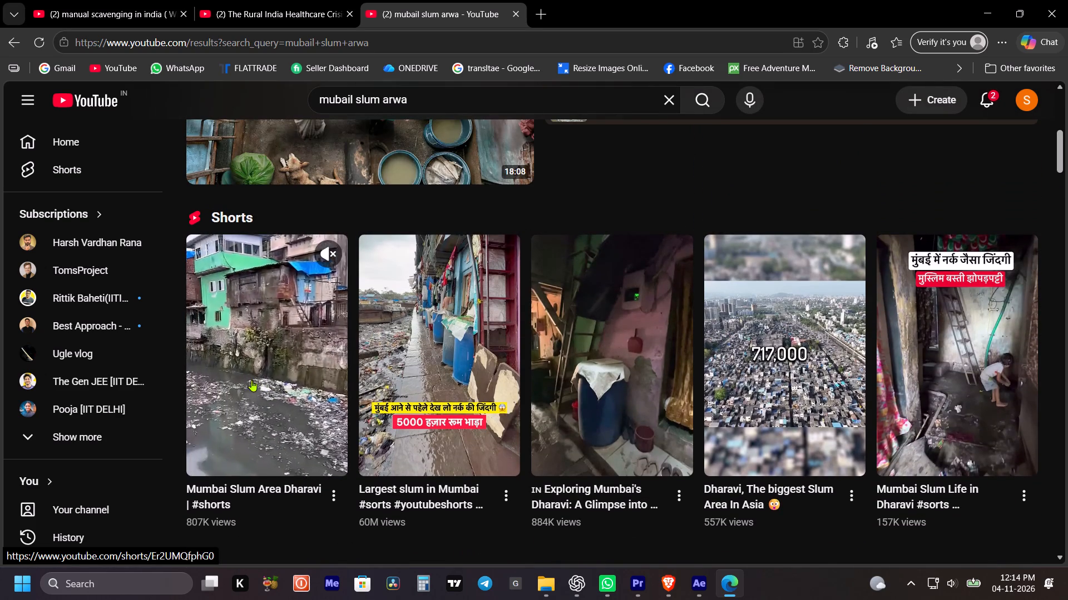
{"action": "scroll", "coordinate": [270, 386], "scroll_direction": "up", "scroll_amount": 2}
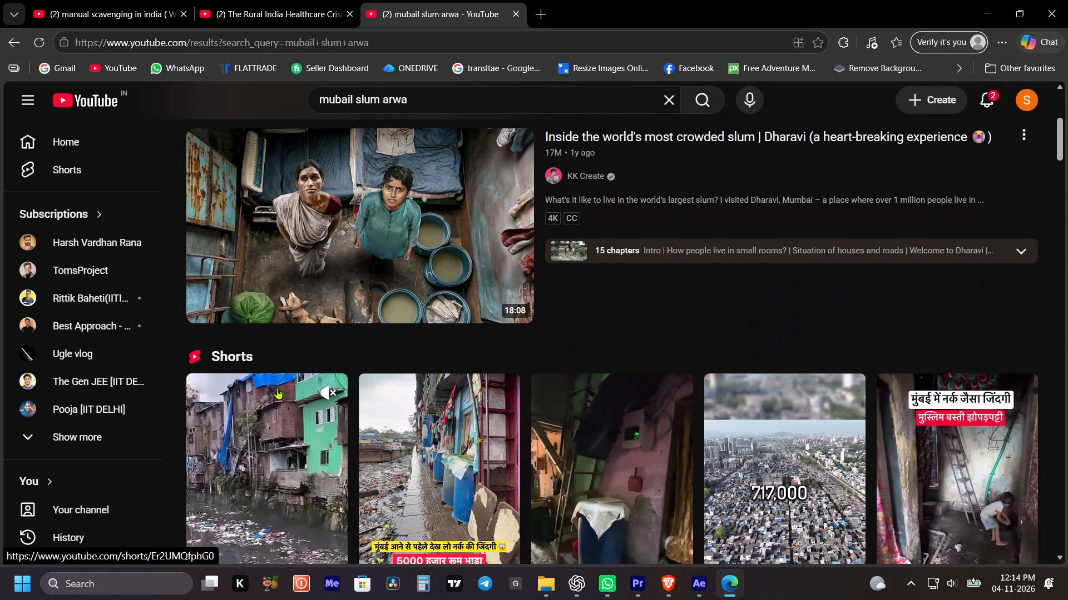
{"action": "scroll", "coordinate": [281, 397], "scroll_direction": "down", "scroll_amount": 3}
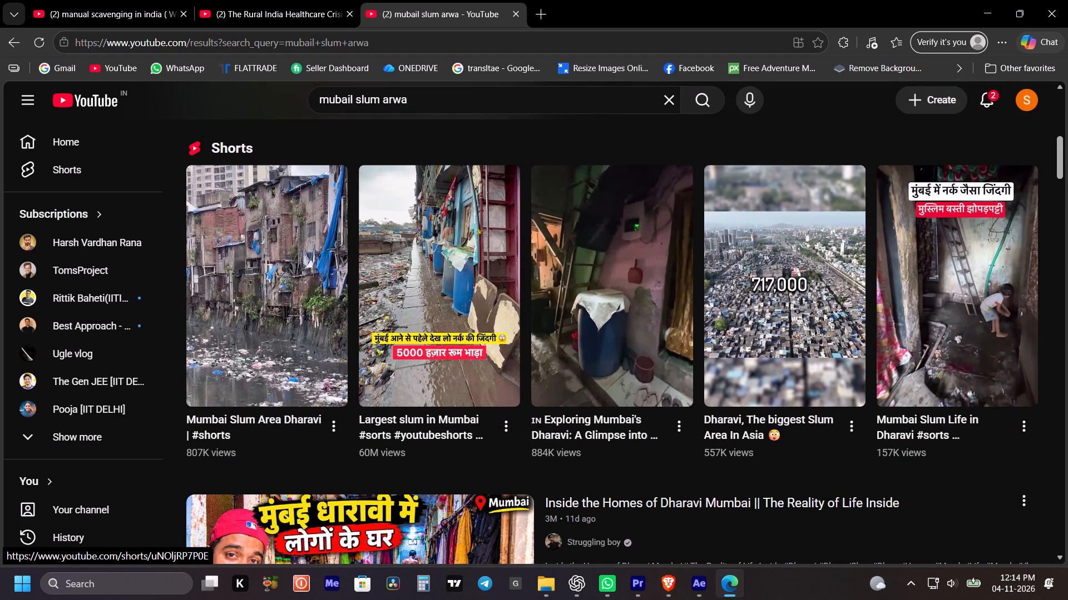
{"action": "left_click", "coordinate": [928, 373]}
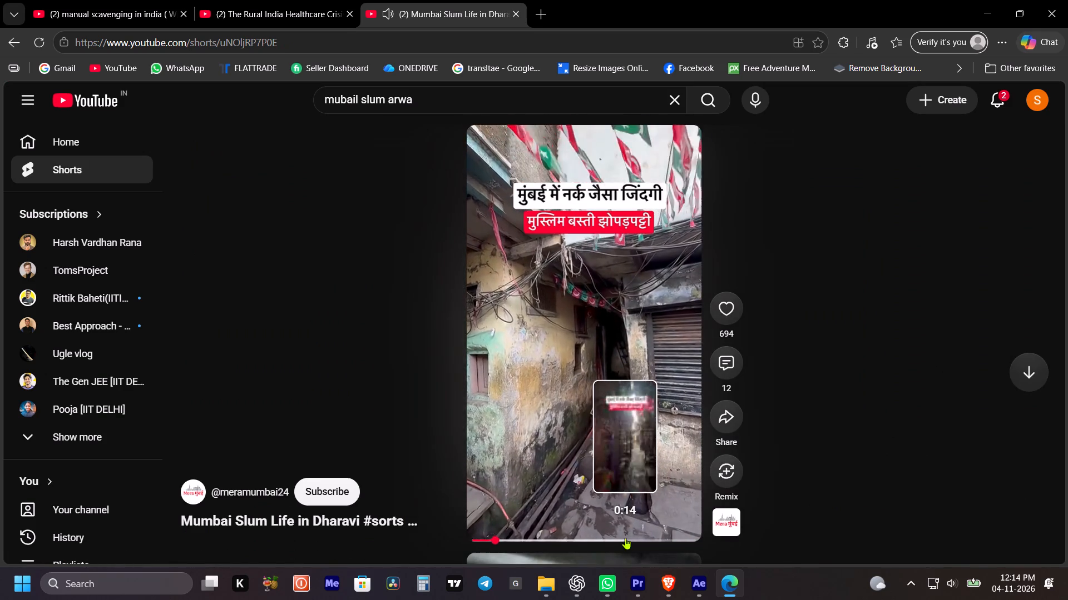
{"action": "left_click", "coordinate": [625, 538]}
{"action": "left_click", "coordinate": [656, 537]}
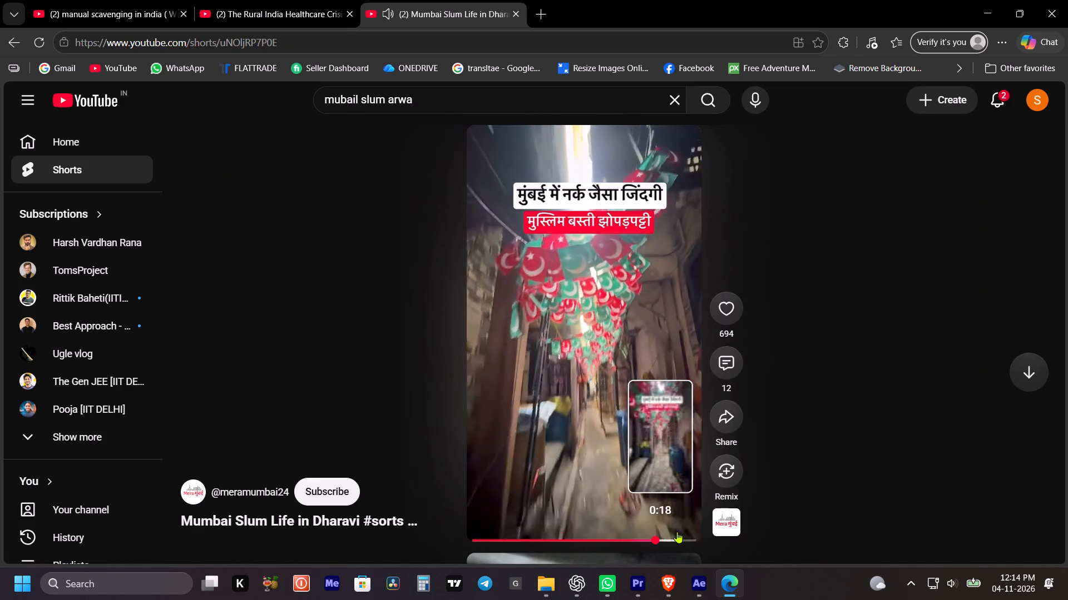
{"action": "left_click", "coordinate": [678, 532]}
Skim the following shorts for slum footage, including Brut India's tour of a delivery agent's Rs. 500 room at several points.
{"action": "scroll", "coordinate": [640, 457], "scroll_direction": "down", "scroll_amount": 6}
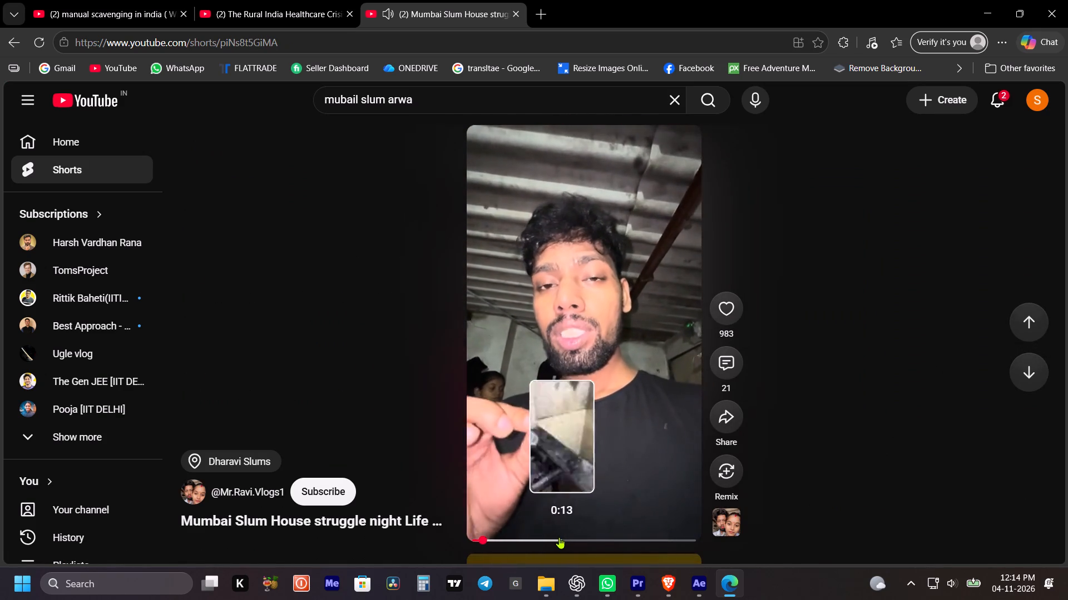
{"action": "left_click", "coordinate": [542, 538]}
{"action": "scroll", "coordinate": [624, 414], "scroll_direction": "down", "scroll_amount": 6}
{"action": "scroll", "coordinate": [561, 516], "scroll_direction": "down", "scroll_amount": 5}
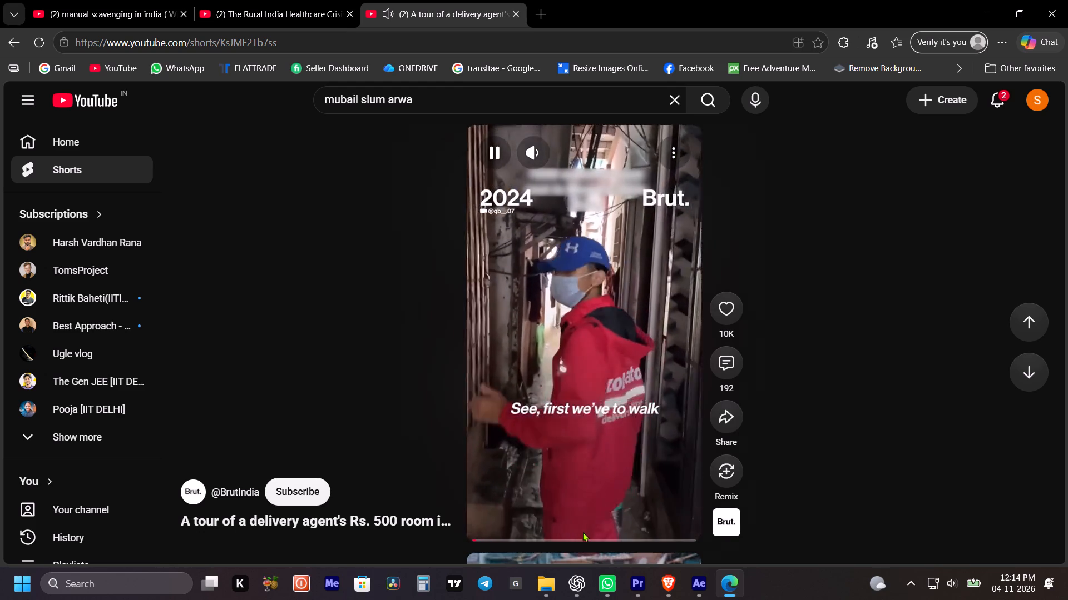
{"action": "left_click", "coordinate": [584, 537]}
{"action": "scroll", "coordinate": [626, 394], "scroll_direction": "down", "scroll_amount": 6}
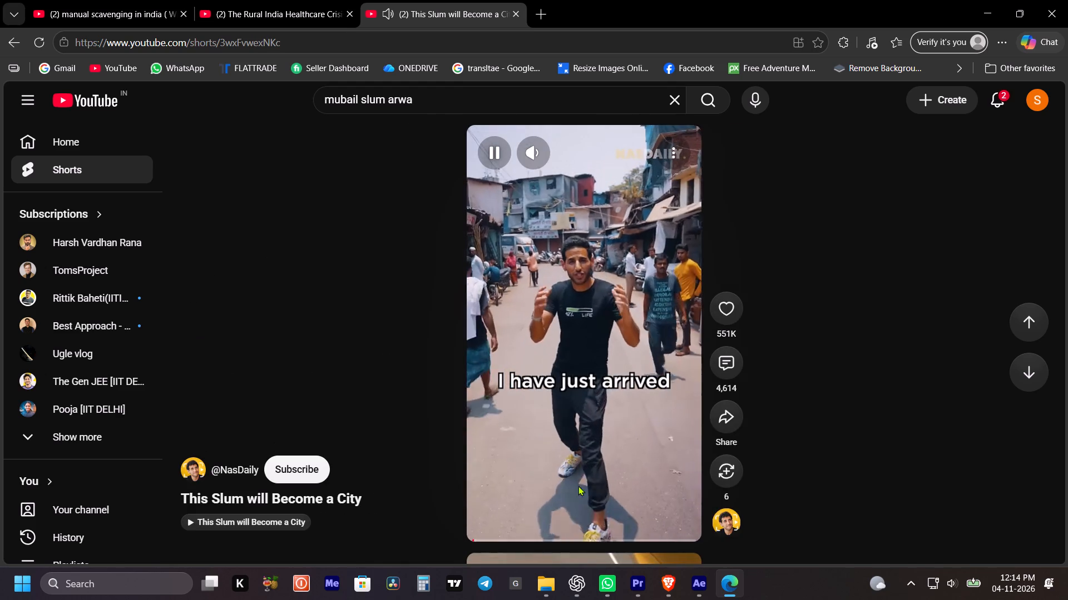
{"action": "scroll", "coordinate": [541, 512], "scroll_direction": "up", "scroll_amount": 4}
{"action": "left_click", "coordinate": [528, 537]}
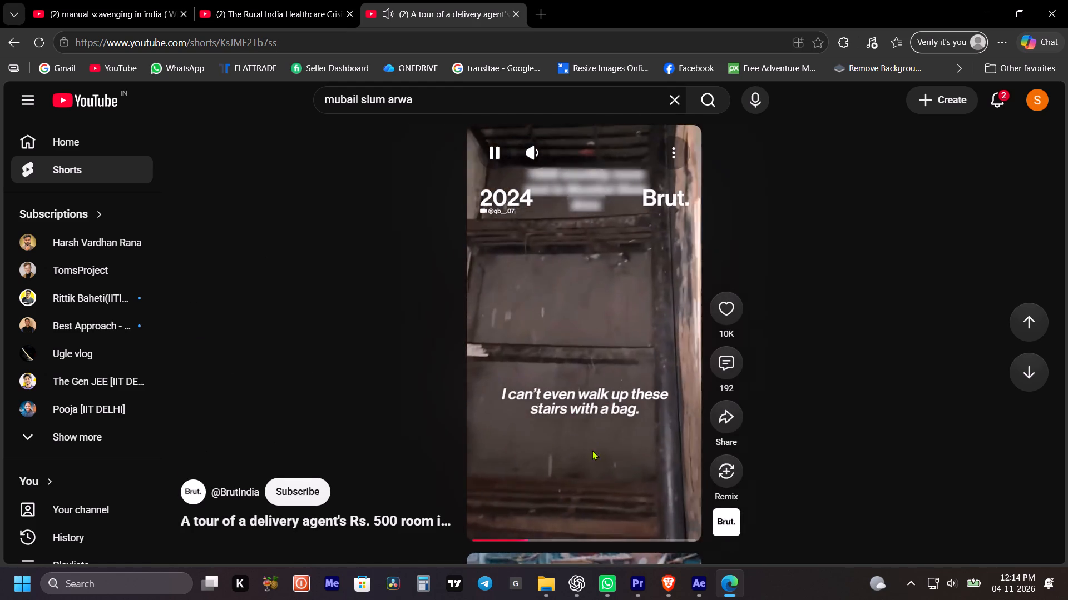
{"action": "left_click", "coordinate": [562, 536]}
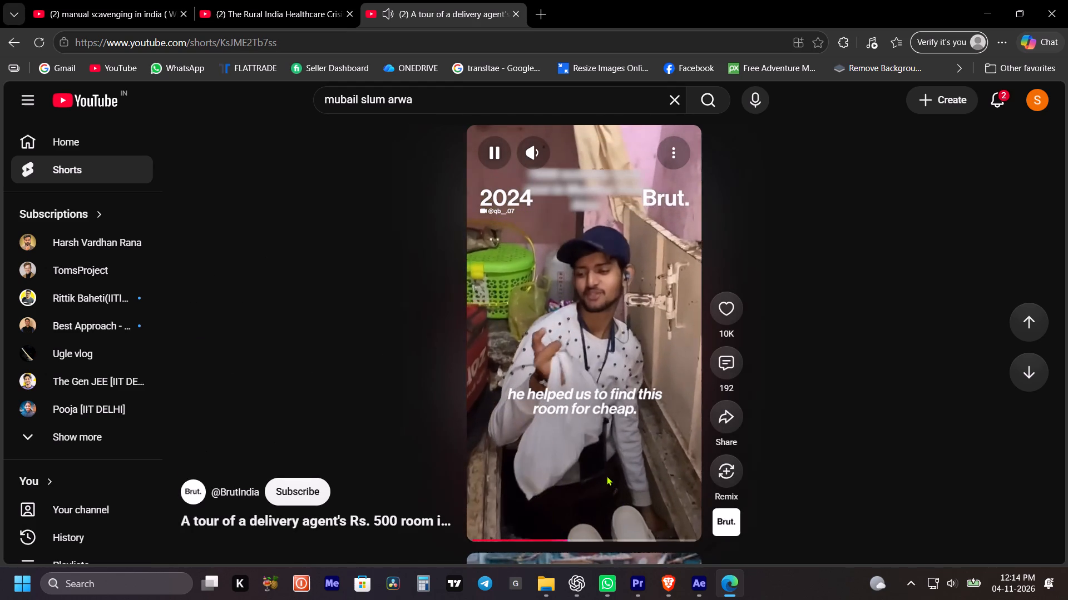
{"action": "left_click", "coordinate": [604, 537]}
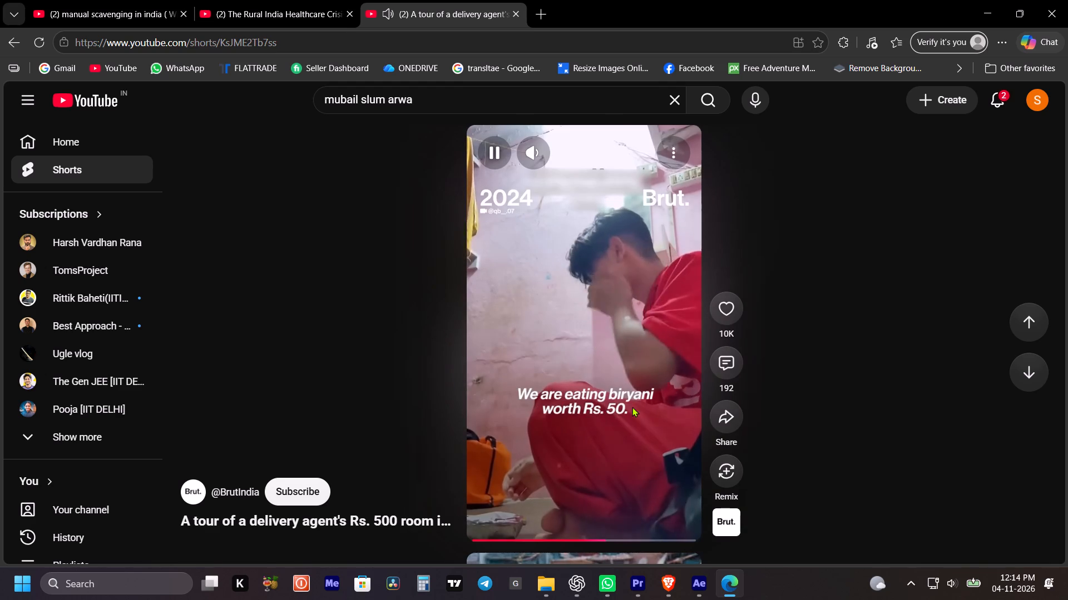
{"action": "scroll", "coordinate": [629, 386], "scroll_direction": "down", "scroll_amount": 5}
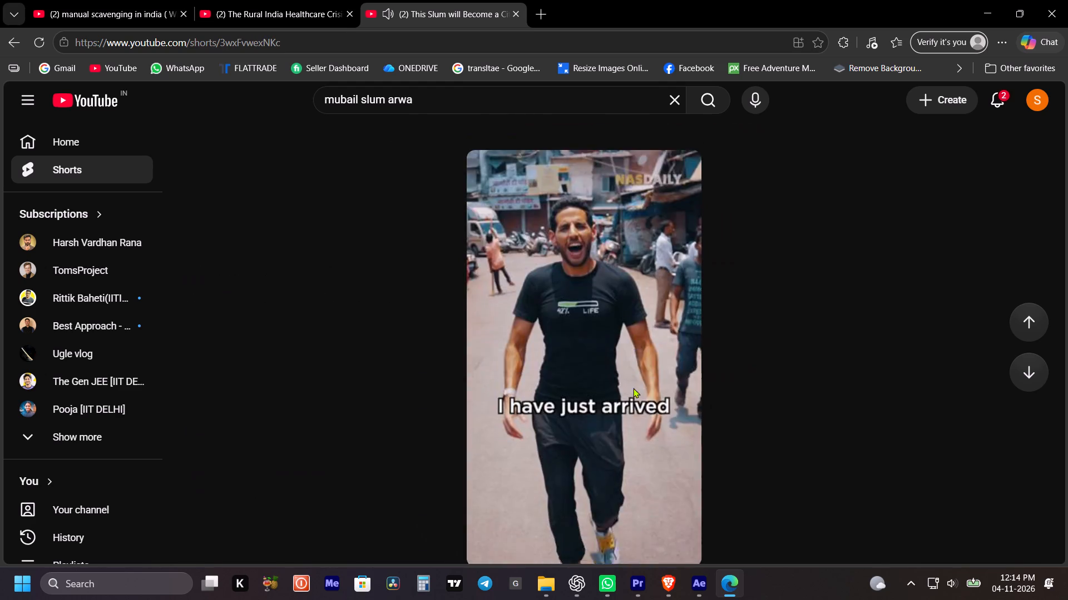
{"action": "scroll", "coordinate": [609, 393], "scroll_direction": "down", "scroll_amount": 6}
{"action": "scroll", "coordinate": [567, 448], "scroll_direction": "down", "scroll_amount": 6}
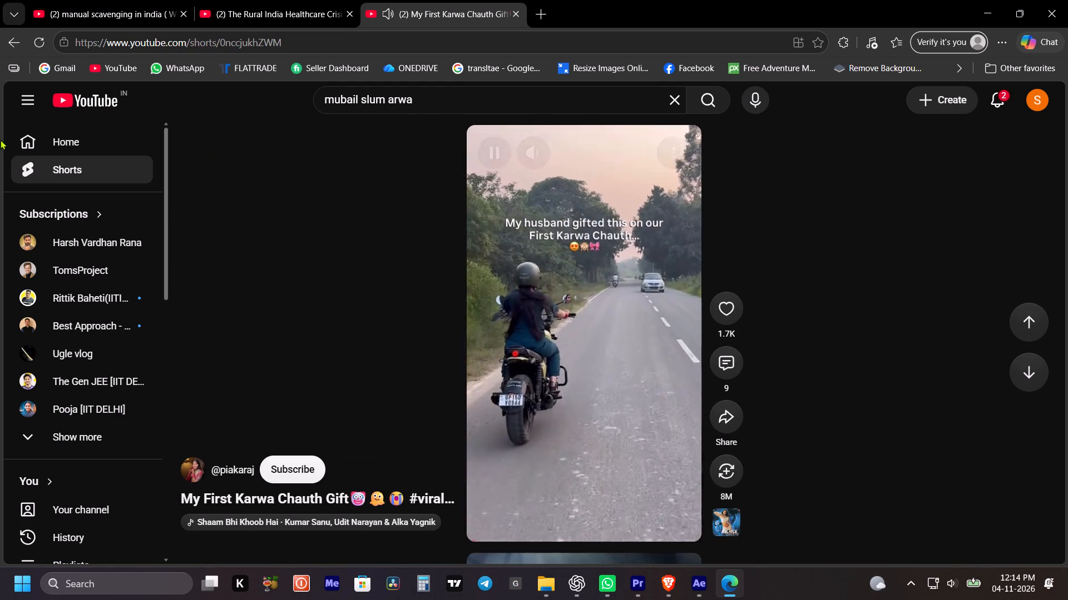
Return to the search results and open "Inside India's Most Congested Slum, Dharavi | How Do People Really Live Here" at 3:15, captions off.
{"action": "left_click", "coordinate": [11, 40]}
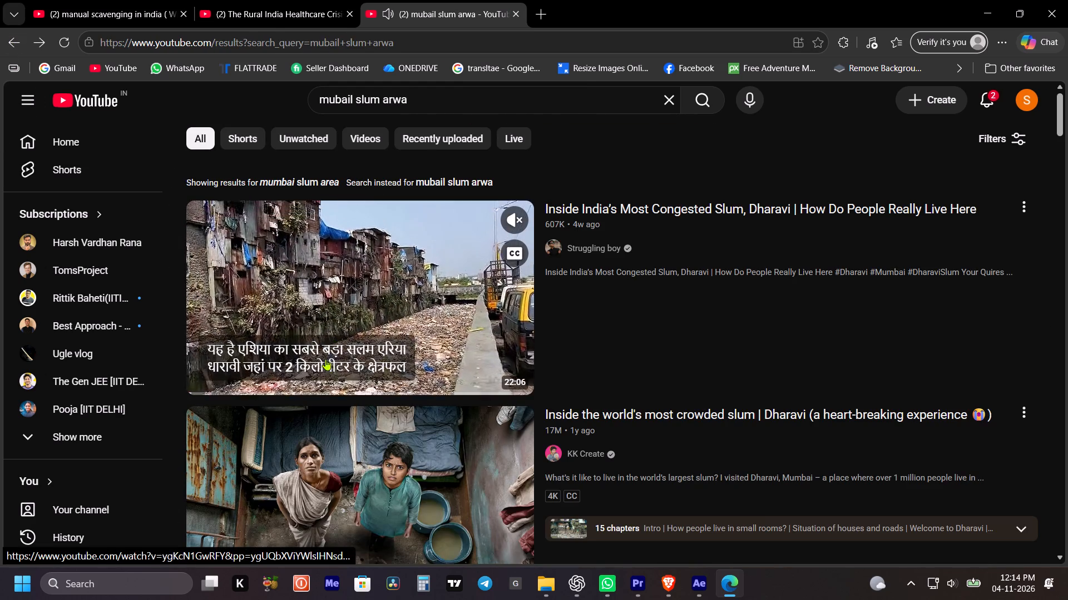
{"action": "left_click", "coordinate": [511, 254]}
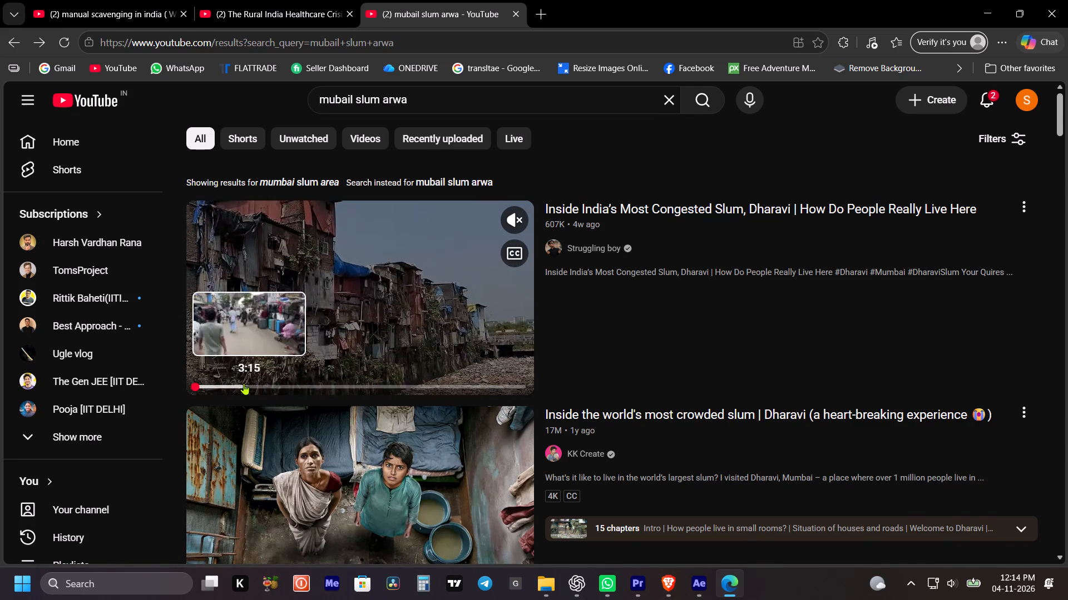
{"action": "left_click", "coordinate": [244, 383]}
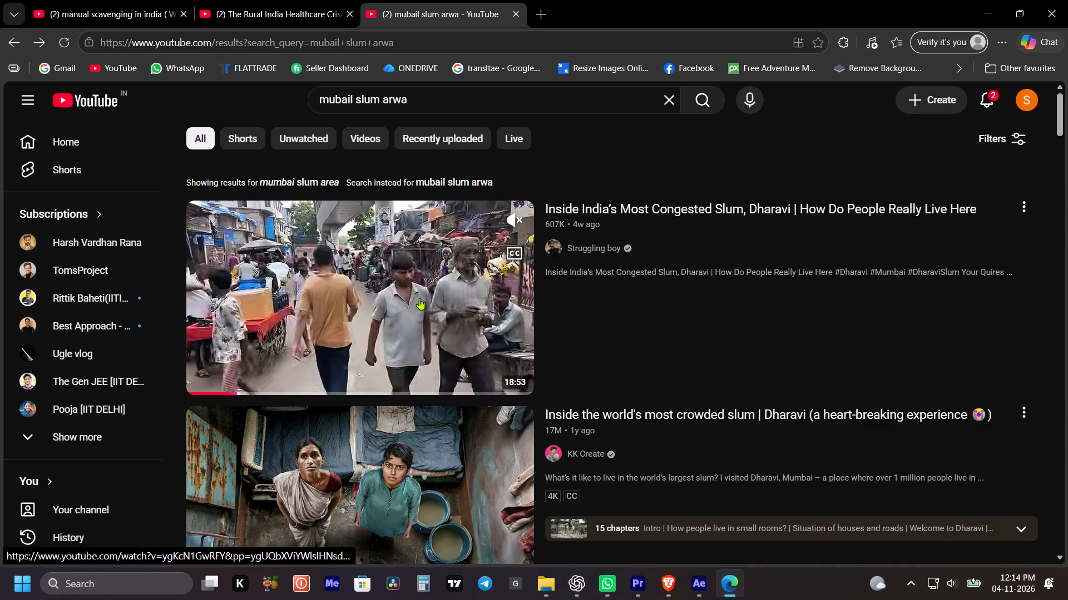
{"action": "left_click", "coordinate": [420, 299]}
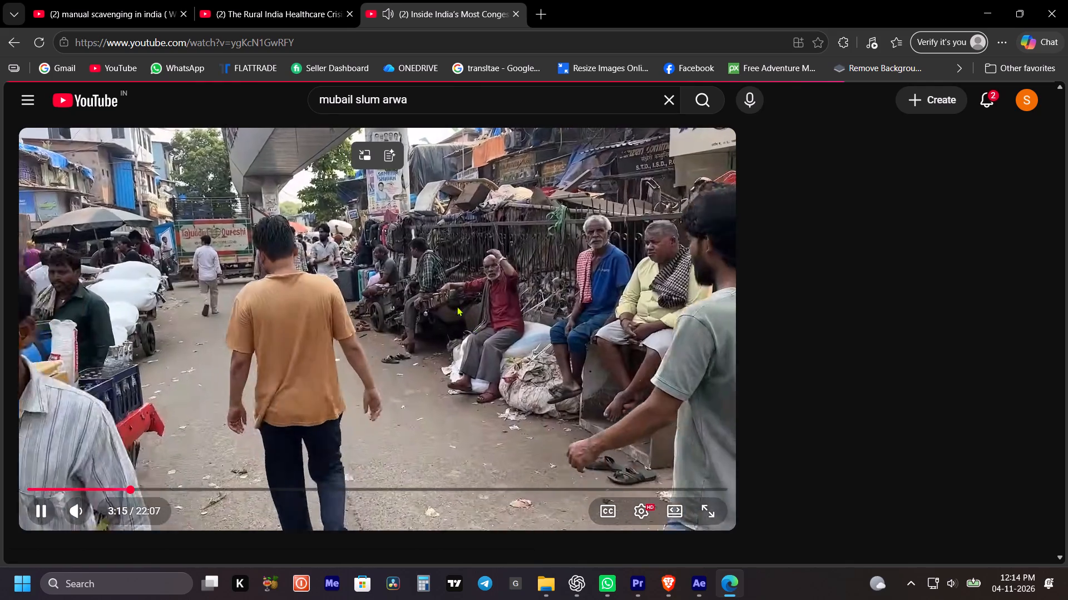
Copy the Dharavi video's link, switch to Brave and submit it to the YouTube Video Downloader in place of the old link.
{"action": "left_click", "coordinate": [442, 291]}
{"action": "left_click", "coordinate": [323, 42]}
{"action": "key", "text": "ctrl+c"}
{"action": "key", "text": "ctrl+c"}
{"action": "left_click", "coordinate": [421, 369]}
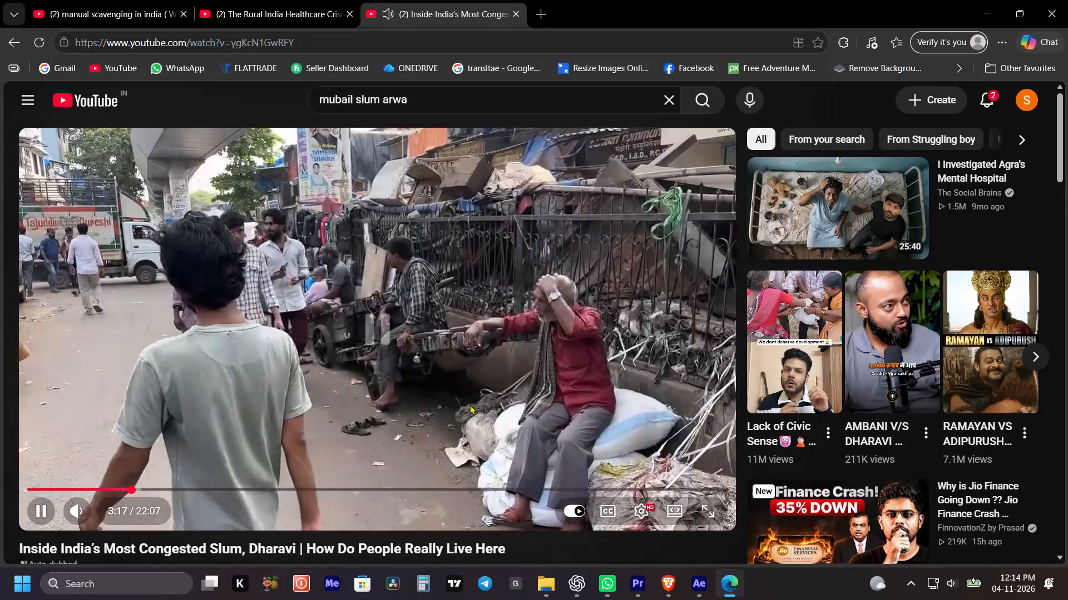
{"action": "left_click", "coordinate": [489, 272]}
{"action": "left_click", "coordinate": [676, 583]}
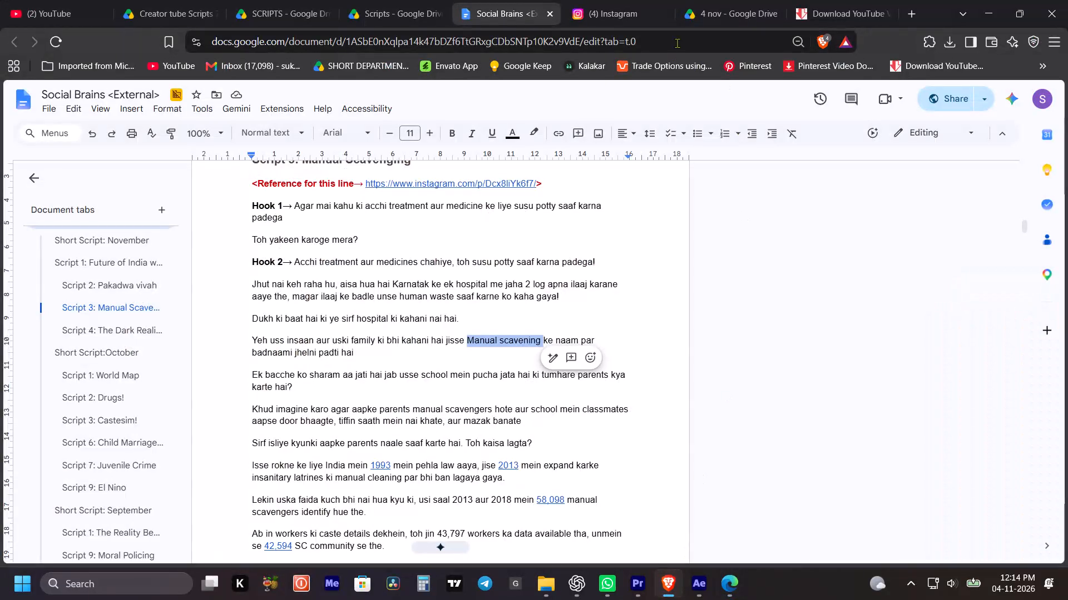
{"action": "left_click", "coordinate": [813, 16]}
{"action": "left_click", "coordinate": [722, 158]}
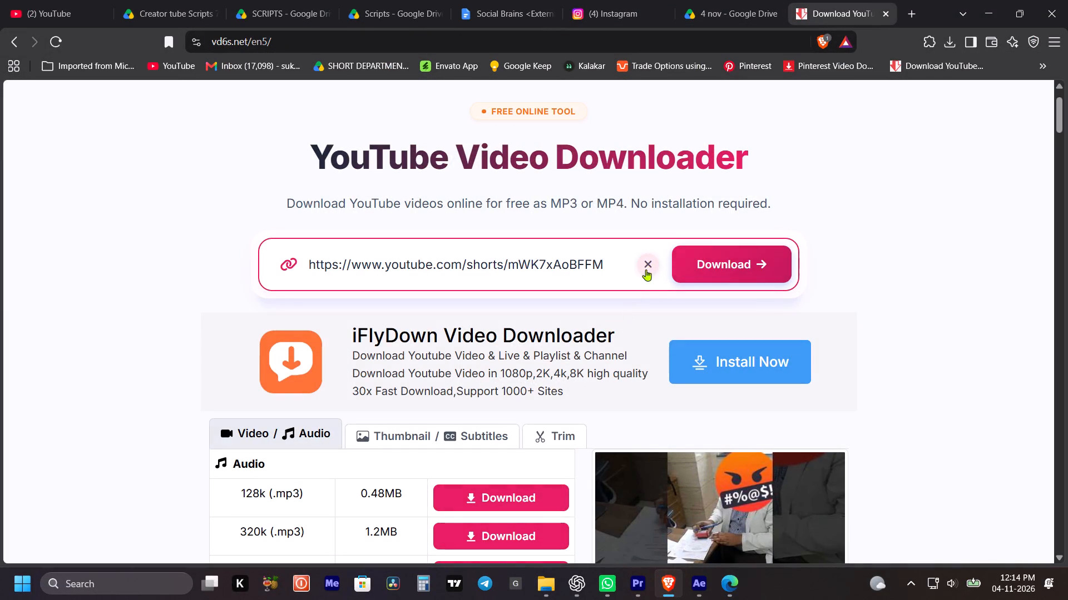
{"action": "left_click_drag", "start_coordinate": [646, 269], "coordinate": [630, 272]}
{"action": "left_click", "coordinate": [591, 267]}
{"action": "left_click", "coordinate": [640, 264]}
{"action": "left_click", "coordinate": [606, 261]}
{"action": "key", "text": "ctrl+v"}
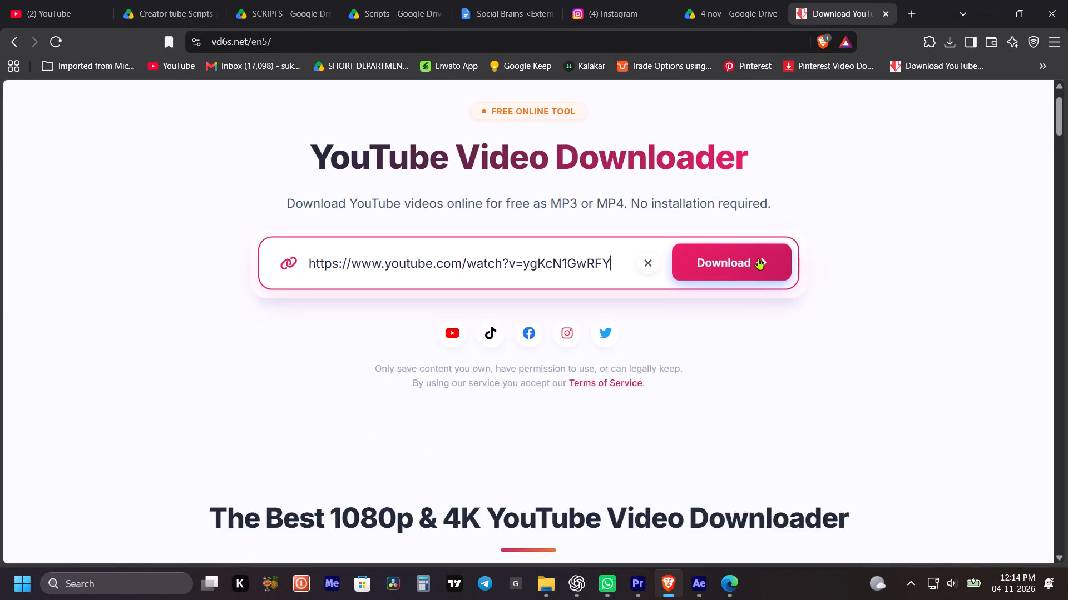
{"action": "left_click", "coordinate": [758, 258]}
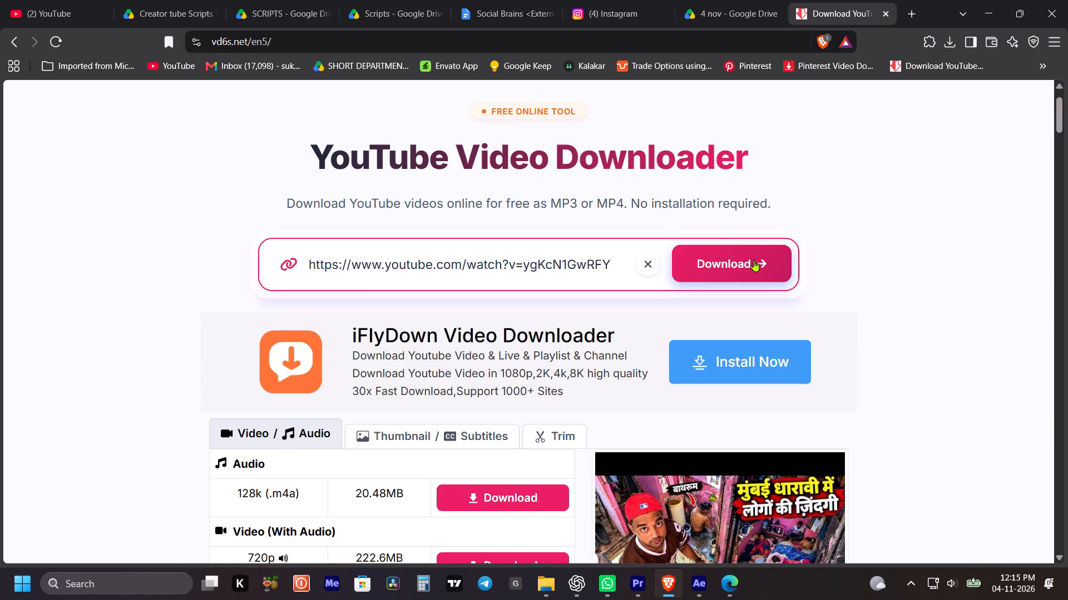
Download the 720p version with audio into the "social braain karnatak" folder and check its download progress.
{"action": "scroll", "coordinate": [472, 402], "scroll_direction": "down", "scroll_amount": 4}
{"action": "left_click", "coordinate": [523, 298]}
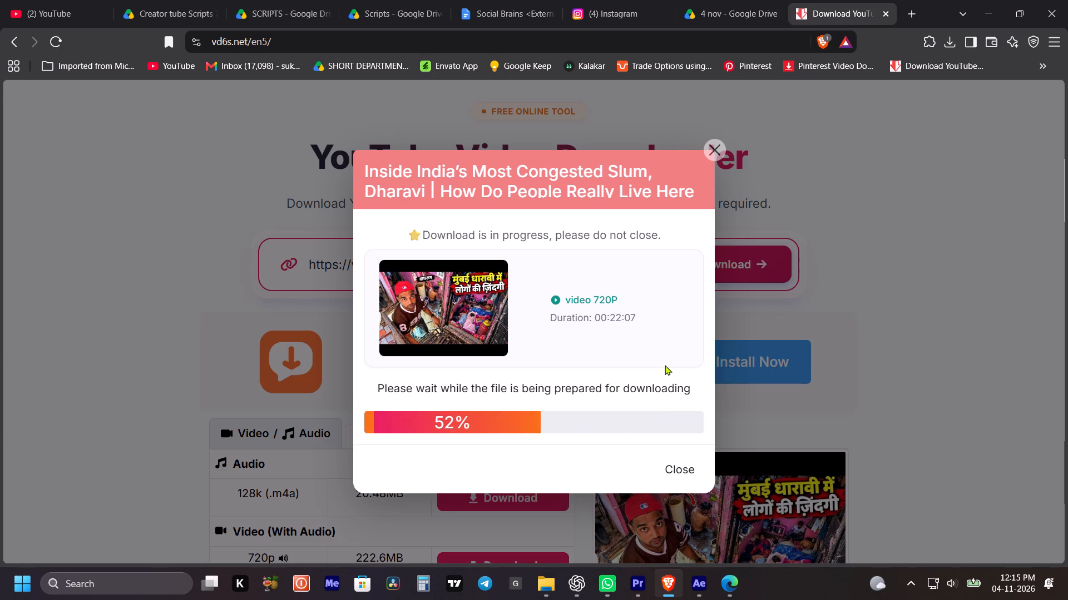
{"action": "left_click_drag", "start_coordinate": [590, 387], "coordinate": [631, 392]}
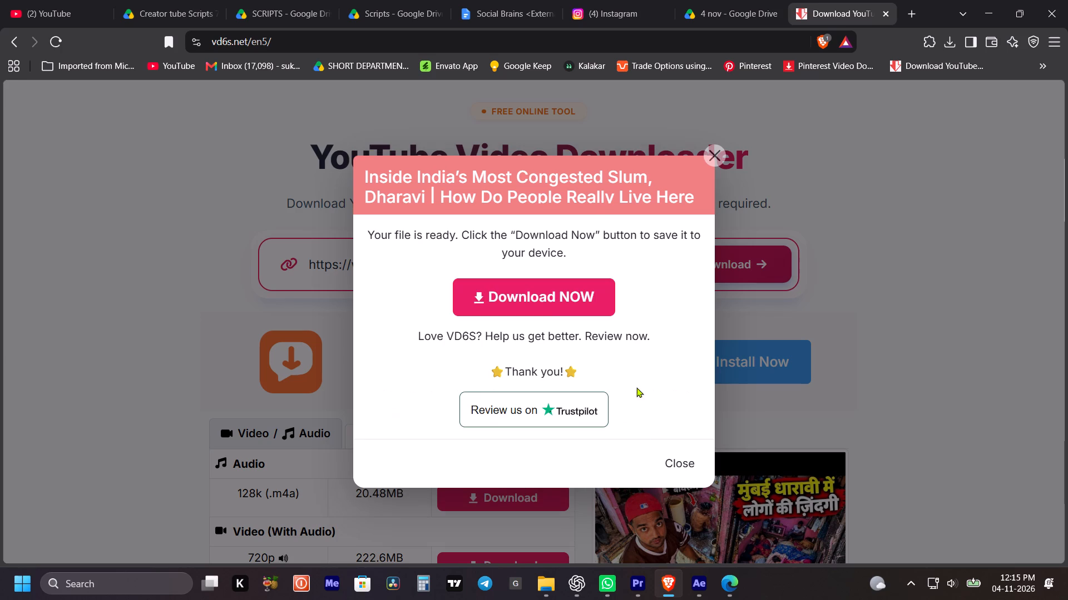
{"action": "left_click", "coordinate": [549, 312]}
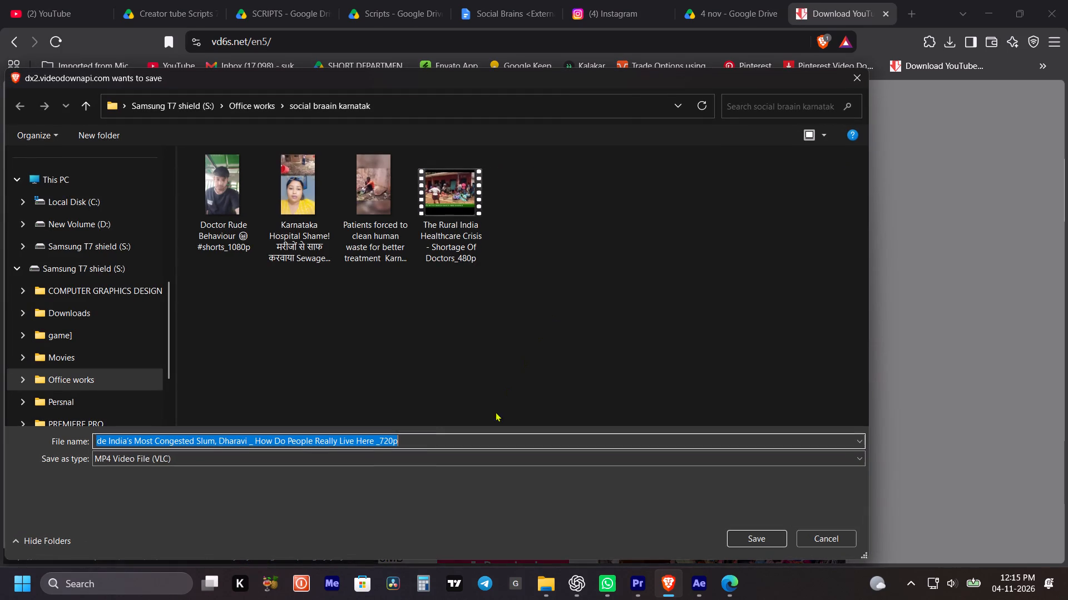
{"action": "left_click", "coordinate": [750, 543]}
{"action": "left_click", "coordinate": [949, 46]}
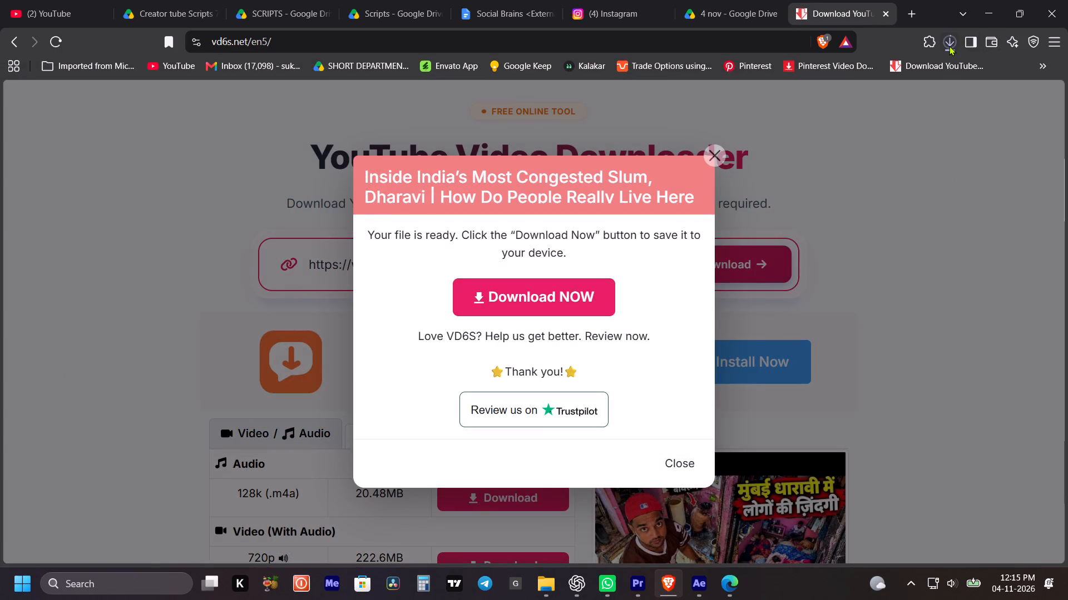
{"action": "left_click", "coordinate": [949, 46]}
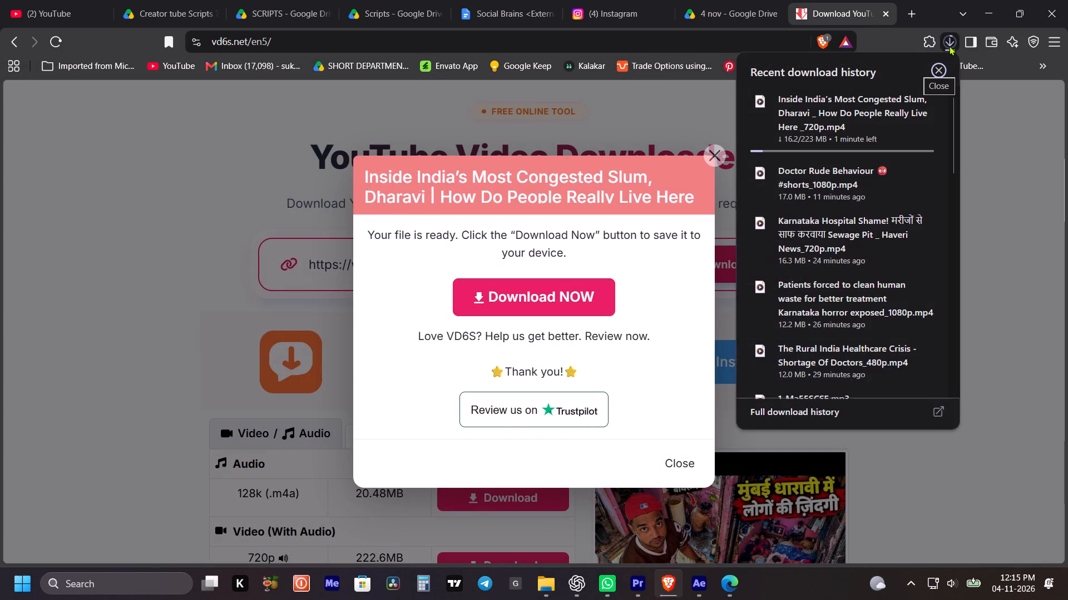
{"action": "left_click", "coordinate": [948, 46]}
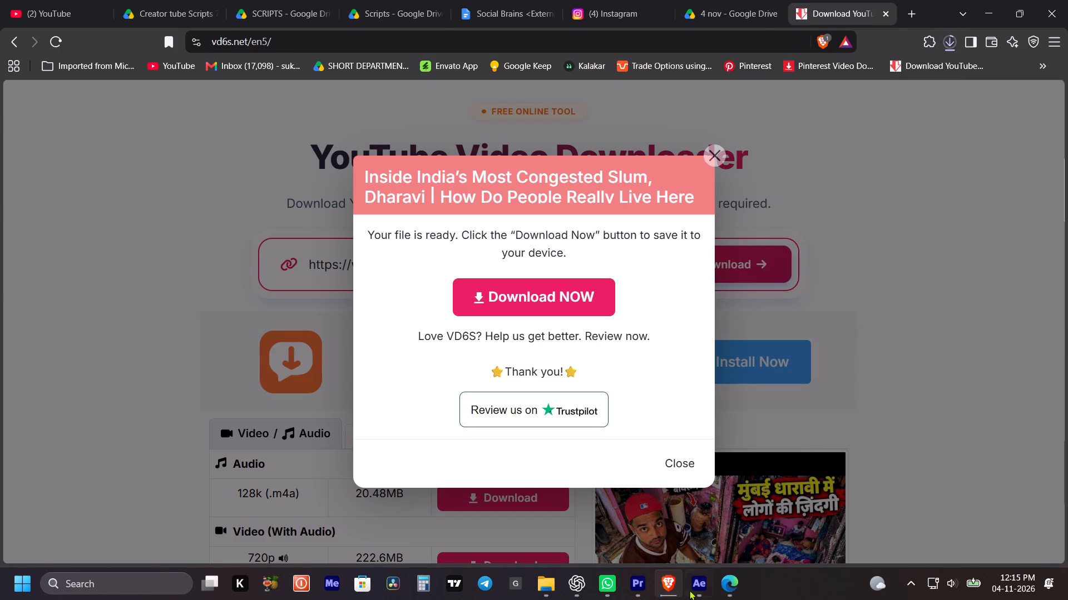
Switch to After Effects and play back the karnataka_1080p timeline around 0:00:15:21 to review the existing b-roll.
{"action": "left_click", "coordinate": [690, 592]}
{"action": "left_click", "coordinate": [517, 348]}
{"action": "key", "text": "space"}
{"action": "scroll", "coordinate": [552, 353], "scroll_direction": "down", "scroll_amount": 2, "text": "alt"}
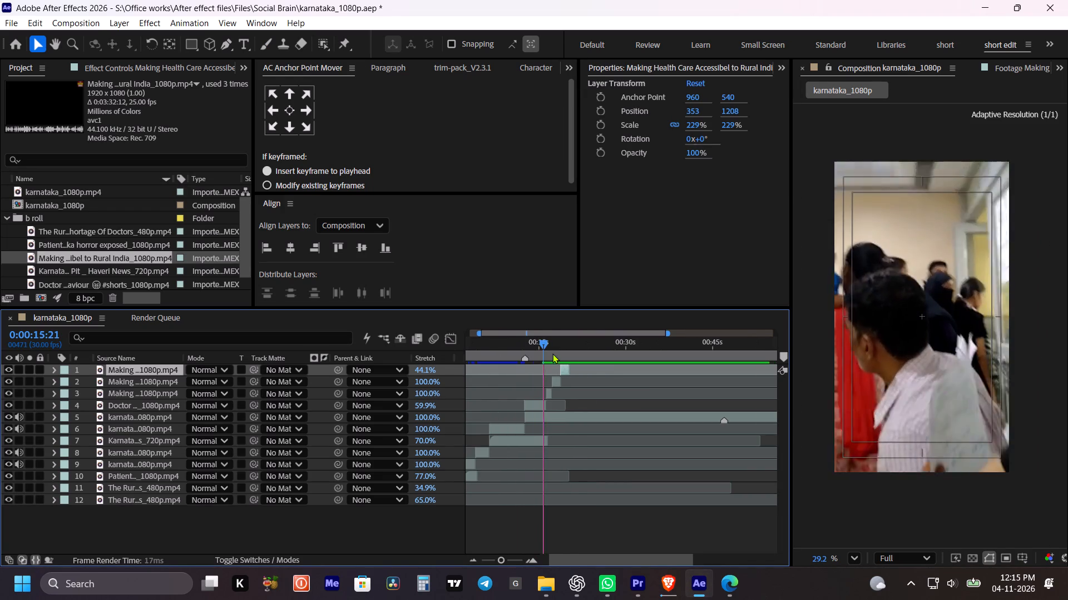
{"action": "scroll", "coordinate": [560, 378], "scroll_direction": "up", "scroll_amount": 1, "text": "alt"}
{"action": "key", "text": "space"}
{"action": "key", "text": "space"}
{"action": "key", "text": "space"}
{"action": "key", "text": "space"}
{"action": "left_click_drag", "start_coordinate": [555, 407], "coordinate": [573, 407]}
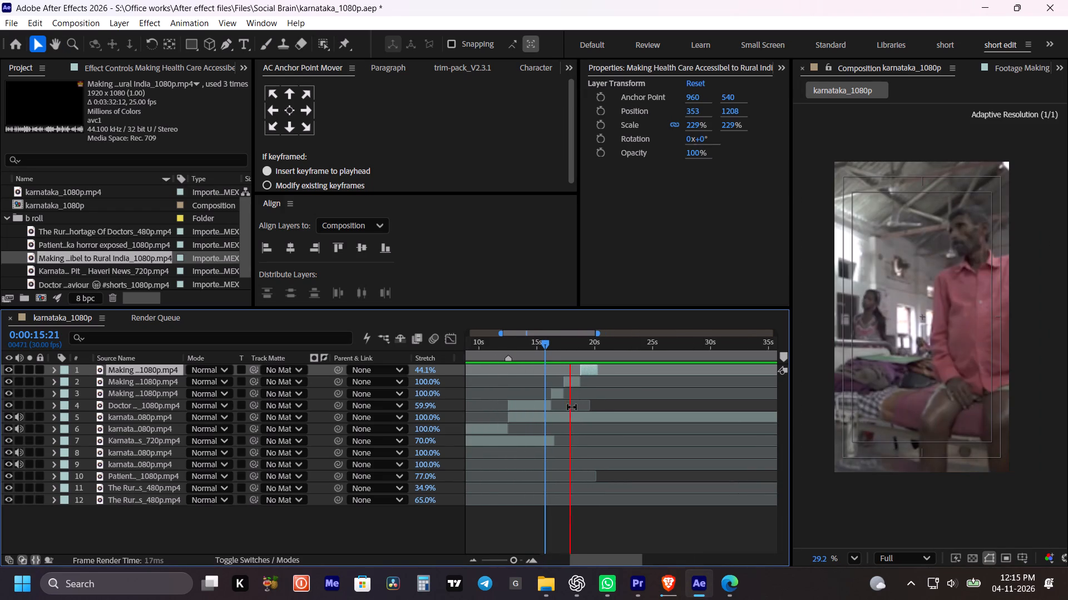
{"action": "key", "text": "space"}
Switch to Edge, pull up YouTube and search for "rural area poor family".
{"action": "left_click", "coordinate": [726, 588]}
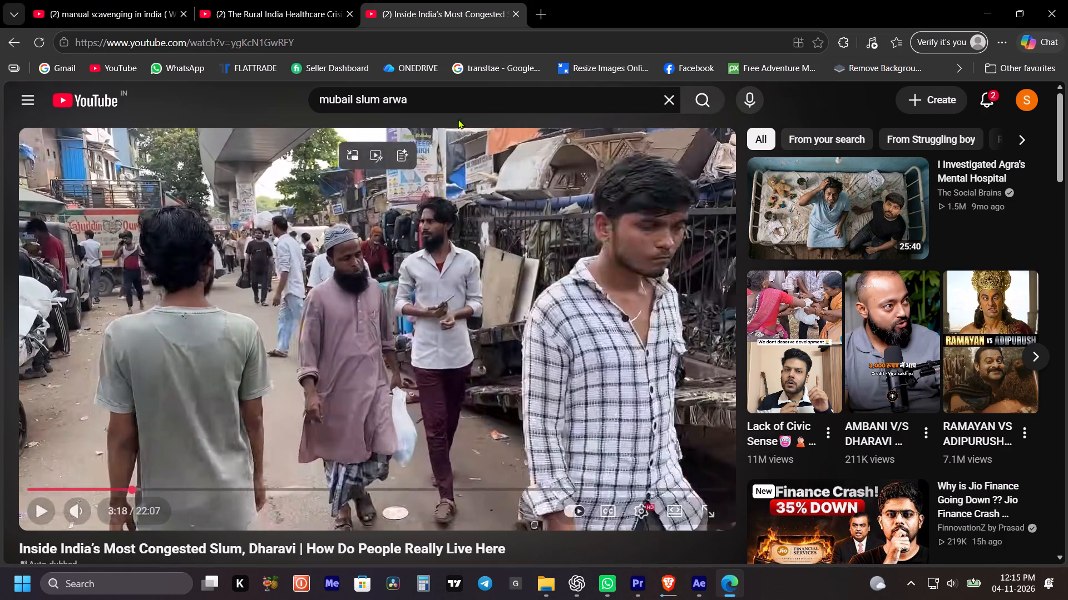
{"action": "left_click_drag", "start_coordinate": [438, 97], "coordinate": [266, 111]}
{"action": "type", "text": "ru"}
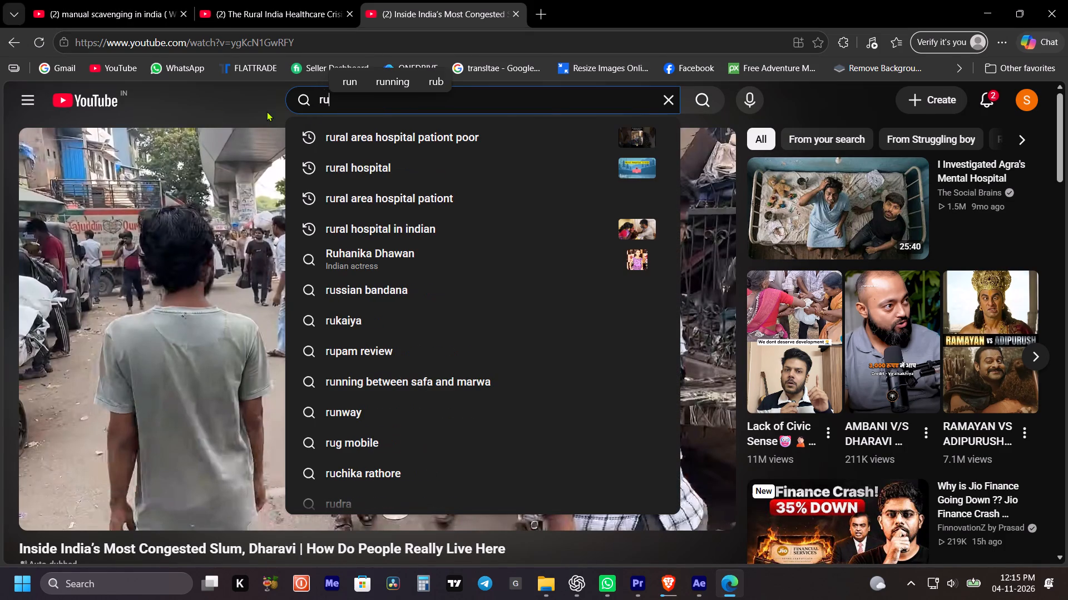
{"action": "key", "text": "BackSpace"}
{"action": "key", "text": "BackSpace"}
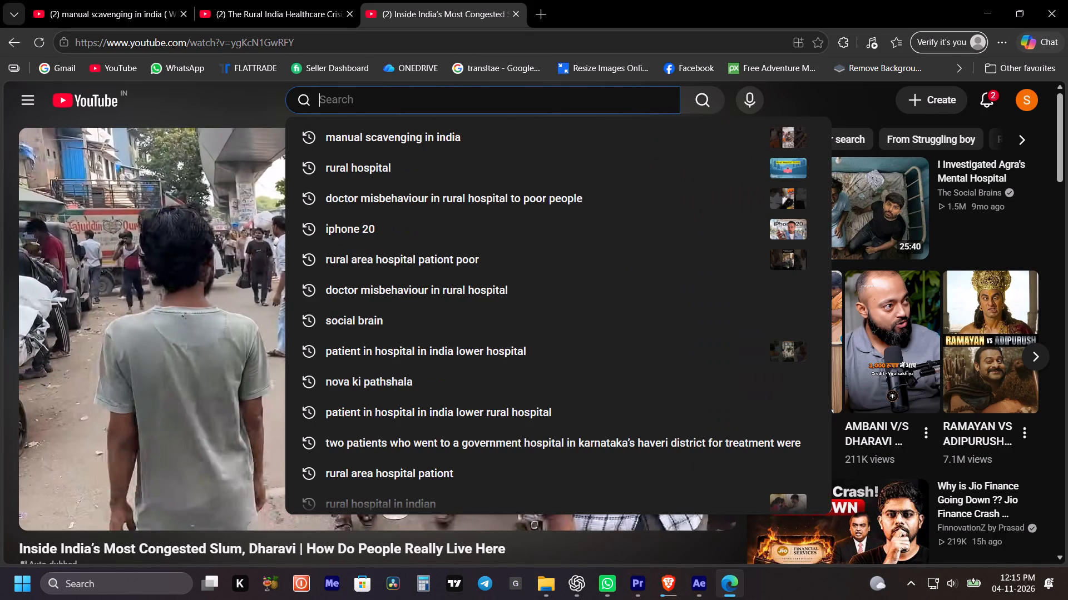
{"action": "type", "text": "rural arwa"}
{"action": "key", "text": "BackSpace"}
{"action": "key", "text": "BackSpace"}
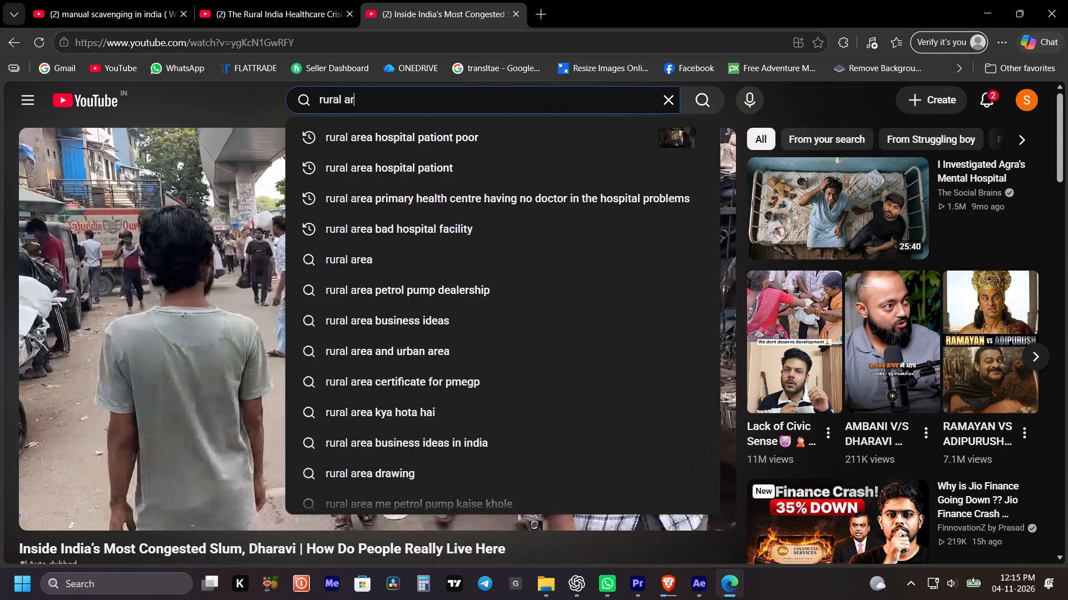
{"action": "type", "text": "ea"}
{"action": "key", "text": "space"}
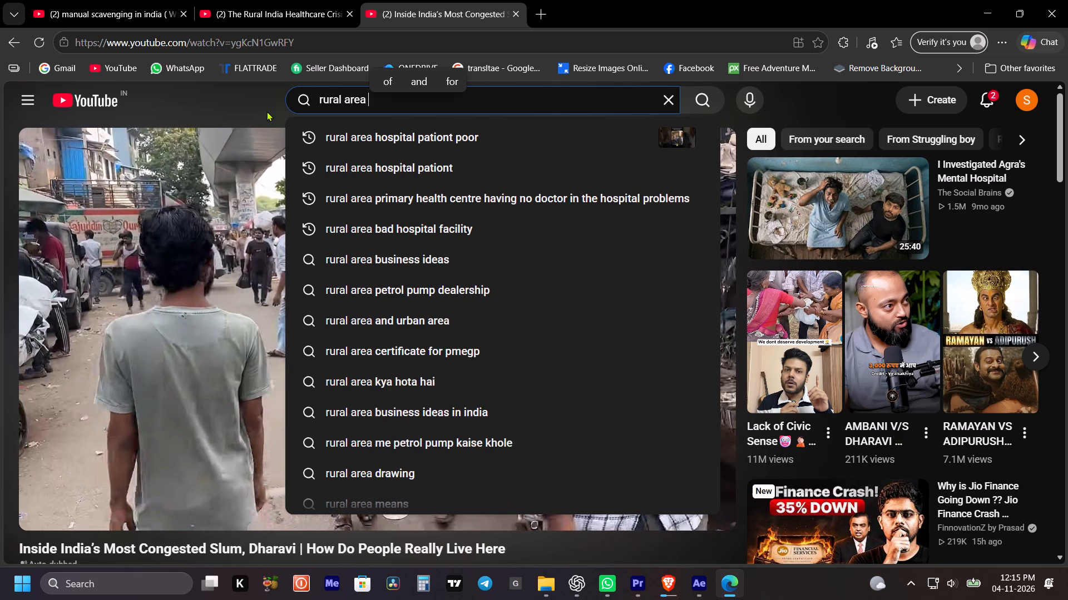
{"action": "key", "text": "p"}
{"action": "key", "text": "BackSpace"}
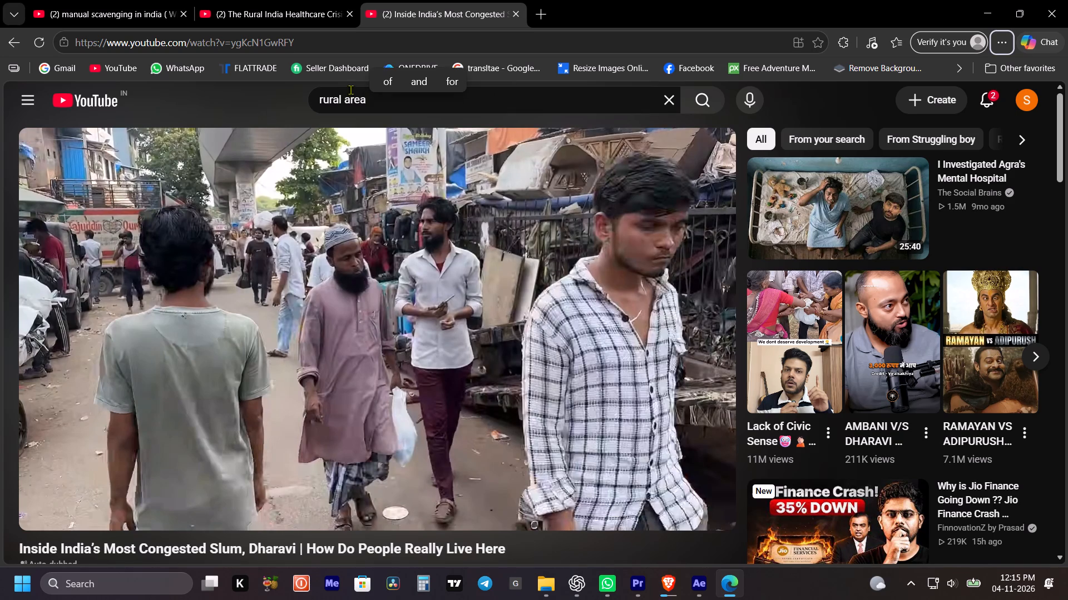
{"action": "left_click", "coordinate": [372, 98]}
{"action": "left_click", "coordinate": [500, 92]}
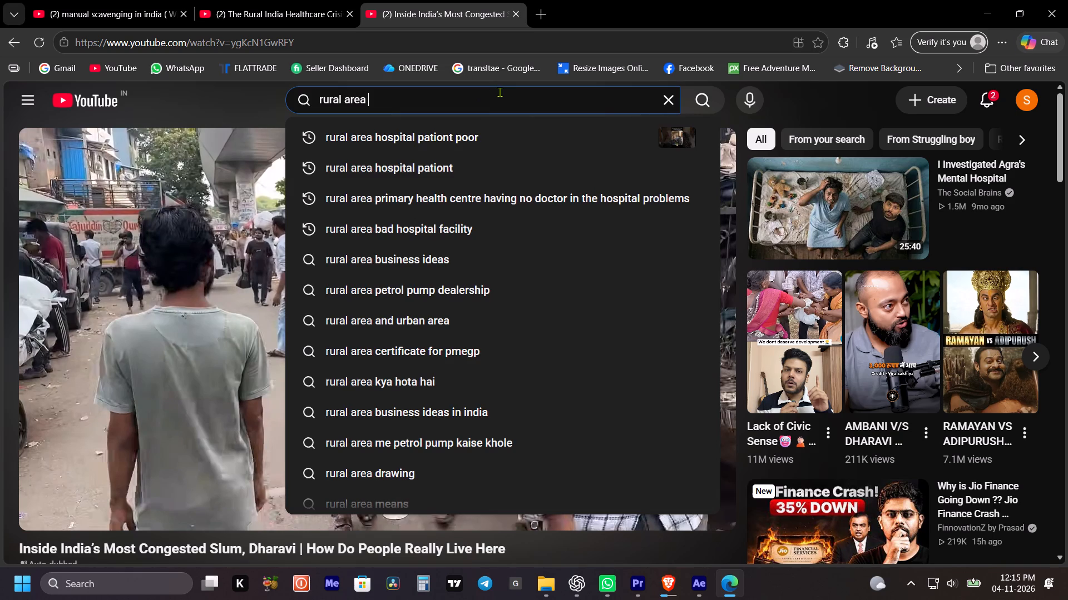
{"action": "type", "text": "poor fa"}
{"action": "key", "text": "m"}
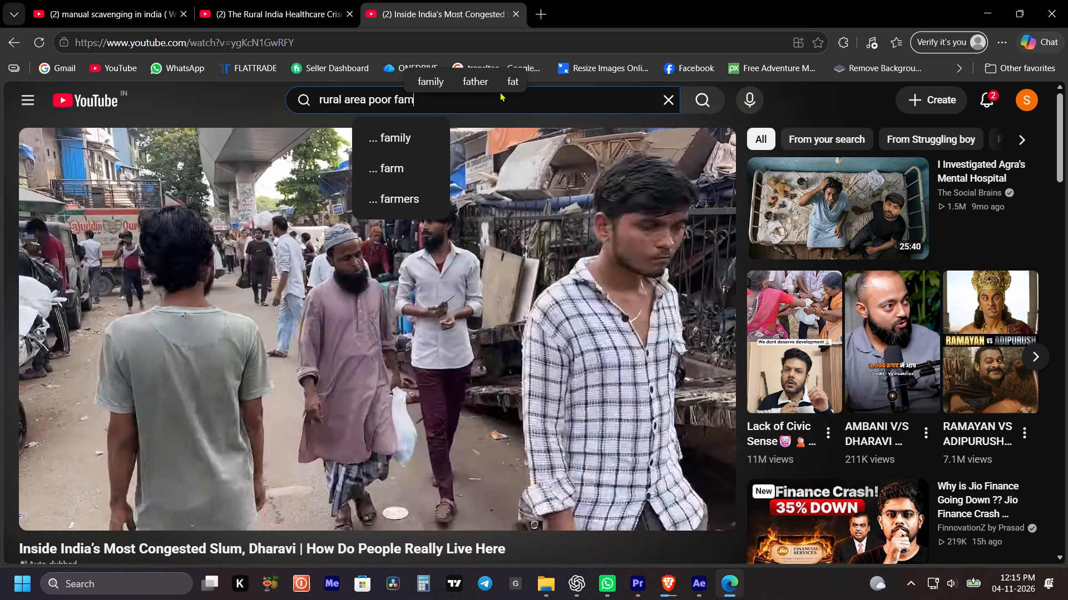
{"action": "type", "text": "ily"}
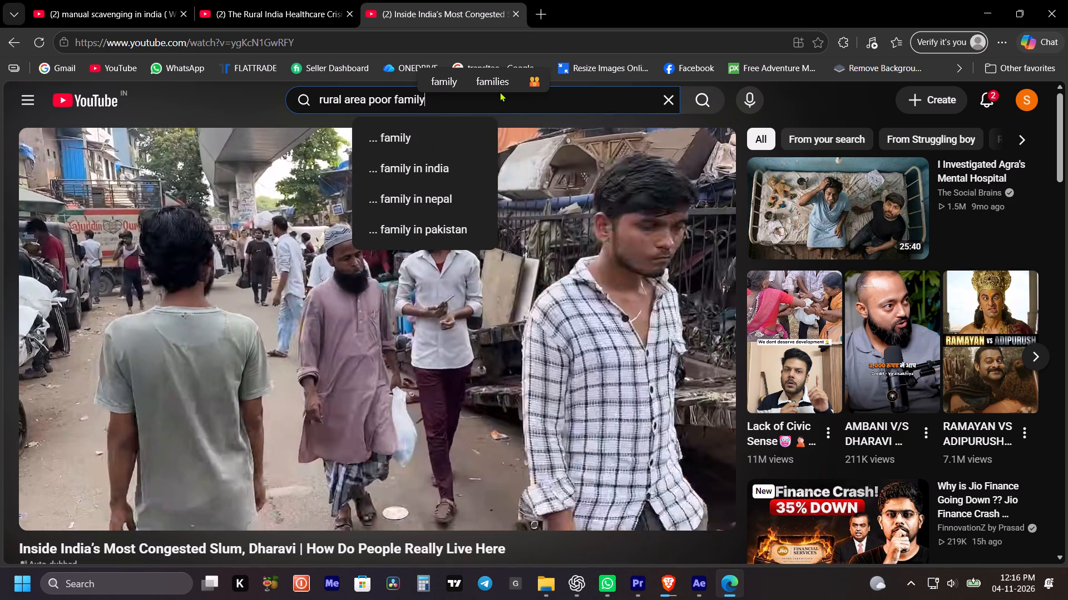
{"action": "key", "text": "Return"}
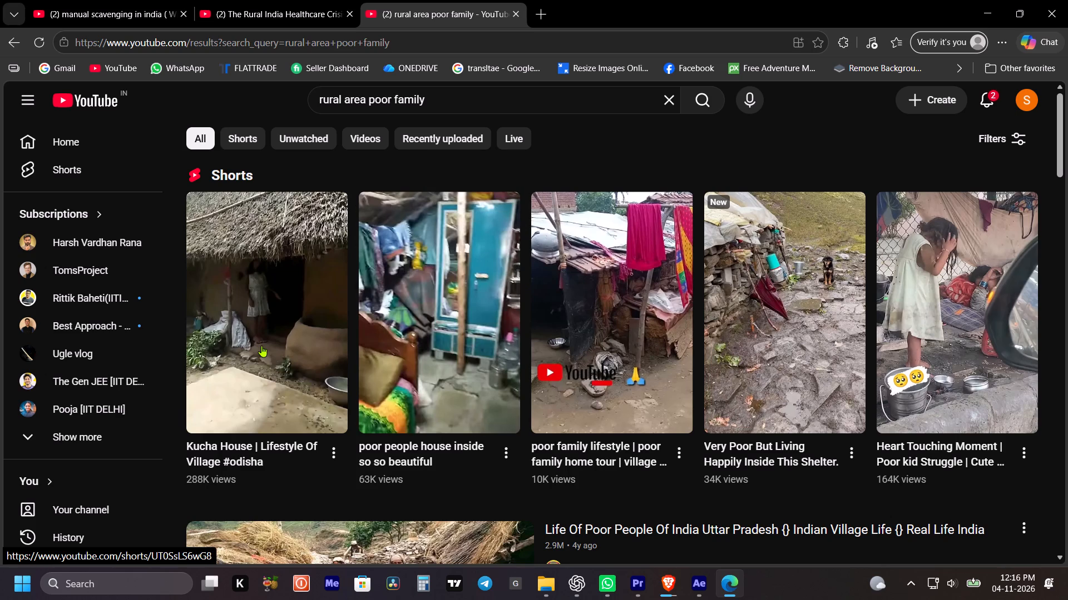
Browse the results for Indian village footage, skimming the preview of "Children Of Poor People Of Indian Village" at a few points.
{"action": "scroll", "coordinate": [271, 296], "scroll_direction": "down", "scroll_amount": 5}
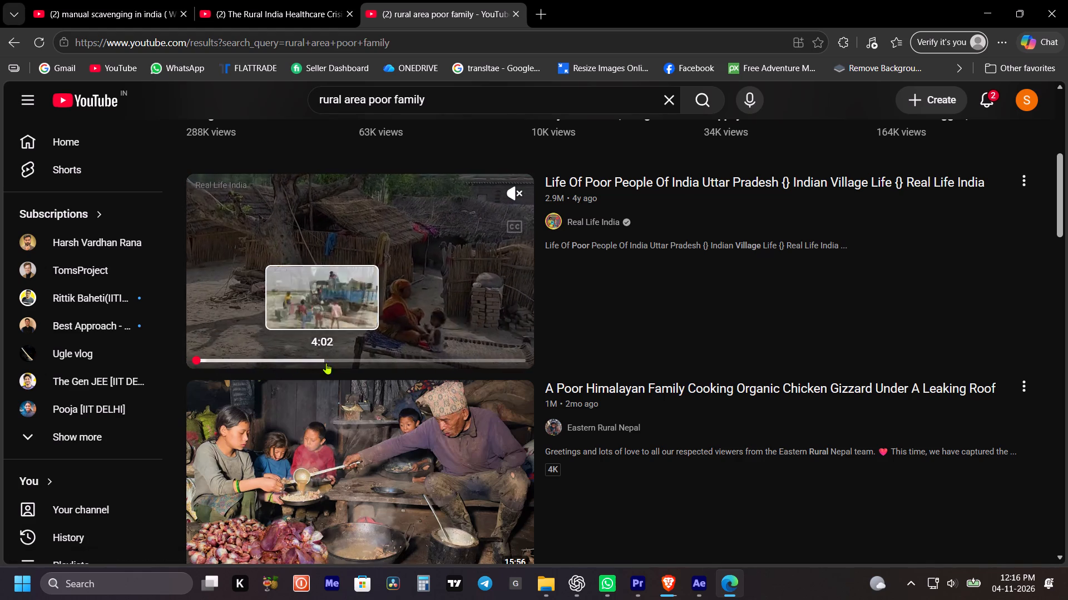
{"action": "scroll", "coordinate": [375, 342], "scroll_direction": "down", "scroll_amount": 5}
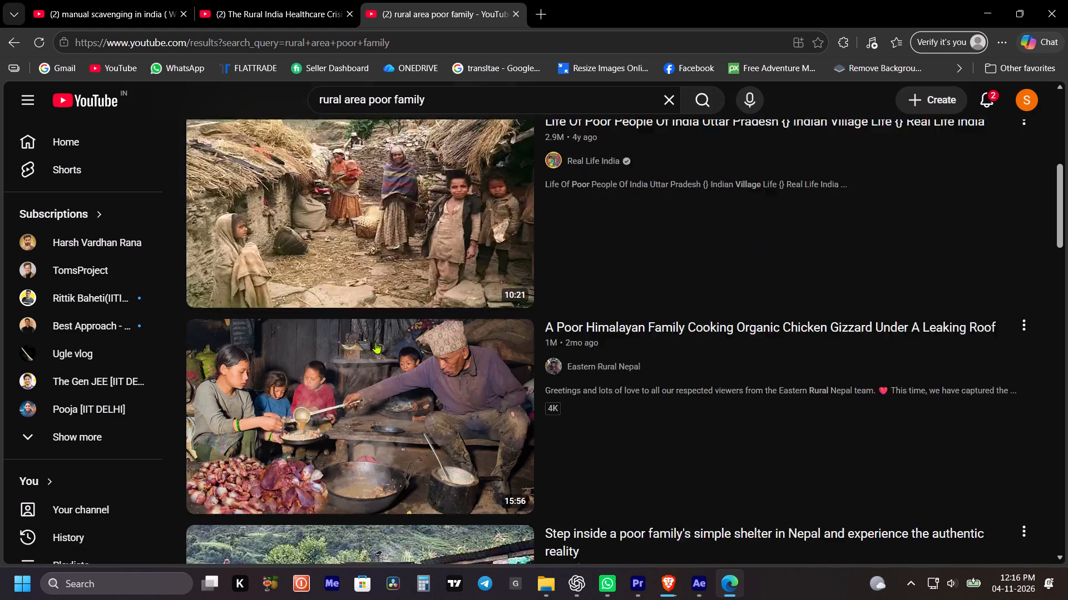
{"action": "scroll", "coordinate": [379, 341], "scroll_direction": "down", "scroll_amount": 3}
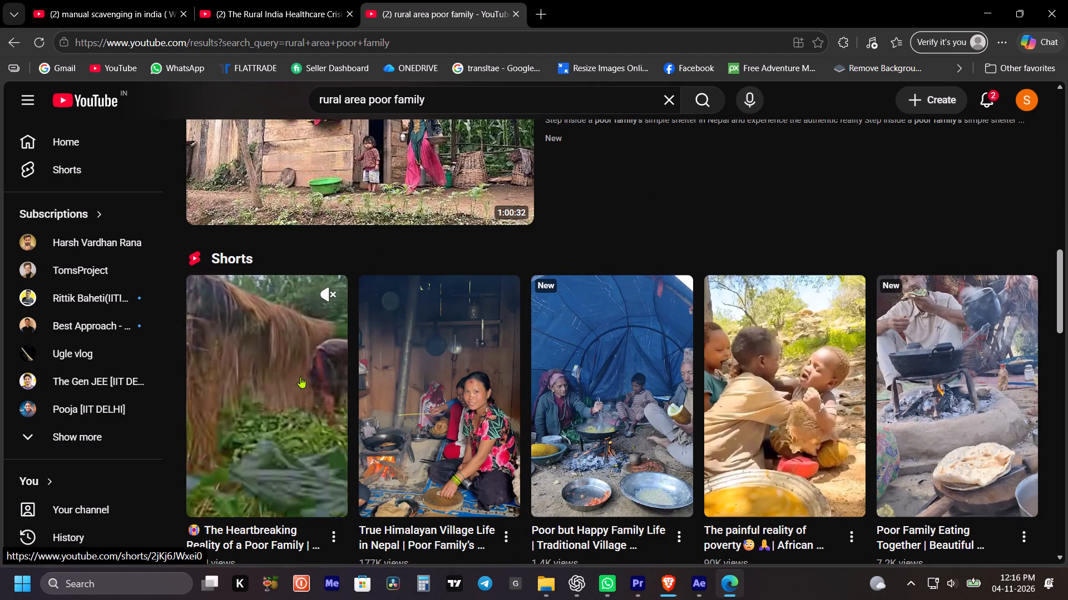
{"action": "scroll", "coordinate": [890, 360], "scroll_direction": "down", "scroll_amount": 6}
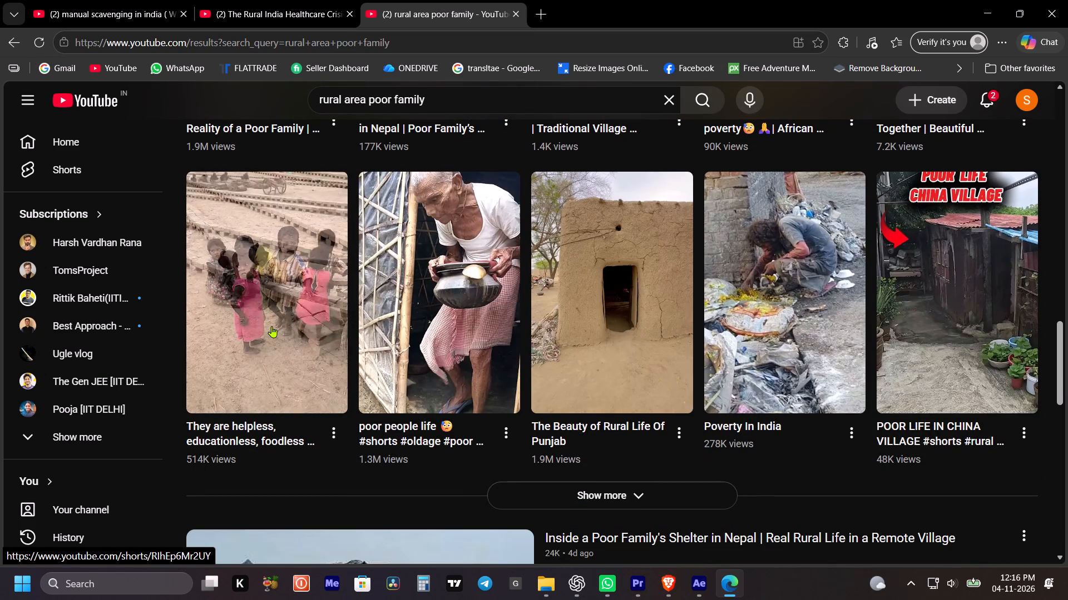
{"action": "scroll", "coordinate": [271, 326], "scroll_direction": "down", "scroll_amount": 4}
{"action": "scroll", "coordinate": [389, 378], "scroll_direction": "down", "scroll_amount": 4}
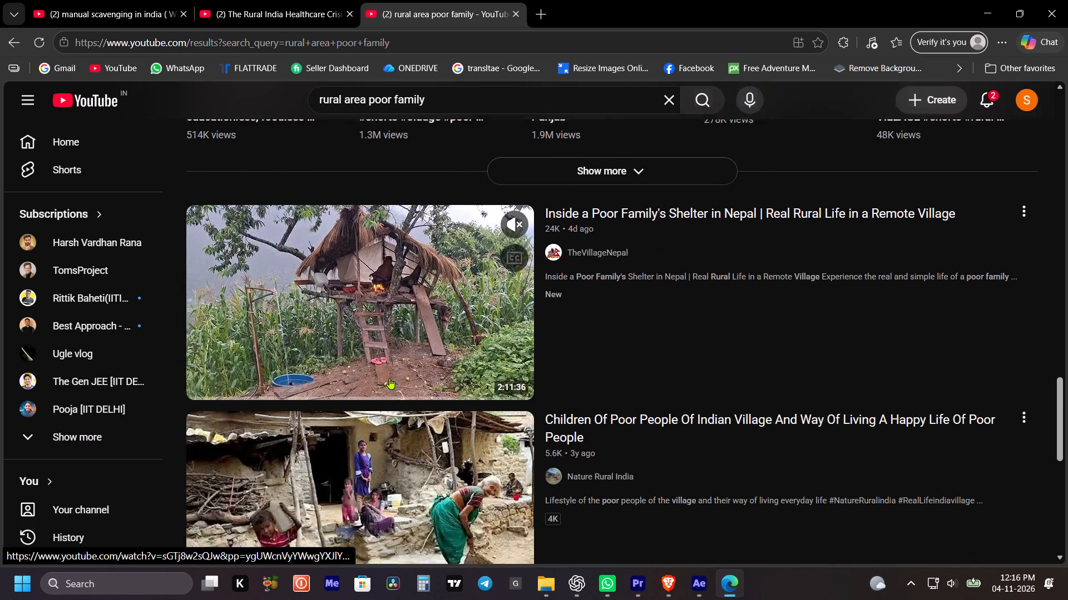
{"action": "scroll", "coordinate": [389, 378], "scroll_direction": "down", "scroll_amount": 1}
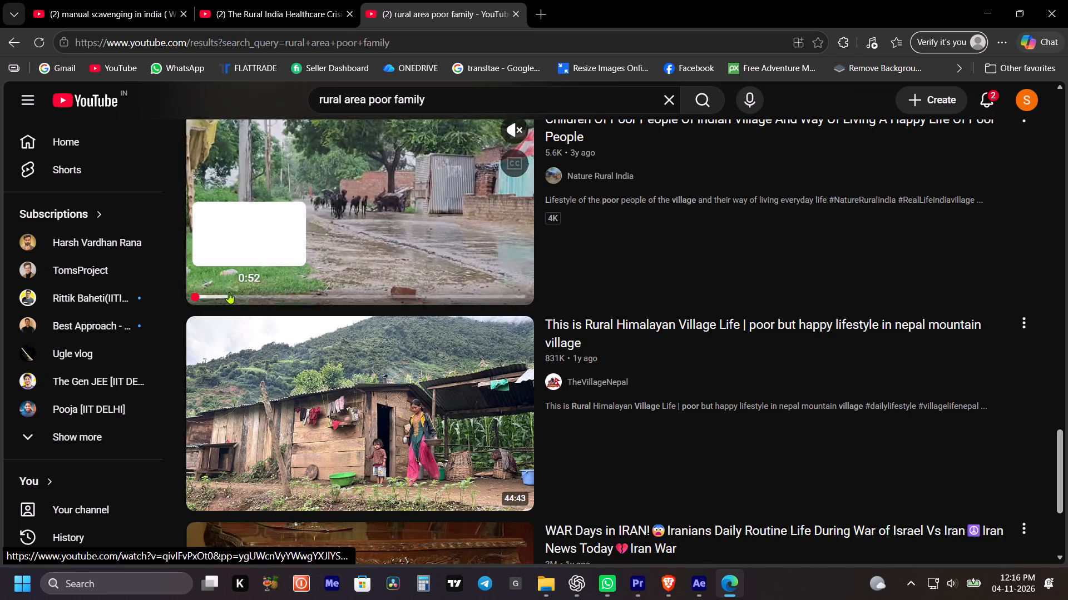
{"action": "left_click", "coordinate": [229, 292]}
{"action": "left_click", "coordinate": [304, 292]}
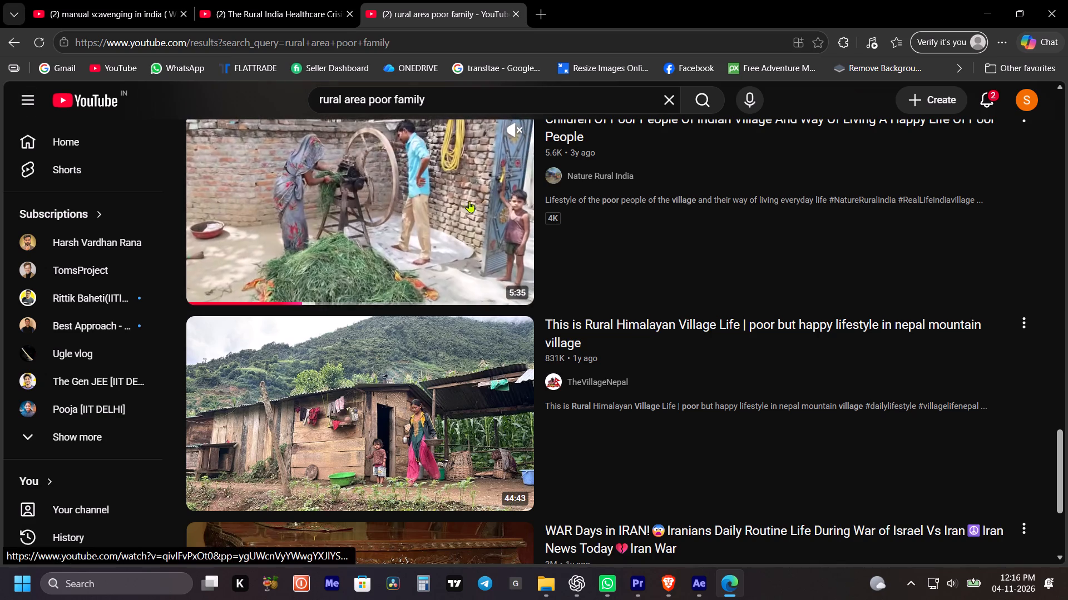
{"action": "scroll", "coordinate": [370, 225], "scroll_direction": "down", "scroll_amount": 3}
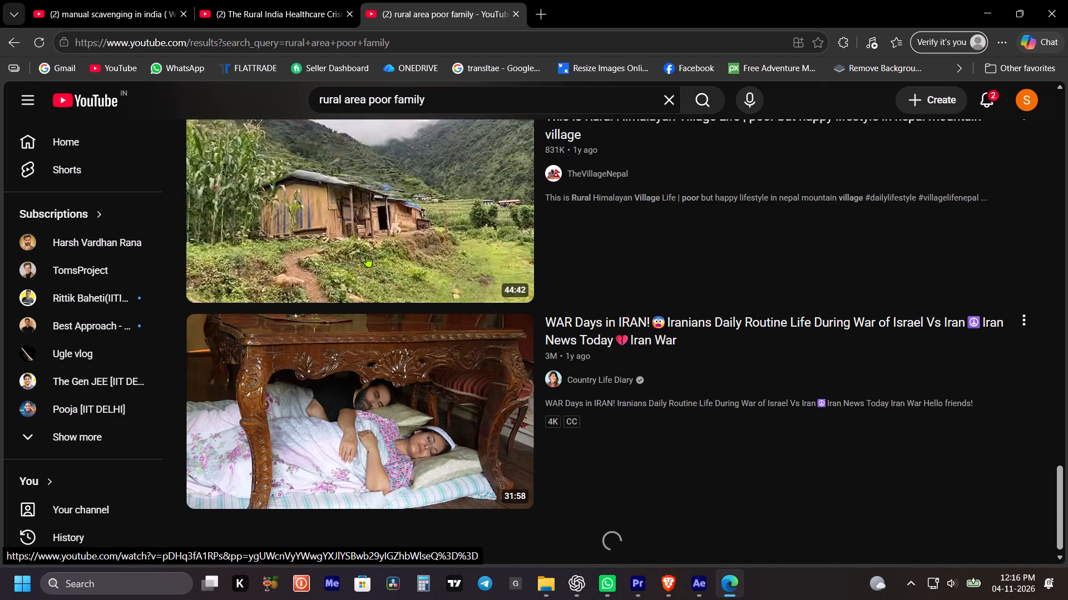
{"action": "scroll", "coordinate": [367, 256], "scroll_direction": "down", "scroll_amount": 5}
{"action": "scroll", "coordinate": [399, 314], "scroll_direction": "down", "scroll_amount": 7}
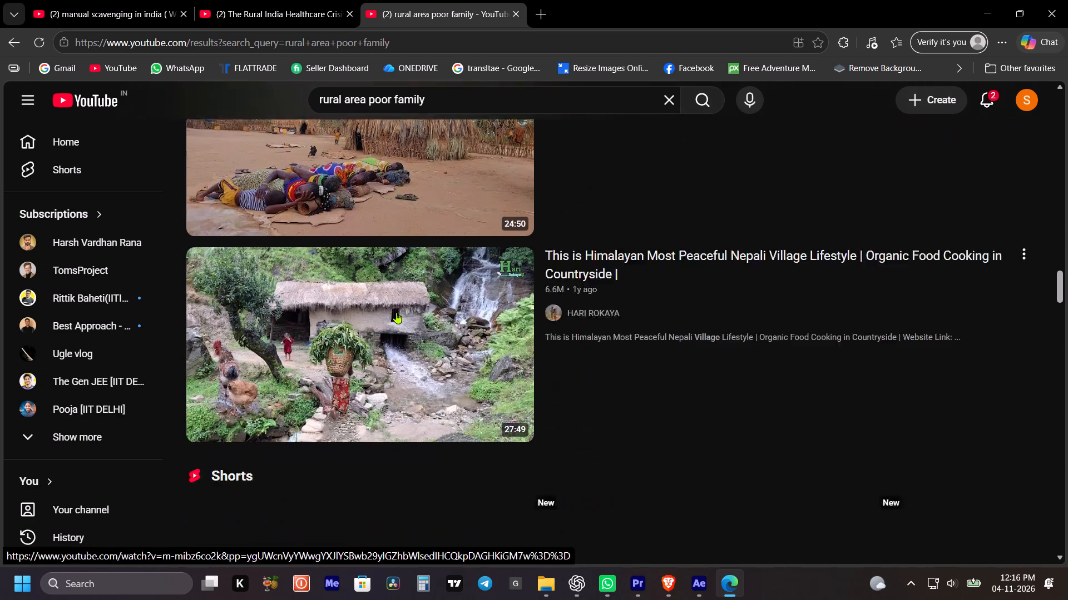
{"action": "scroll", "coordinate": [403, 328], "scroll_direction": "up", "scroll_amount": 7}
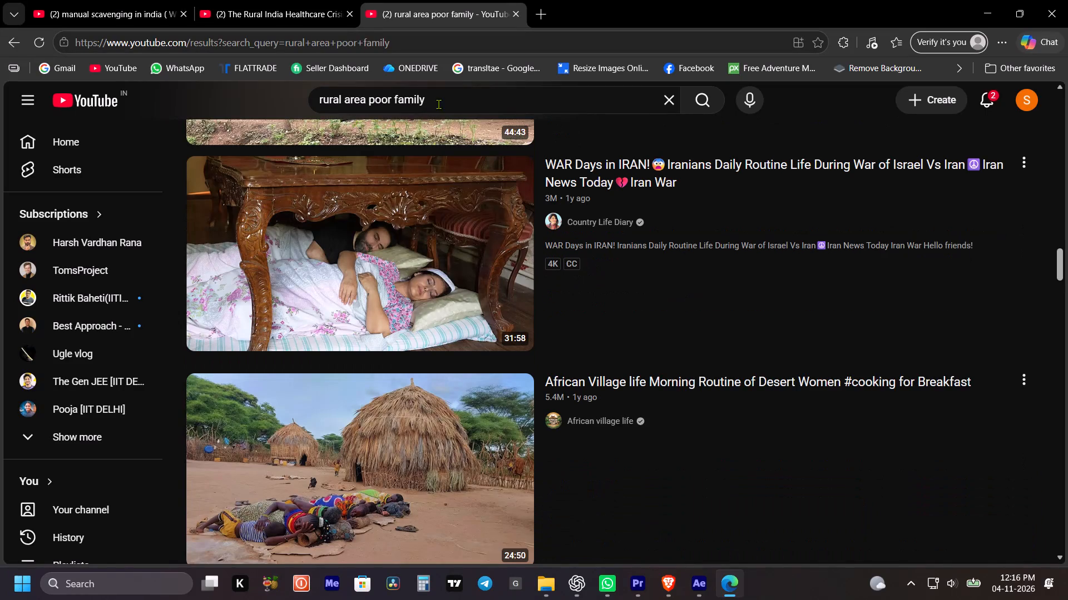
Refine the search to "rural area poor family indina" and open the short "poor people house inside so so beautiful".
{"action": "left_click", "coordinate": [439, 103]}
{"action": "key", "text": "space"}
{"action": "type", "text": "indina"}
{"action": "key", "text": "Return"}
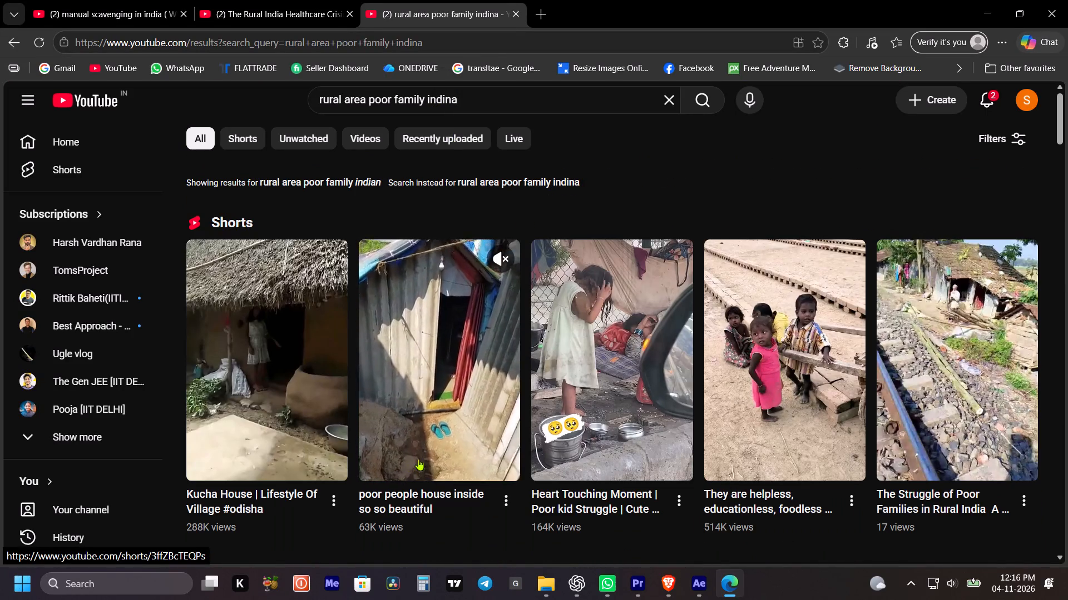
{"action": "left_click", "coordinate": [434, 414]}
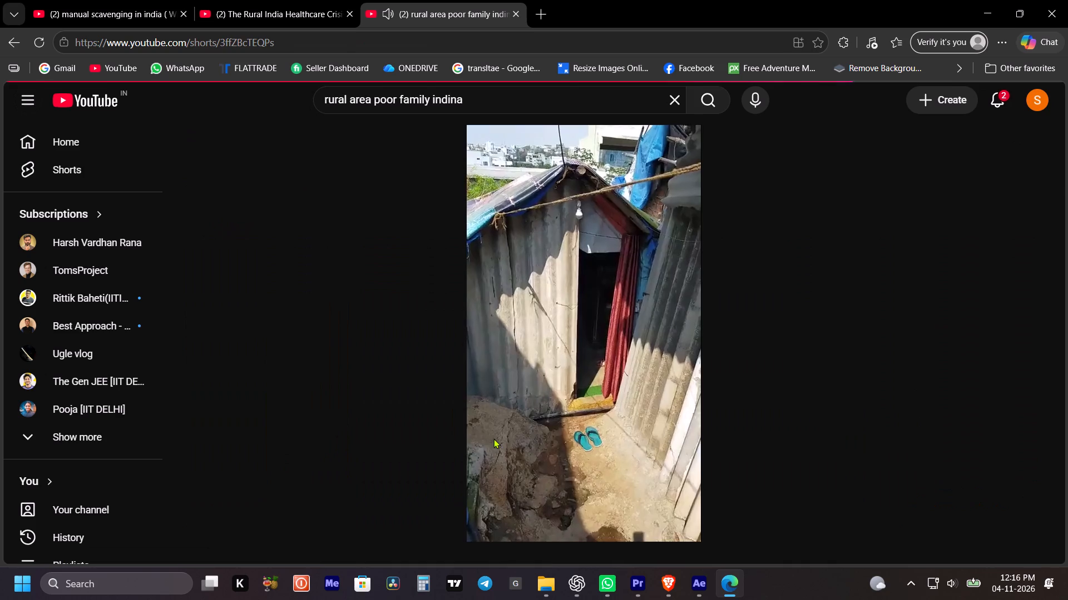
Skim the "poor people house inside so so beautiful" short and the shorts following it for usable rural poverty footage.
{"action": "left_click", "coordinate": [521, 536]}
{"action": "left_click_drag", "start_coordinate": [566, 547], "coordinate": [572, 543]}
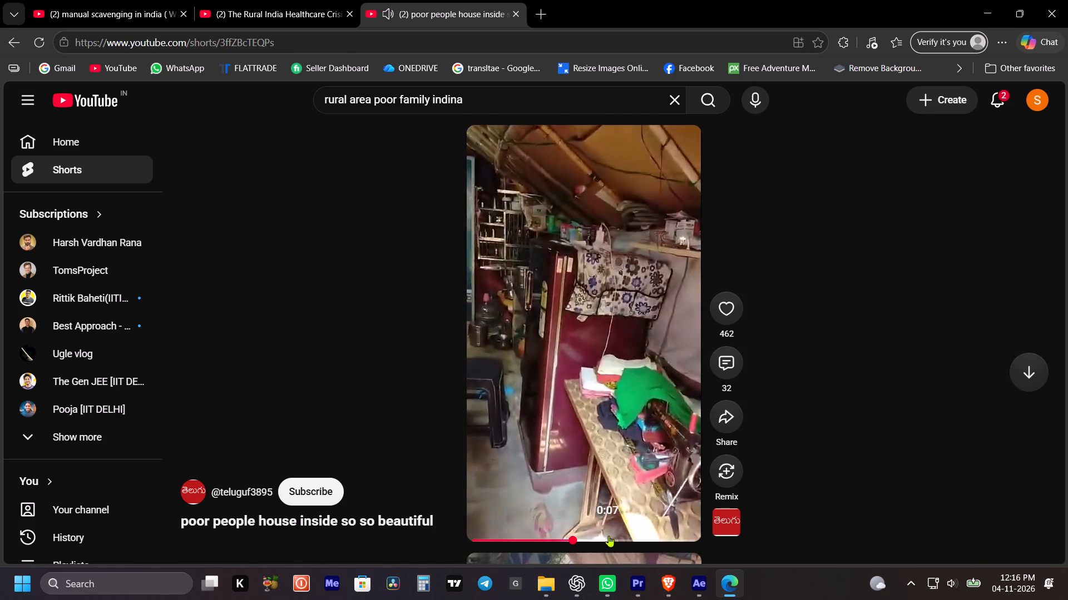
{"action": "left_click", "coordinate": [609, 536]}
{"action": "left_click", "coordinate": [642, 537]}
{"action": "left_click", "coordinate": [683, 526]}
{"action": "scroll", "coordinate": [609, 463], "scroll_direction": "down", "scroll_amount": 4}
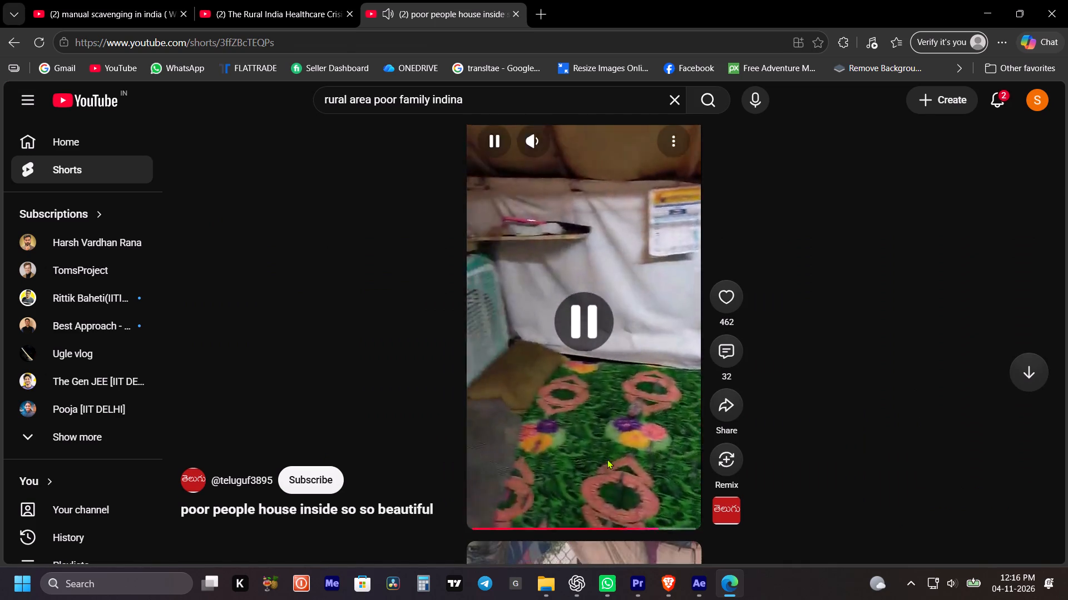
{"action": "scroll", "coordinate": [607, 459], "scroll_direction": "down", "scroll_amount": 2}
{"action": "left_click", "coordinate": [513, 536]}
{"action": "scroll", "coordinate": [596, 496], "scroll_direction": "down", "scroll_amount": 6}
{"action": "left_click", "coordinate": [557, 542]}
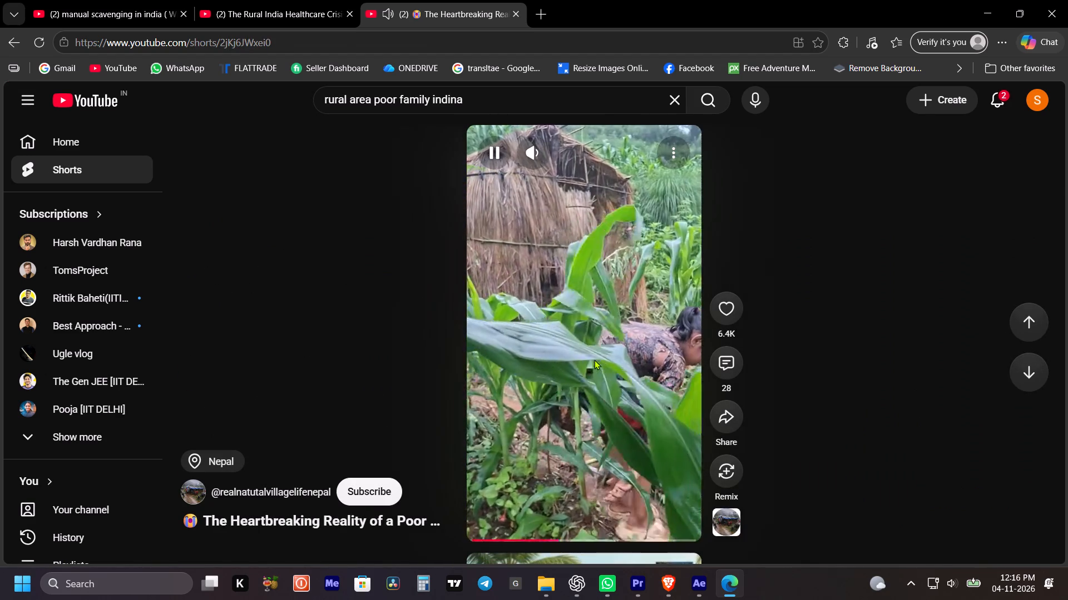
{"action": "scroll", "coordinate": [591, 354], "scroll_direction": "down", "scroll_amount": 6}
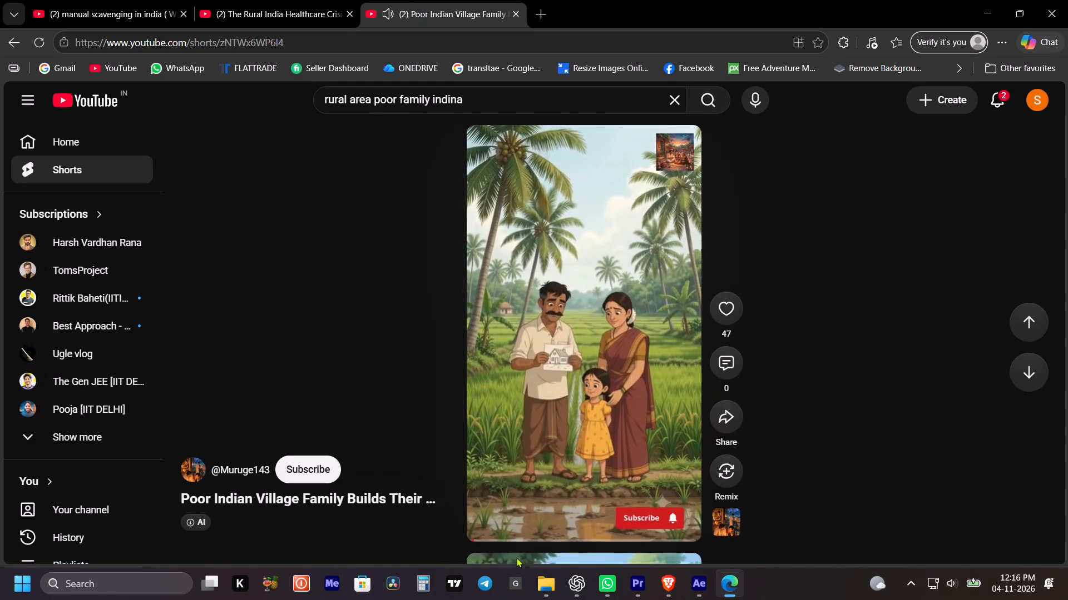
{"action": "left_click_drag", "start_coordinate": [523, 542], "coordinate": [528, 540]}
{"action": "scroll", "coordinate": [552, 418], "scroll_direction": "down", "scroll_amount": 12}
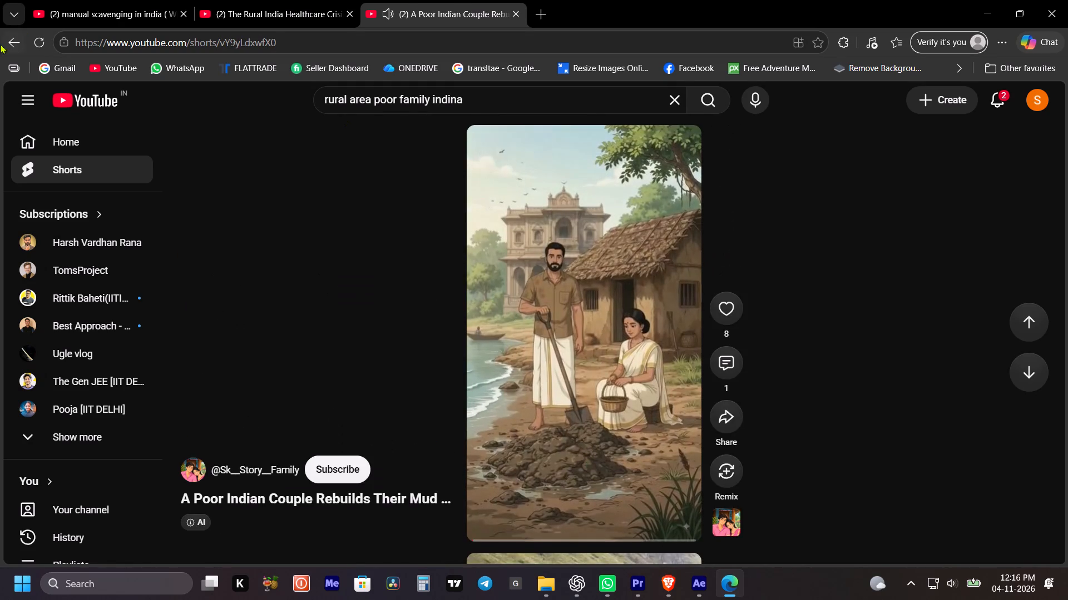
Return to the results, skim "Kucha House | Lifestyle Of Village #odisha" and check the shorts following it for village footage.
{"action": "left_click", "coordinate": [12, 40]}
{"action": "scroll", "coordinate": [274, 302], "scroll_direction": "down", "scroll_amount": 2}
{"action": "left_click", "coordinate": [238, 309]}
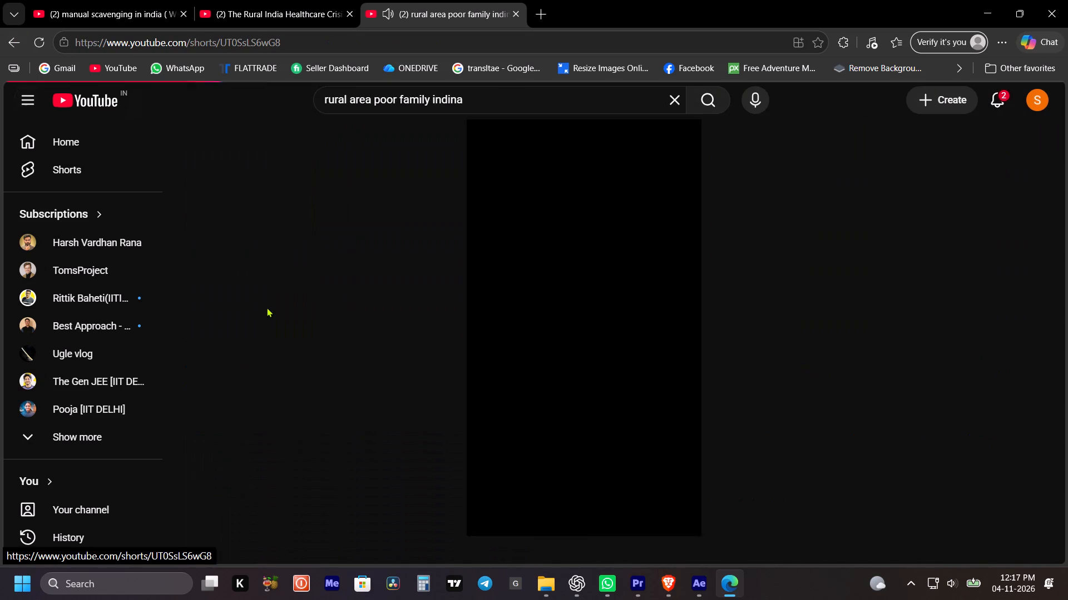
{"action": "left_click", "coordinate": [530, 541]}
{"action": "left_click_drag", "start_coordinate": [578, 539], "coordinate": [585, 539]}
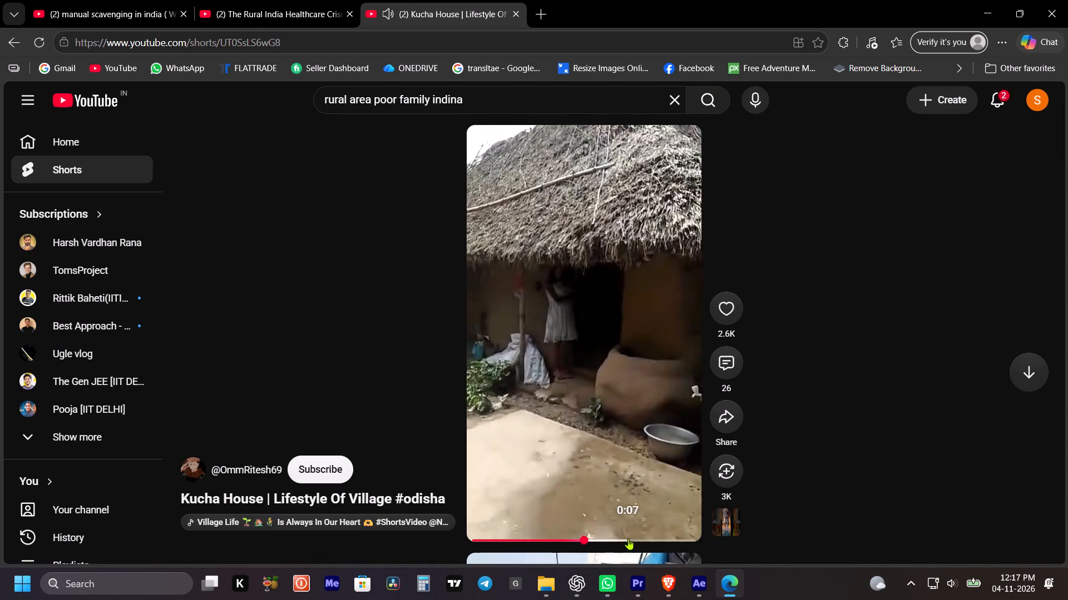
{"action": "left_click", "coordinate": [628, 538]}
{"action": "scroll", "coordinate": [611, 381], "scroll_direction": "down", "scroll_amount": 13}
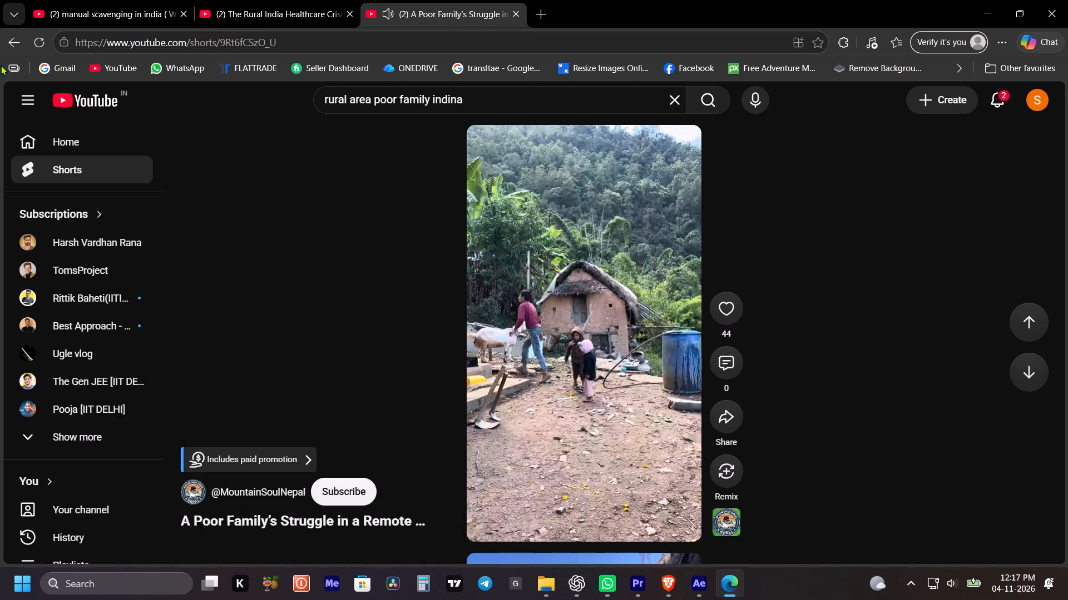
Refine the YouTube search to "rural area poor family indina facing health isses".
{"action": "left_click", "coordinate": [13, 37]}
{"action": "scroll", "coordinate": [469, 183], "scroll_direction": "up", "scroll_amount": 4}
{"action": "left_click", "coordinate": [479, 98]}
{"action": "key", "text": "space"}
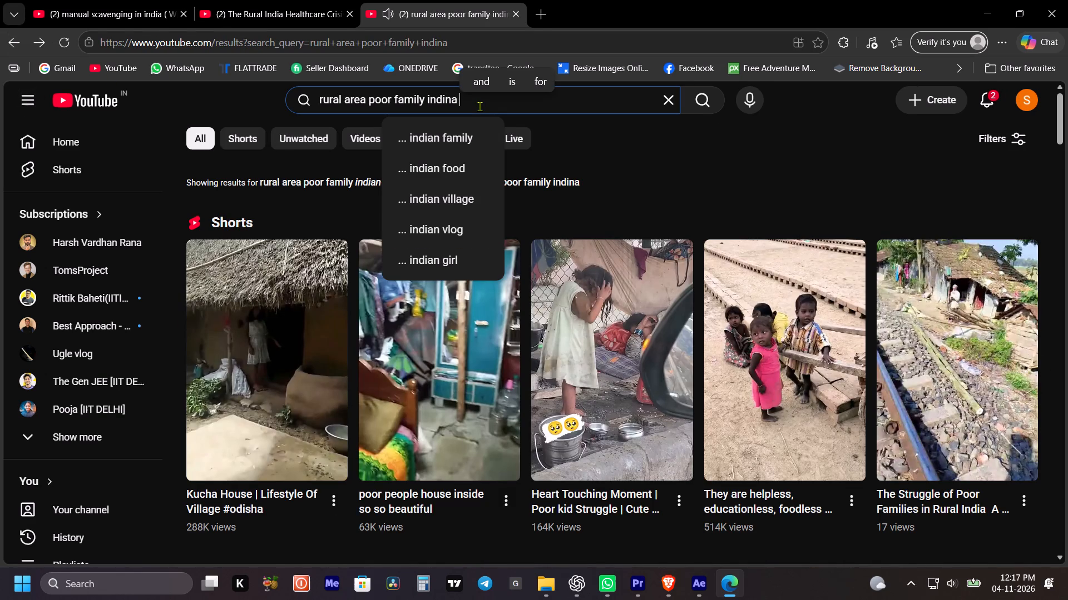
{"action": "type", "text": "facing health iss"}
{"action": "type", "text": "es"}
{"action": "key", "text": "Return"}
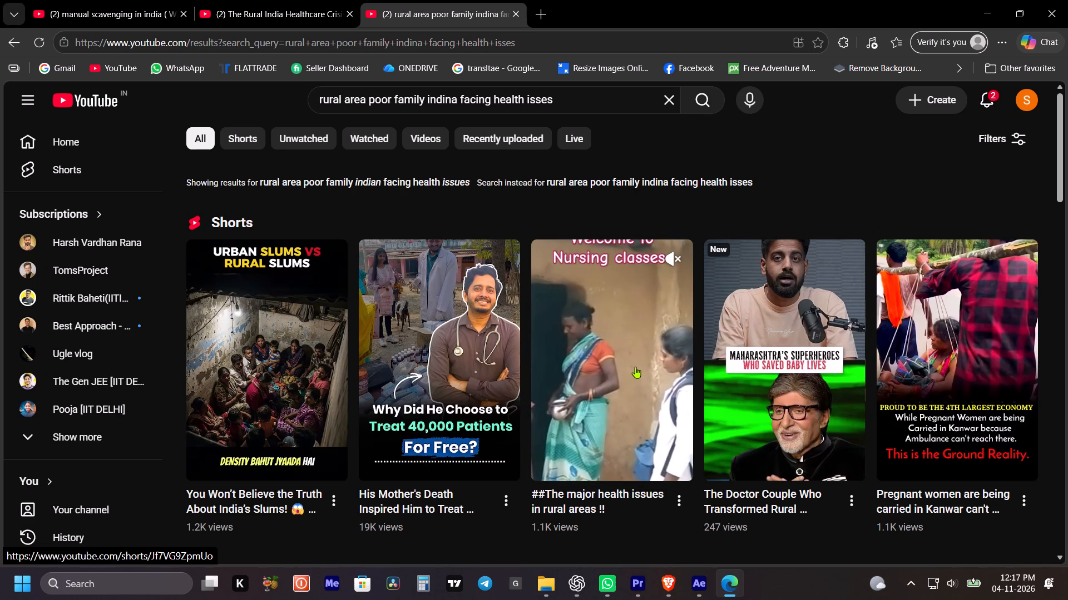
Browse the results for rural health footage and open the short "##The major health issues in rural areas !!".
{"action": "scroll", "coordinate": [635, 367], "scroll_direction": "down", "scroll_amount": 4}
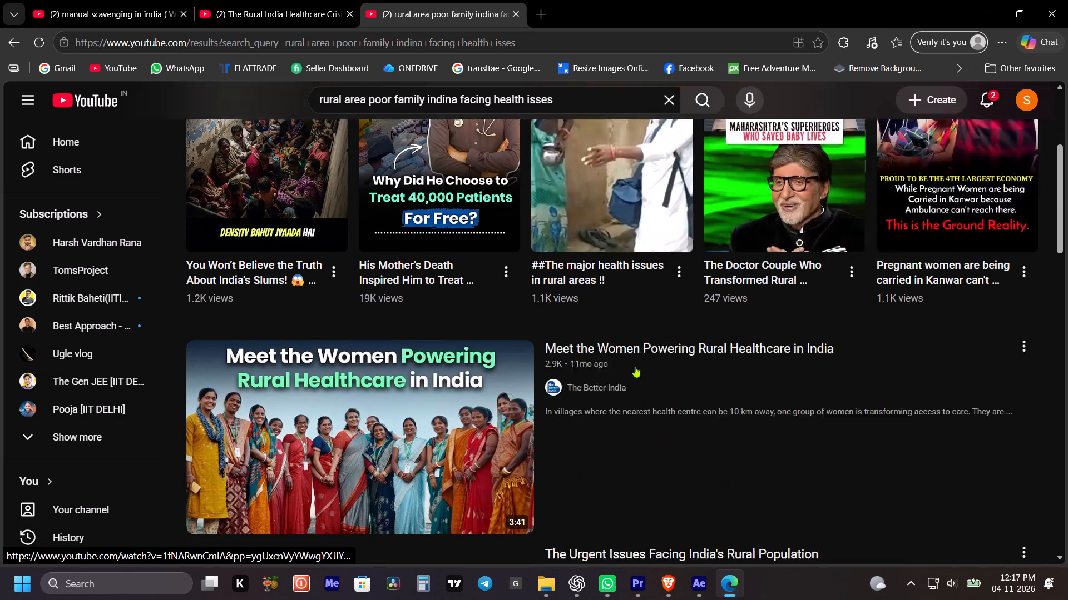
{"action": "scroll", "coordinate": [425, 396], "scroll_direction": "down", "scroll_amount": 4}
{"action": "scroll", "coordinate": [349, 371], "scroll_direction": "down", "scroll_amount": 5}
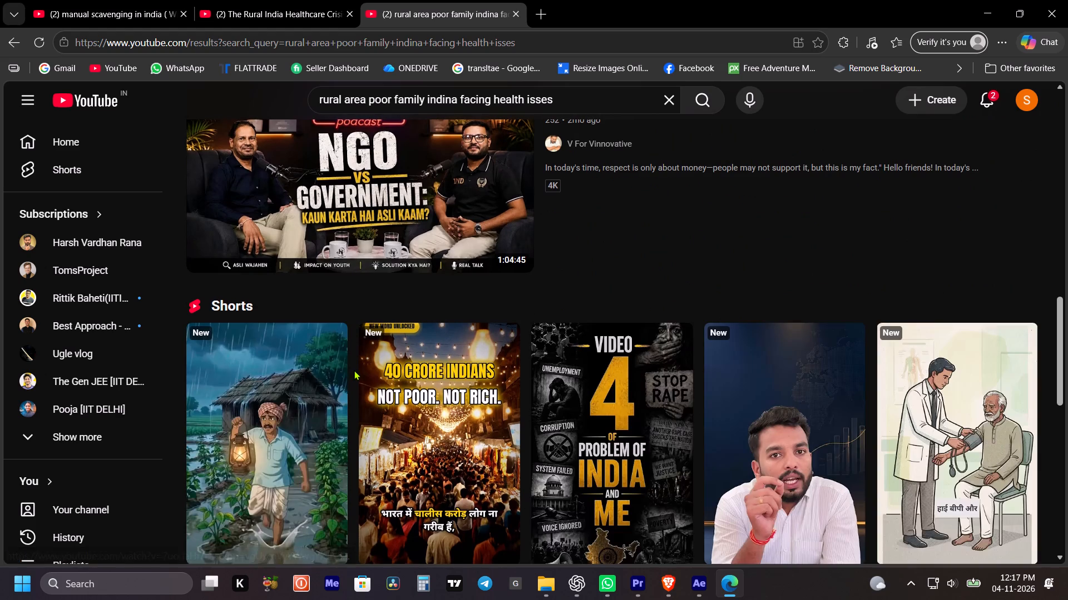
{"action": "scroll", "coordinate": [354, 370], "scroll_direction": "down", "scroll_amount": 2}
{"action": "scroll", "coordinate": [907, 303], "scroll_direction": "down", "scroll_amount": 3}
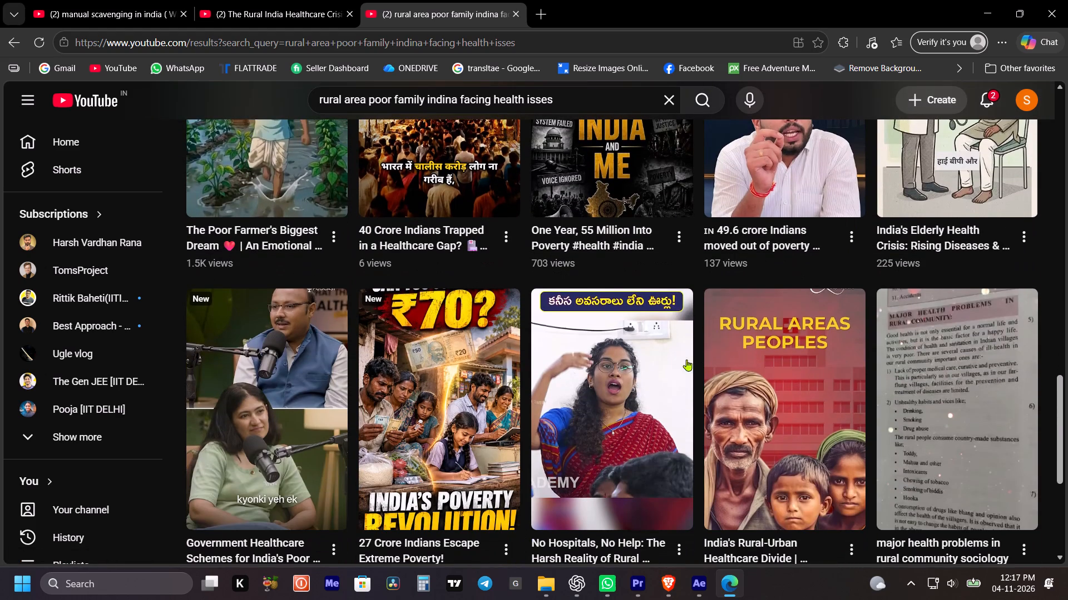
{"action": "scroll", "coordinate": [609, 399], "scroll_direction": "up", "scroll_amount": 7}
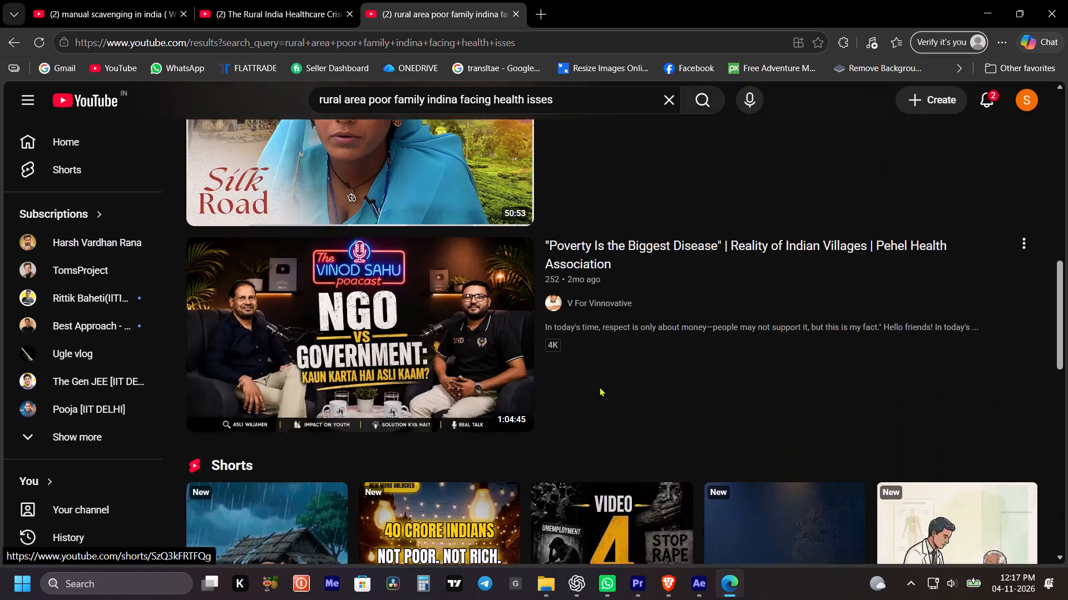
{"action": "scroll", "coordinate": [599, 387], "scroll_direction": "up", "scroll_amount": 10}
{"action": "left_click", "coordinate": [623, 333]}
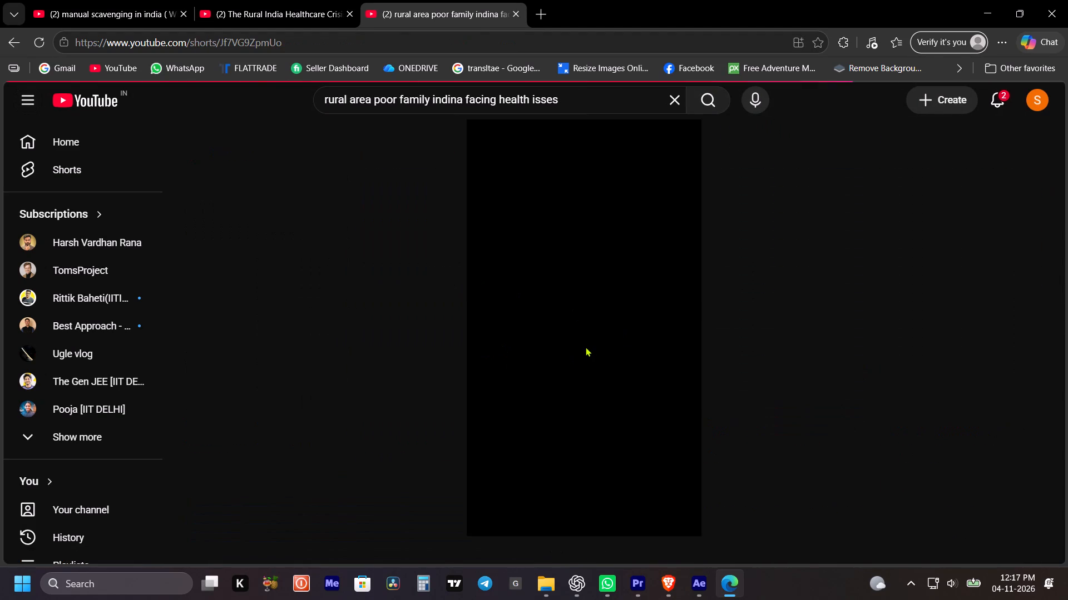
{"action": "left_click", "coordinate": [671, 99]}
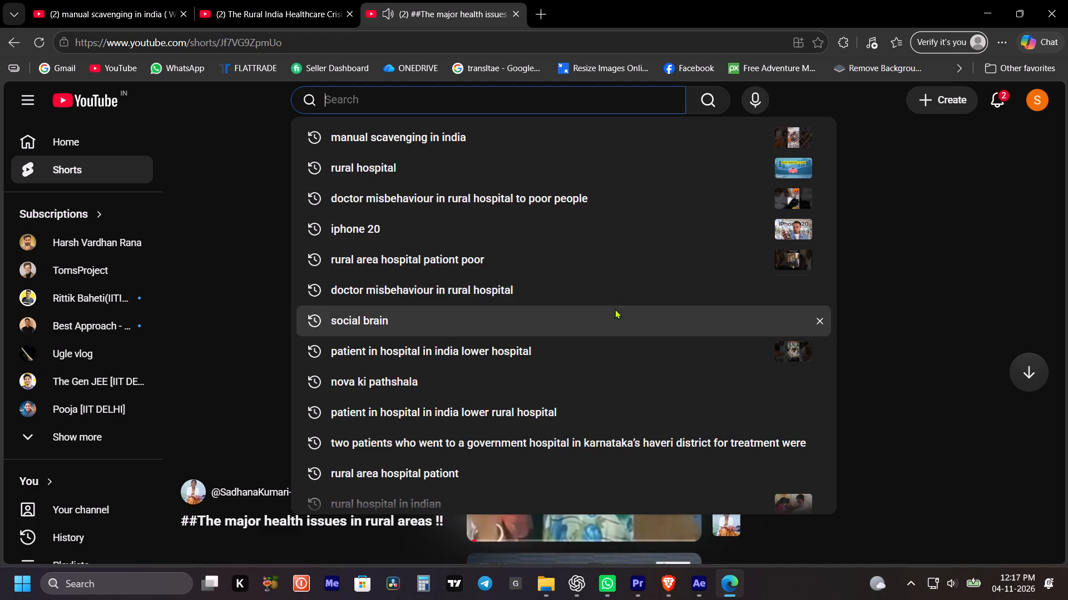
{"action": "left_click", "coordinate": [883, 276]}
{"action": "left_click", "coordinate": [562, 349]}
Copy the short's link, switch to Brave and submit it in the YouTube Video Downloader in place of the Dharavi link.
{"action": "left_click", "coordinate": [361, 34]}
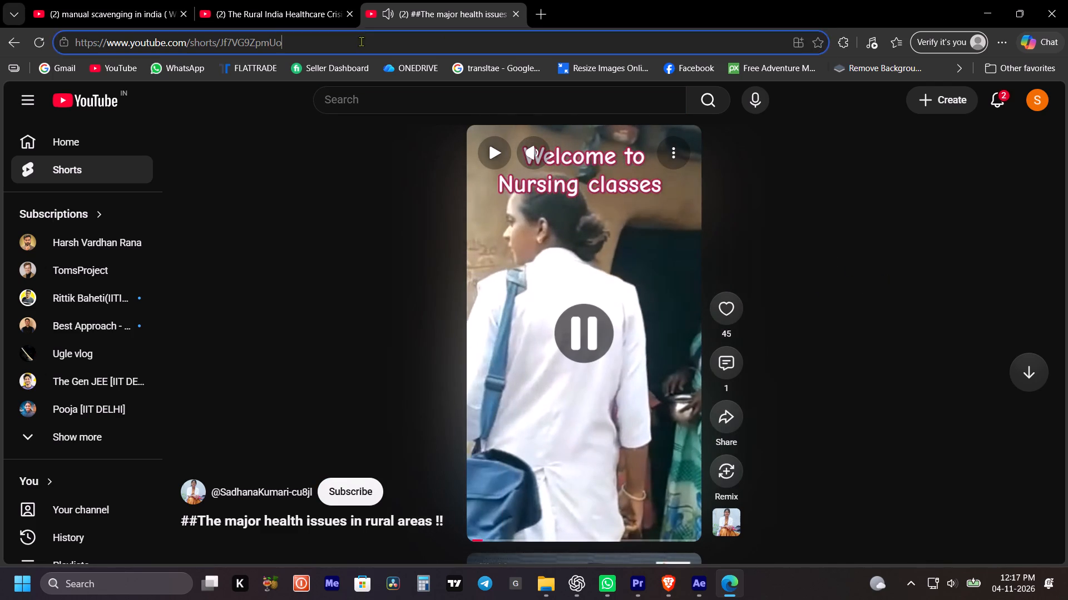
{"action": "key", "text": "ctrl+c"}
{"action": "key", "text": "ctrl+c"}
{"action": "left_click", "coordinate": [677, 578]}
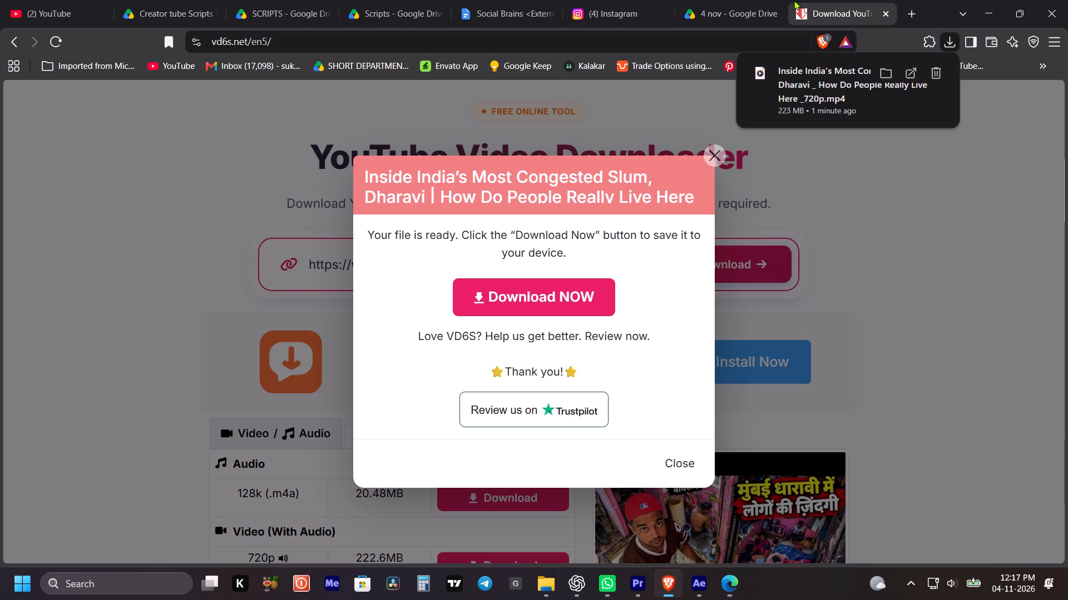
{"action": "left_click", "coordinate": [849, 4]}
{"action": "left_click", "coordinate": [715, 158]}
{"action": "left_click", "coordinate": [647, 261]}
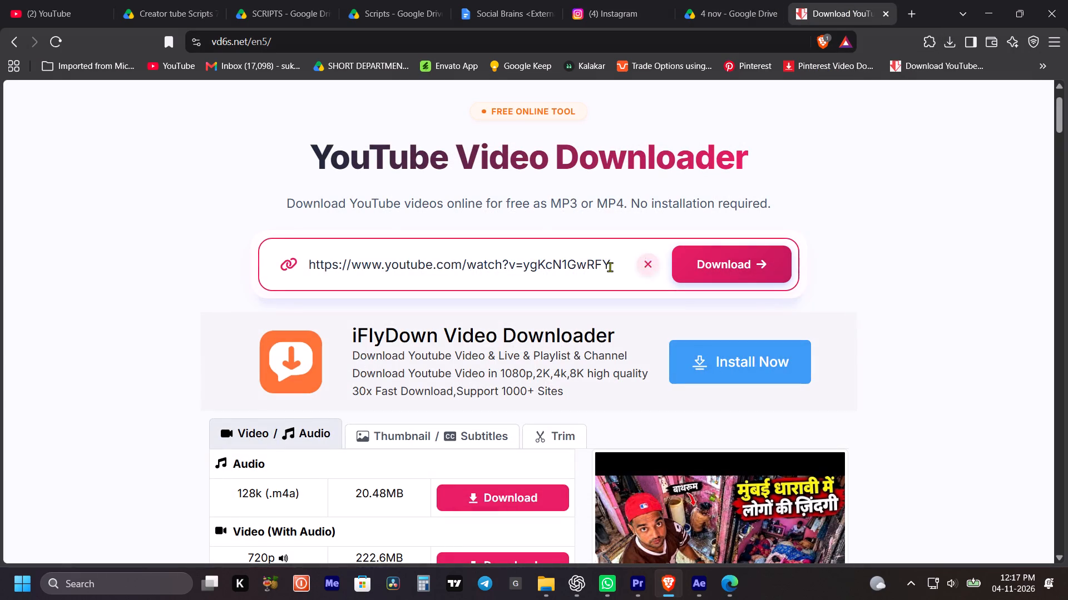
{"action": "left_click", "coordinate": [607, 267]}
{"action": "key", "text": "ctrl+v"}
{"action": "left_click", "coordinate": [763, 252]}
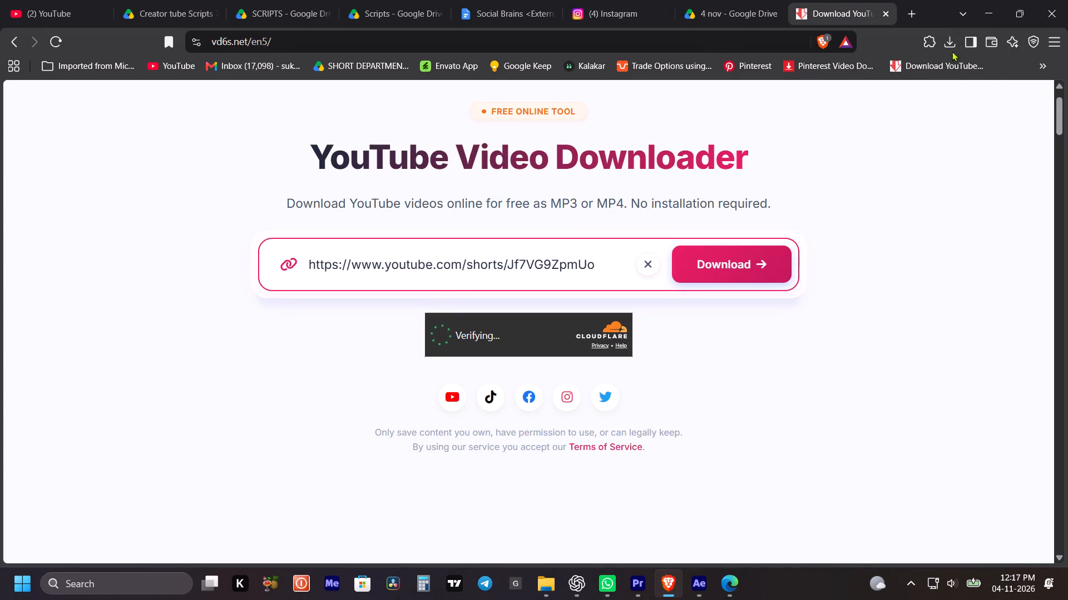
Import the downloaded 720p video "Inside India's Most Congested Slum, Dharavi" into the b roll folder in After Effects.
{"action": "left_click", "coordinate": [950, 38]}
{"action": "left_click_drag", "start_coordinate": [799, 119], "coordinate": [706, 582]}
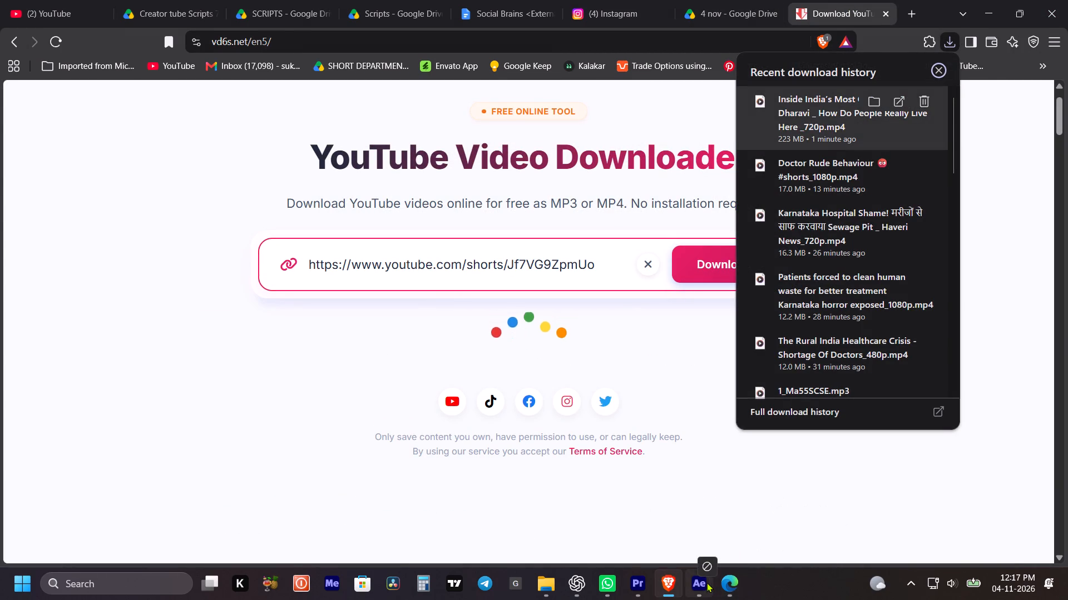
{"action": "left_click_drag", "start_coordinate": [706, 582], "coordinate": [56, 256]}
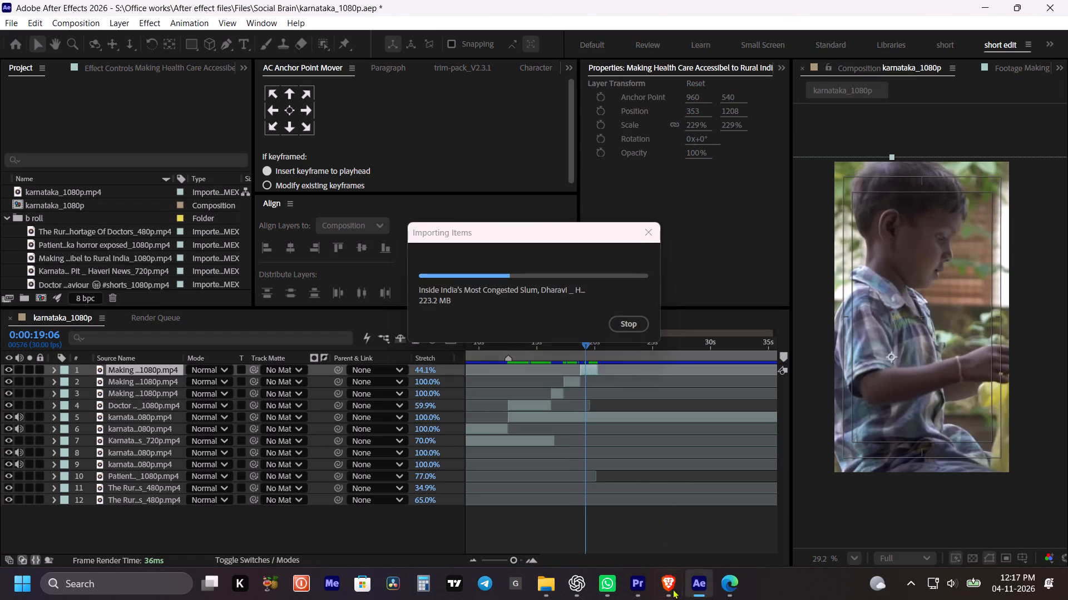
Switch back to Brave and download "##The major health issues in rural areas !!" as a 720p mp4.
{"action": "left_click", "coordinate": [666, 589]}
{"action": "scroll", "coordinate": [525, 502], "scroll_direction": "down", "scroll_amount": 4}
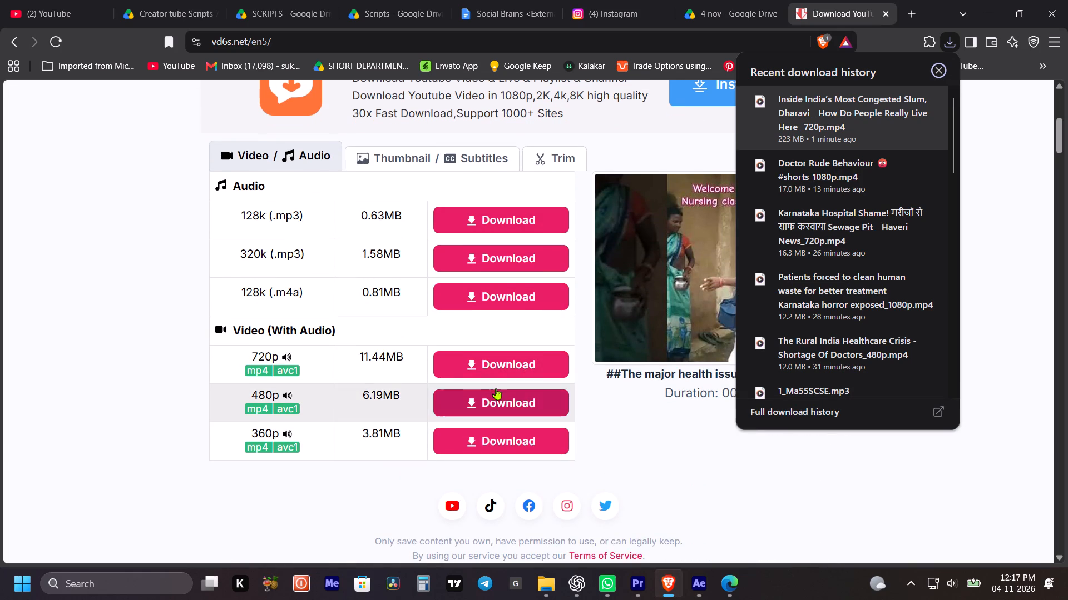
{"action": "left_click", "coordinate": [496, 384]}
{"action": "left_click", "coordinate": [501, 370]}
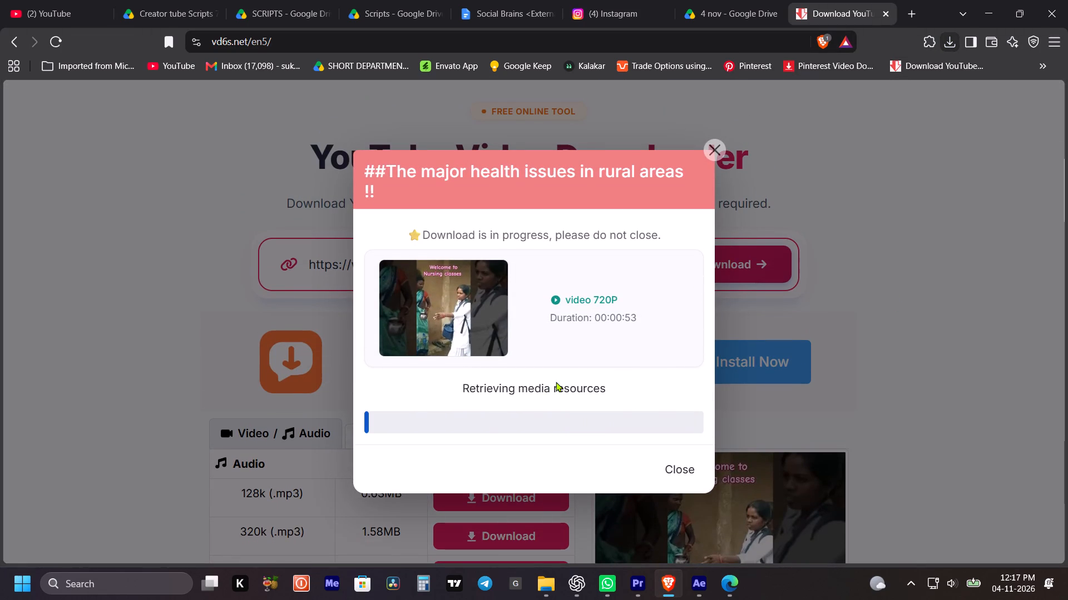
{"action": "left_click", "coordinate": [543, 304]}
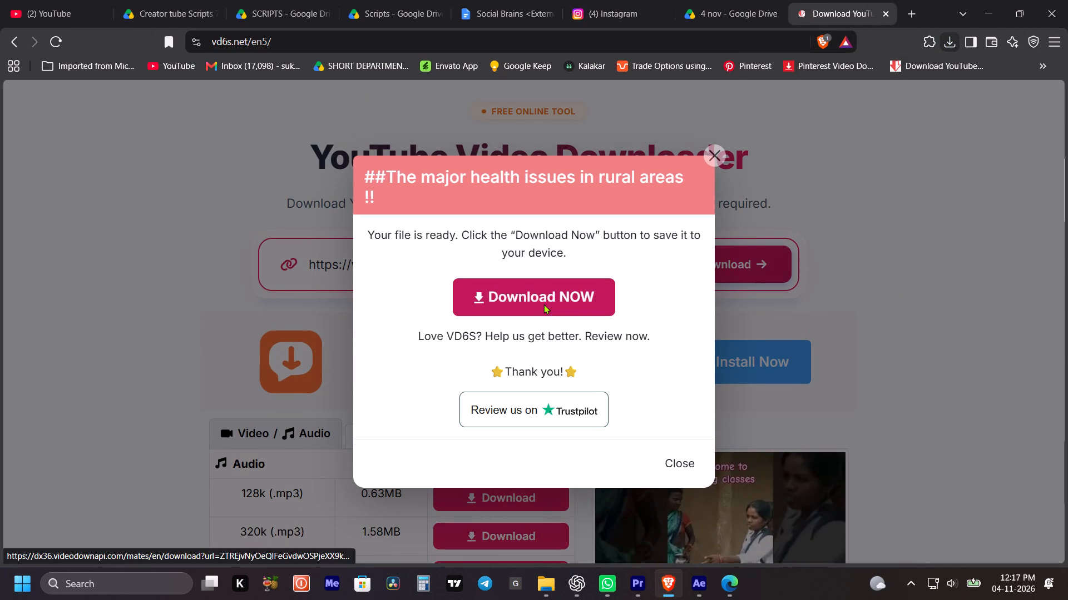
{"action": "left_click", "coordinate": [649, 299]}
{"action": "left_click", "coordinate": [760, 532]}
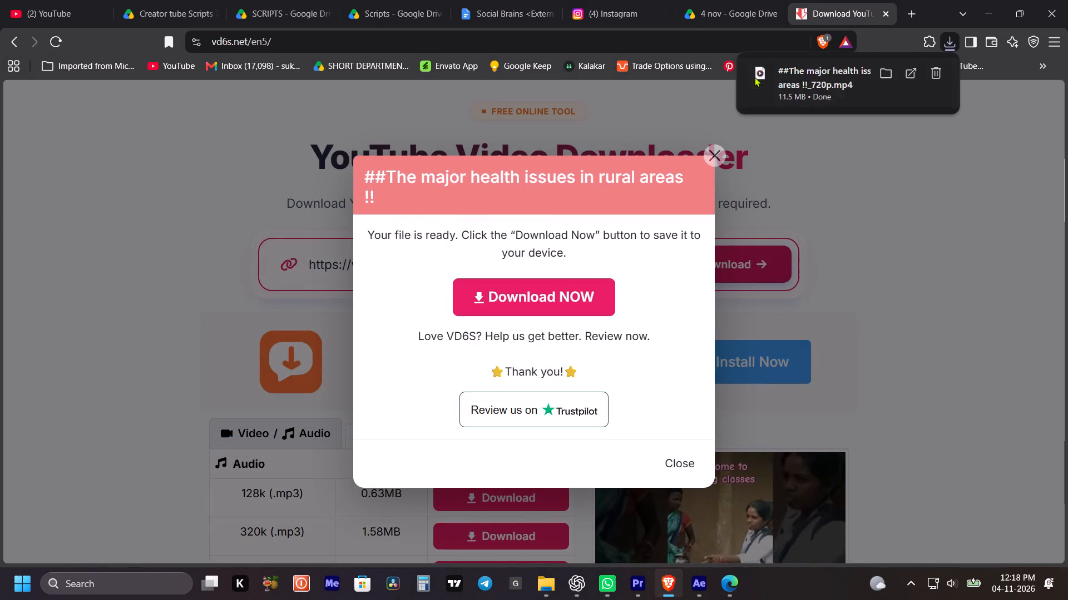
Import the downloaded "##The major health issues in rural areas !!_720p.mp4" into the b roll folder in After Effects.
{"action": "left_click_drag", "start_coordinate": [807, 71], "coordinate": [44, 217]}
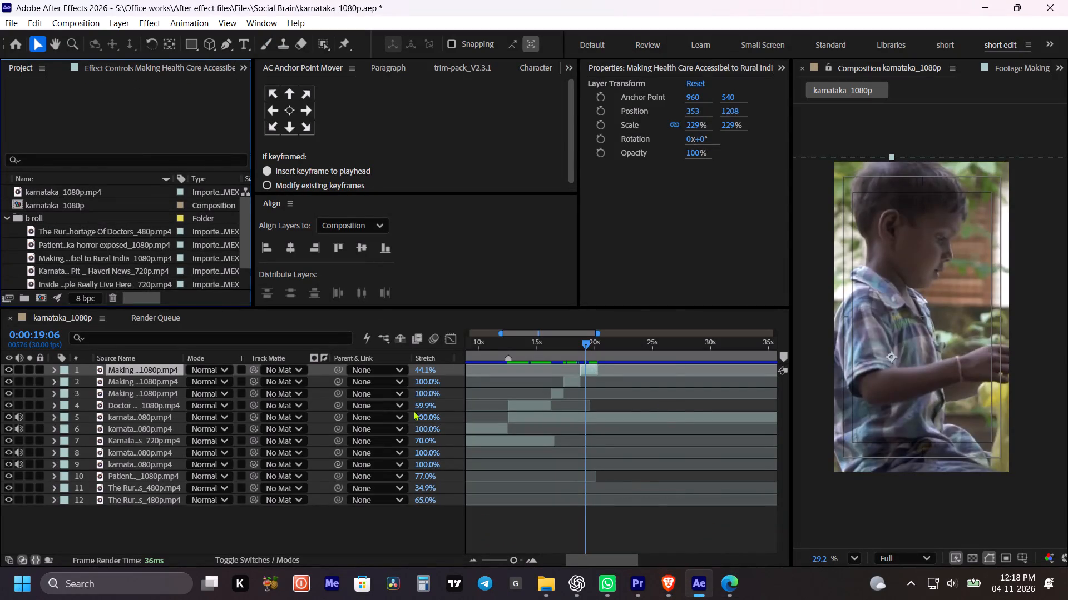
Play back the karnataka_1080p timeline around 0:00:17:00 to check the hospital b-roll.
{"action": "left_click_drag", "start_coordinate": [564, 344], "coordinate": [546, 342]}
{"action": "key", "text": "space"}
{"action": "key", "text": "space"}
{"action": "key", "text": "space"}
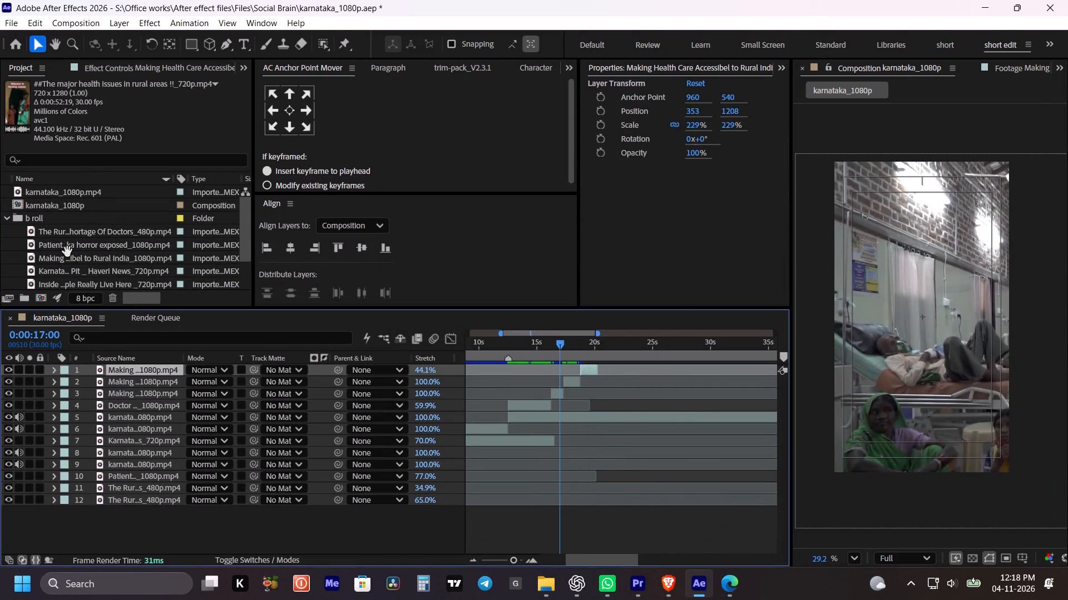
{"action": "key", "text": "space"}
Open the "##The major health issues in rural areas !!" footage, scrub through its opening and set its out point at 0:00:07:05.
{"action": "scroll", "coordinate": [68, 233], "scroll_direction": "down", "scroll_amount": 2}
{"action": "double_click", "coordinate": [65, 268]}
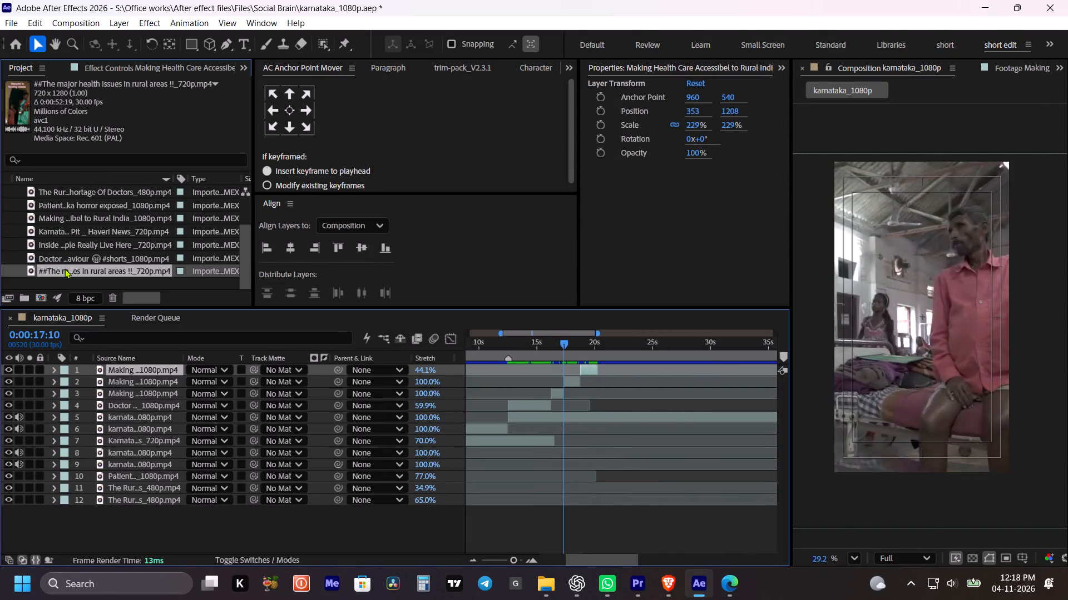
{"action": "key", "text": "grave"}
{"action": "scroll", "coordinate": [595, 334], "scroll_direction": "up", "scroll_amount": 1}
{"action": "key", "text": "space"}
{"action": "left_click_drag", "start_coordinate": [578, 321], "coordinate": [576, 309]}
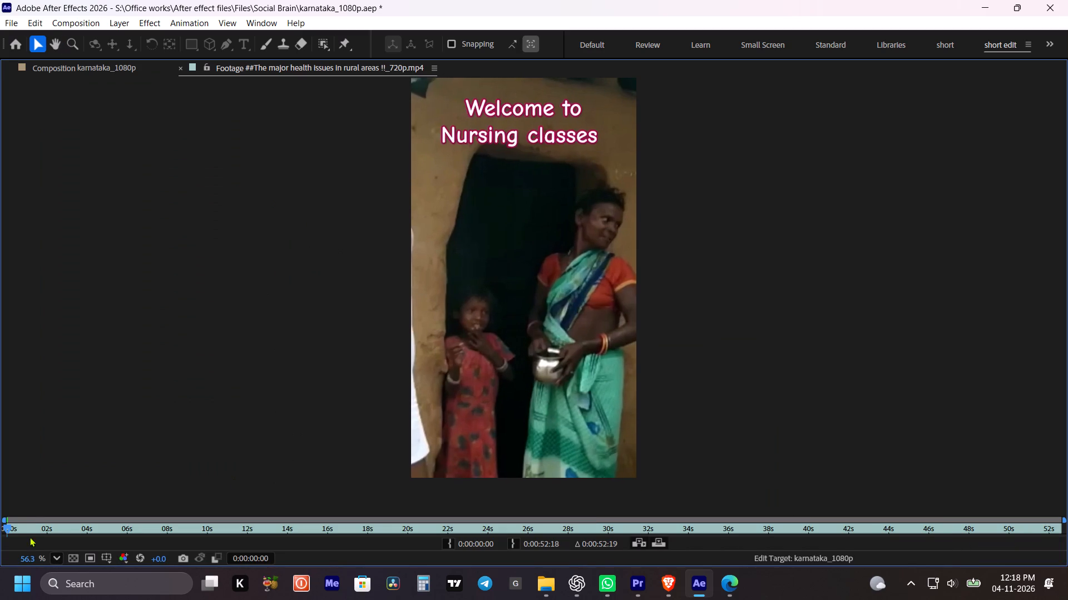
{"action": "left_click_drag", "start_coordinate": [9, 529], "coordinate": [97, 547]}
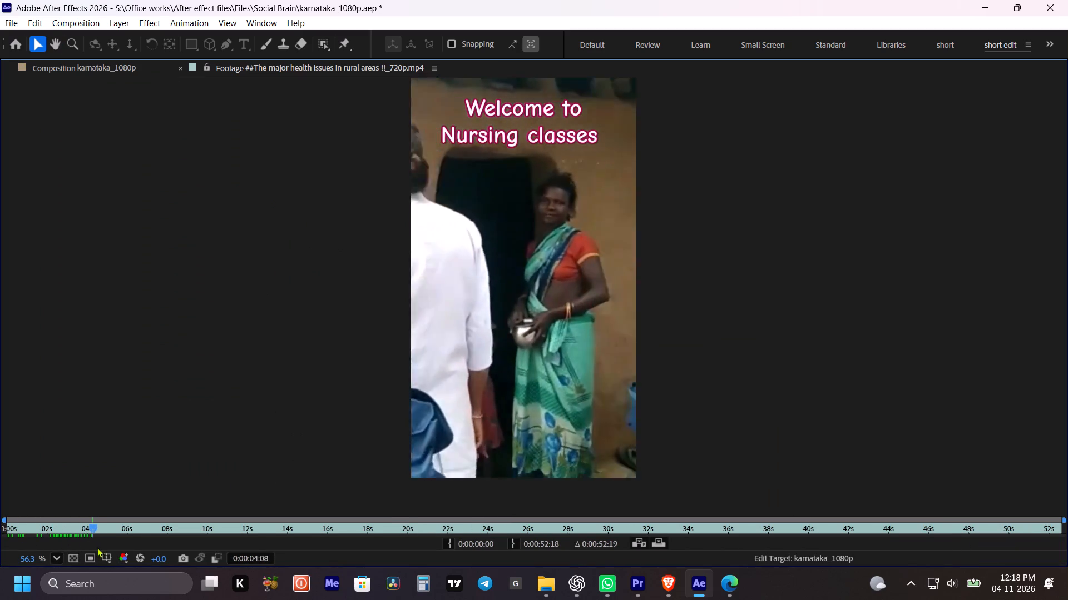
{"action": "left_click_drag", "start_coordinate": [97, 547], "coordinate": [139, 553]}
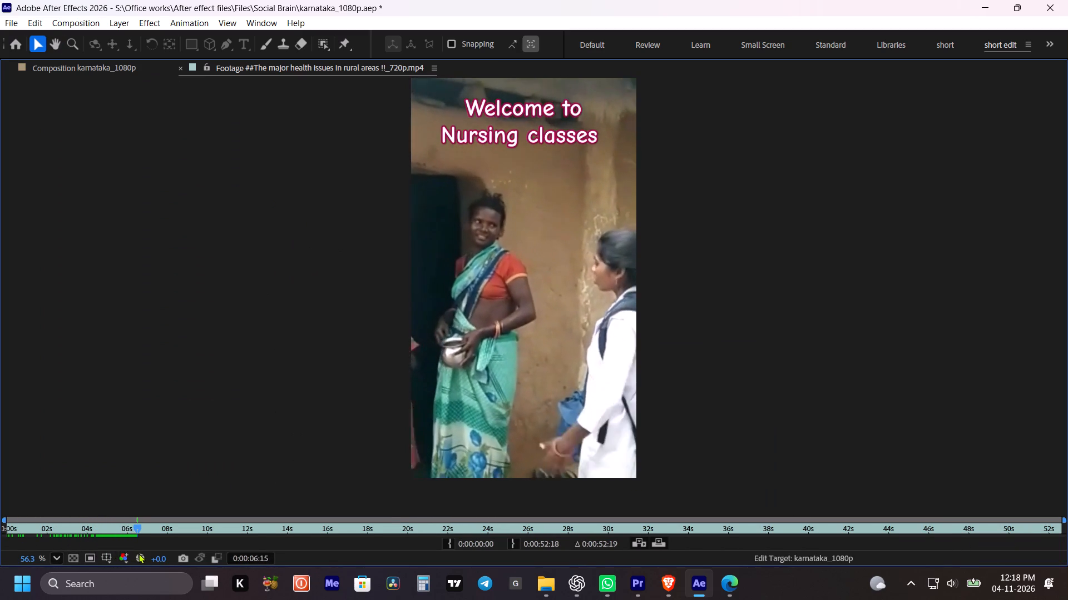
{"action": "left_click_drag", "start_coordinate": [139, 553], "coordinate": [151, 556]}
{"action": "left_click", "coordinate": [511, 548]}
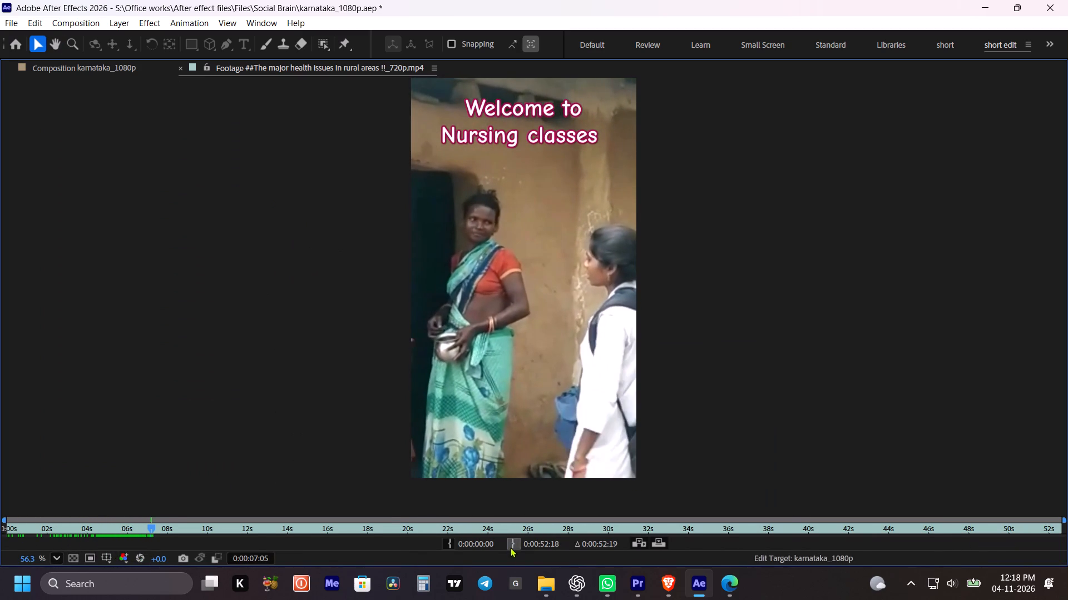
{"action": "key", "text": "grave"}
Add the "##The major health issues in rural areas !!" clip to the karnataka_1080p timeline as the second layer, starting at 0:00:16:08.
{"action": "left_click_drag", "start_coordinate": [56, 272], "coordinate": [557, 377]}
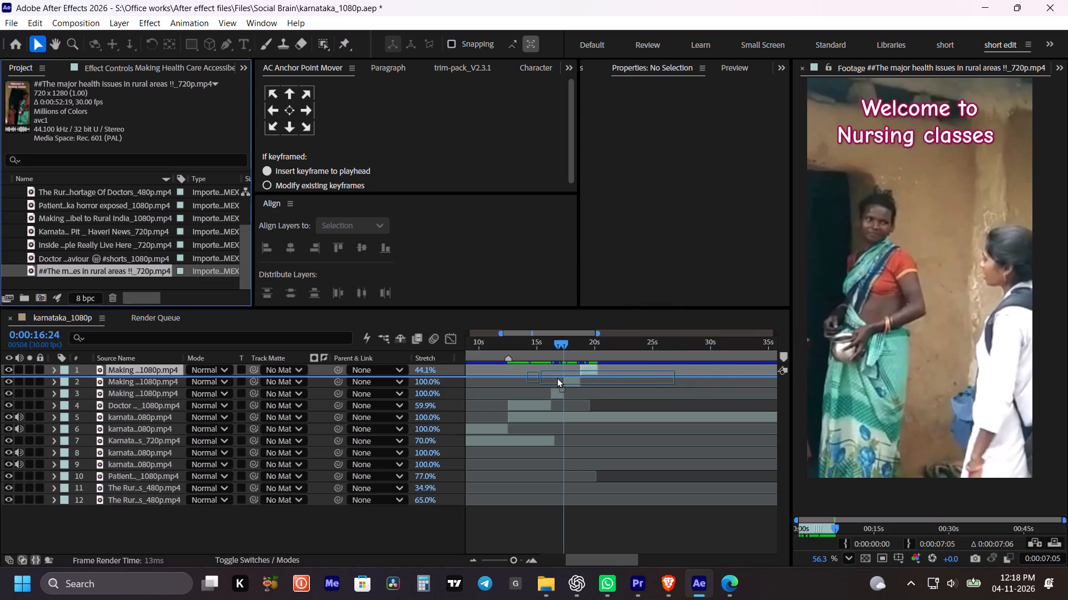
{"action": "left_click_drag", "start_coordinate": [557, 377], "coordinate": [555, 377]}
{"action": "scroll", "coordinate": [573, 381], "scroll_direction": "up", "scroll_amount": 1, "text": "alt"}
{"action": "left_click_drag", "start_coordinate": [548, 346], "coordinate": [533, 349], "text": "shift"}
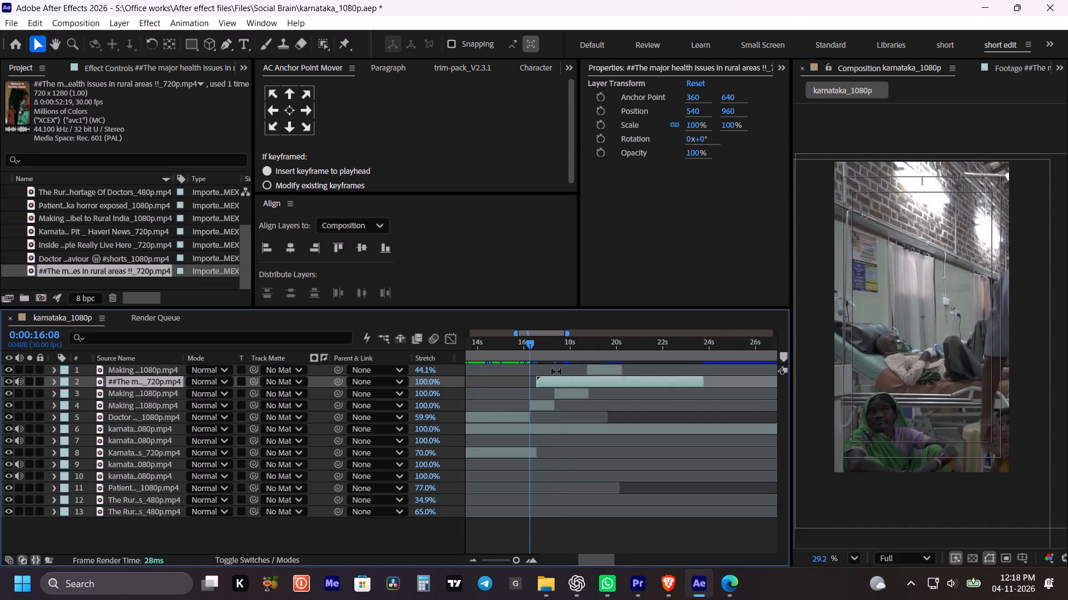
{"action": "left_click", "coordinate": [560, 384]}
{"action": "key", "text": "bracketleft"}
{"action": "left_click", "coordinate": [560, 384]}
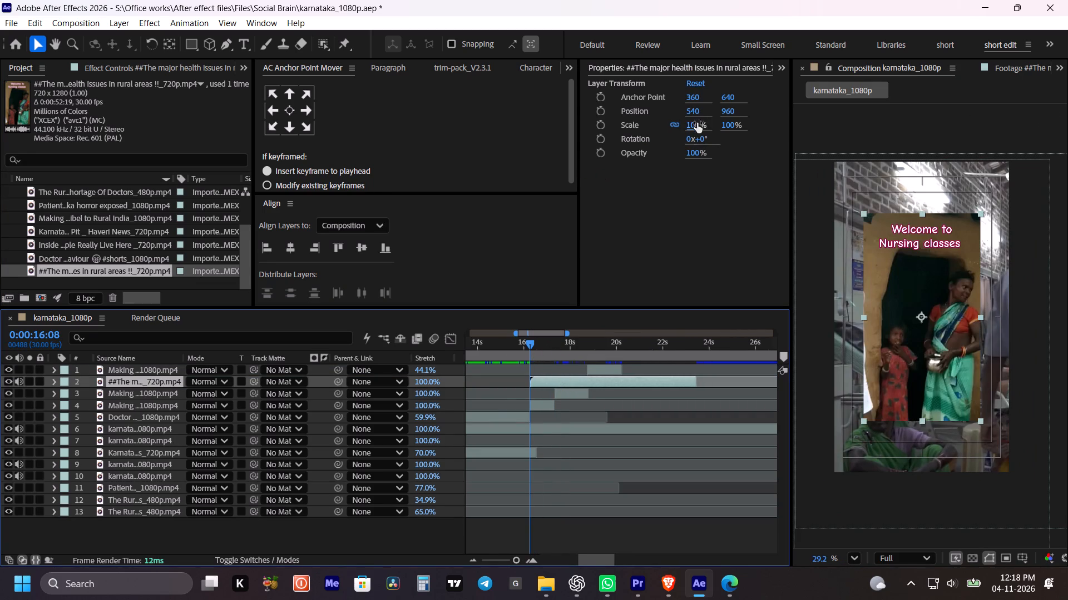
Scale the rural health issues layer to 189% and reposition it to 473, 746, cropping the caption out of frame.
{"action": "left_click_drag", "start_coordinate": [697, 123], "coordinate": [778, 141]}
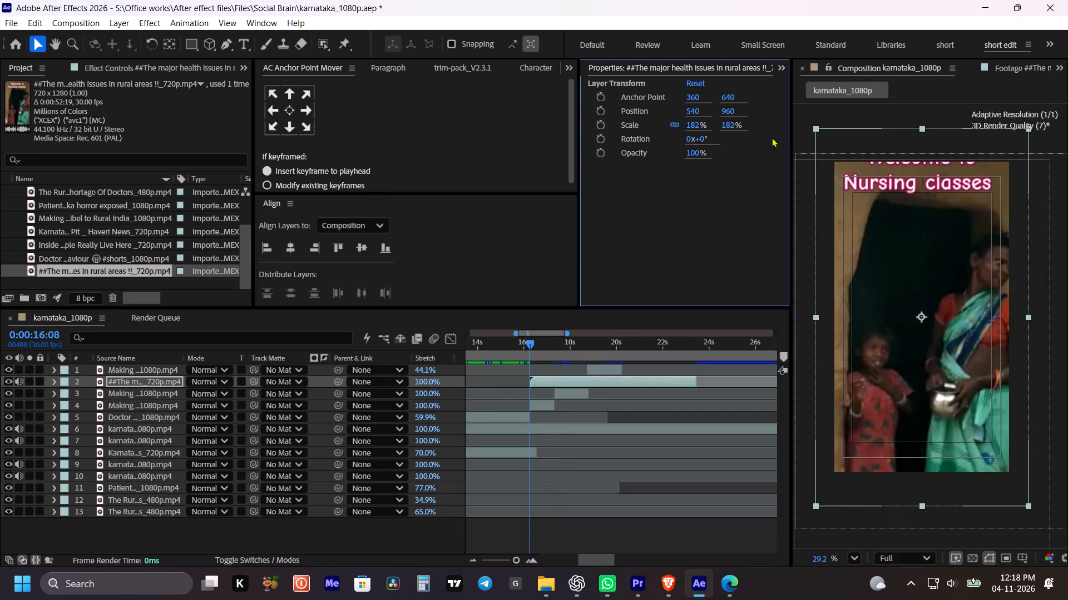
{"action": "left_click_drag", "start_coordinate": [729, 109], "coordinate": [604, 108]}
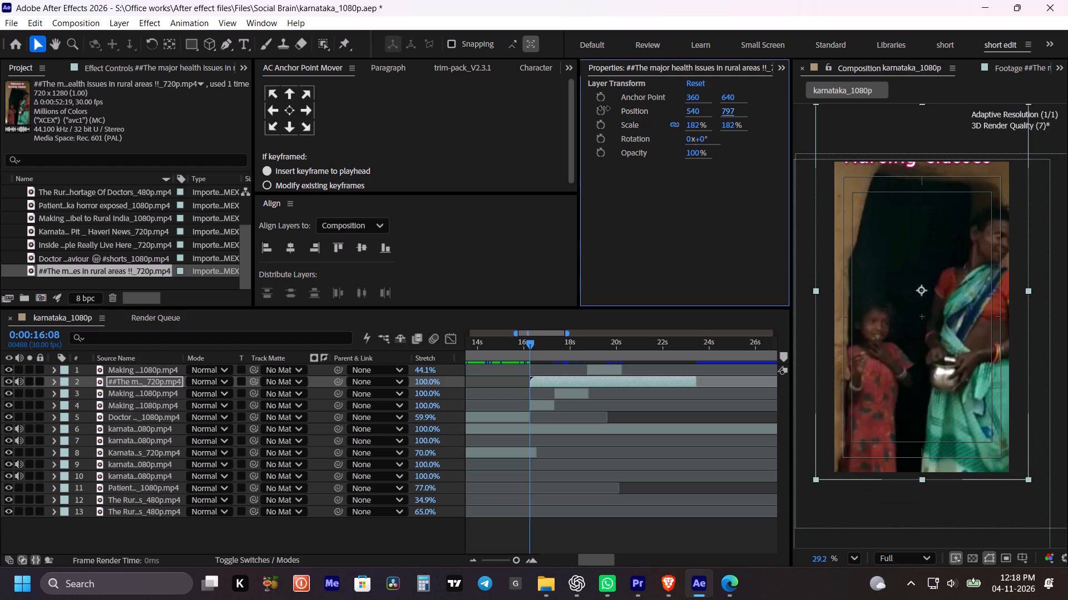
{"action": "left_click_drag", "start_coordinate": [604, 108], "coordinate": [604, 108]}
{"action": "left_click_drag", "start_coordinate": [697, 124], "coordinate": [705, 125]}
{"action": "left_click_drag", "start_coordinate": [728, 111], "coordinate": [693, 108]}
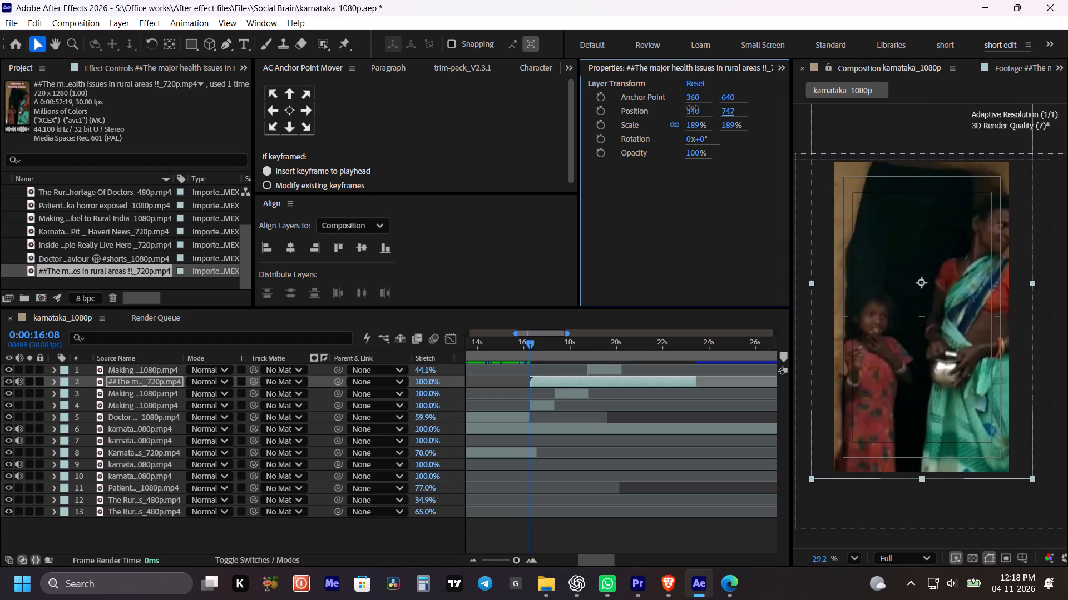
{"action": "left_click_drag", "start_coordinate": [693, 108], "coordinate": [692, 108]}
{"action": "left_click_drag", "start_coordinate": [689, 111], "coordinate": [640, 114]}
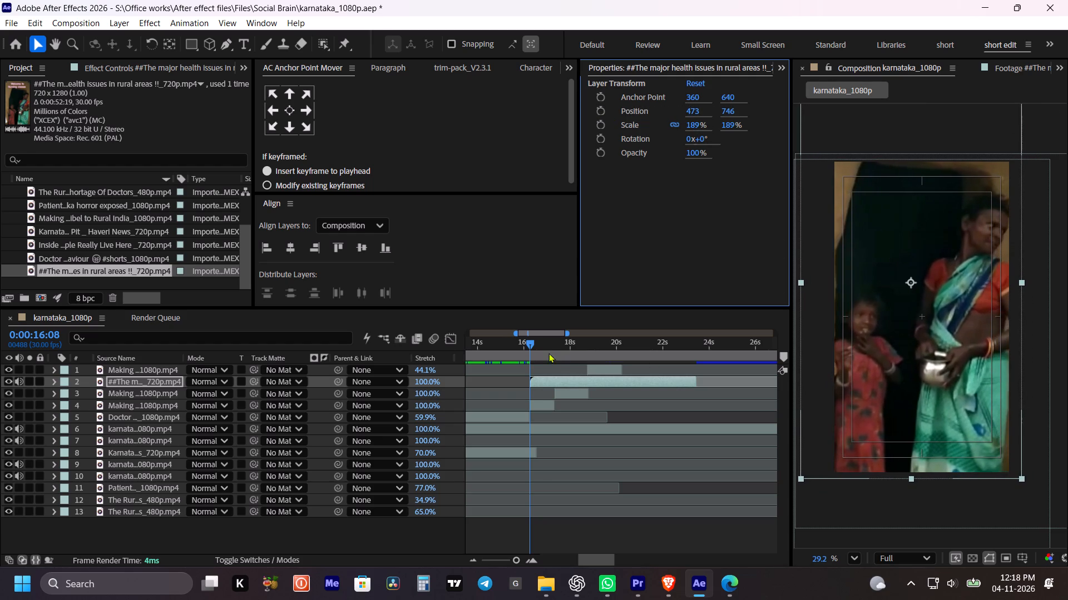
Mute the rural health issues layer's audio and preview the cut into it from about 0:00:15:14.
{"action": "left_click_drag", "start_coordinate": [525, 343], "coordinate": [513, 347]}
{"action": "key", "text": "space"}
{"action": "key", "text": "space"}
{"action": "left_click", "coordinate": [18, 379]}
{"action": "key", "text": "space"}
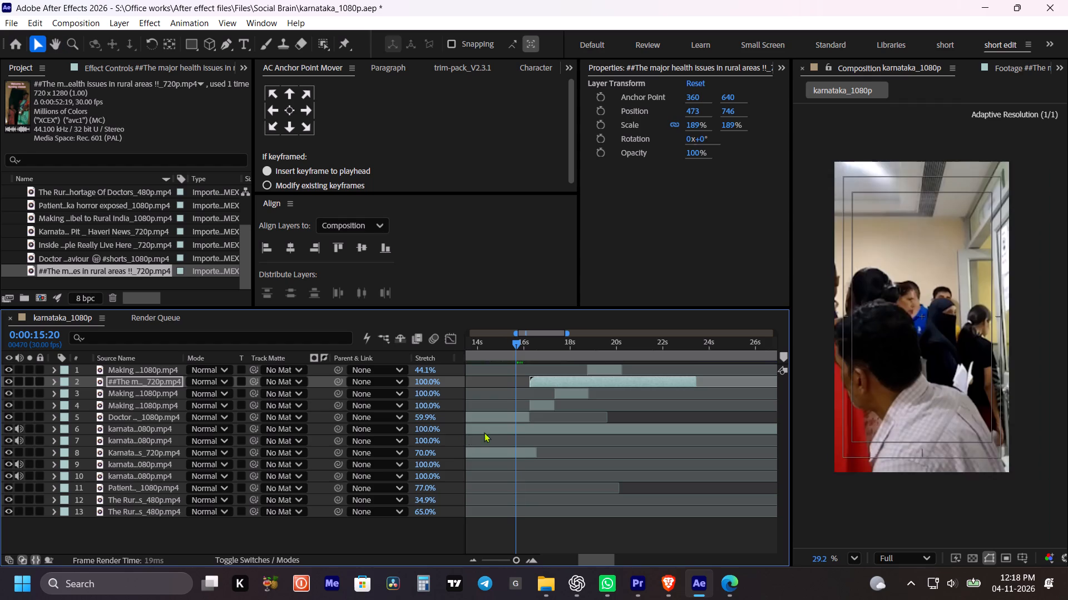
{"action": "key", "text": "space"}
{"action": "left_click", "coordinate": [513, 346]}
{"action": "key", "text": "space"}
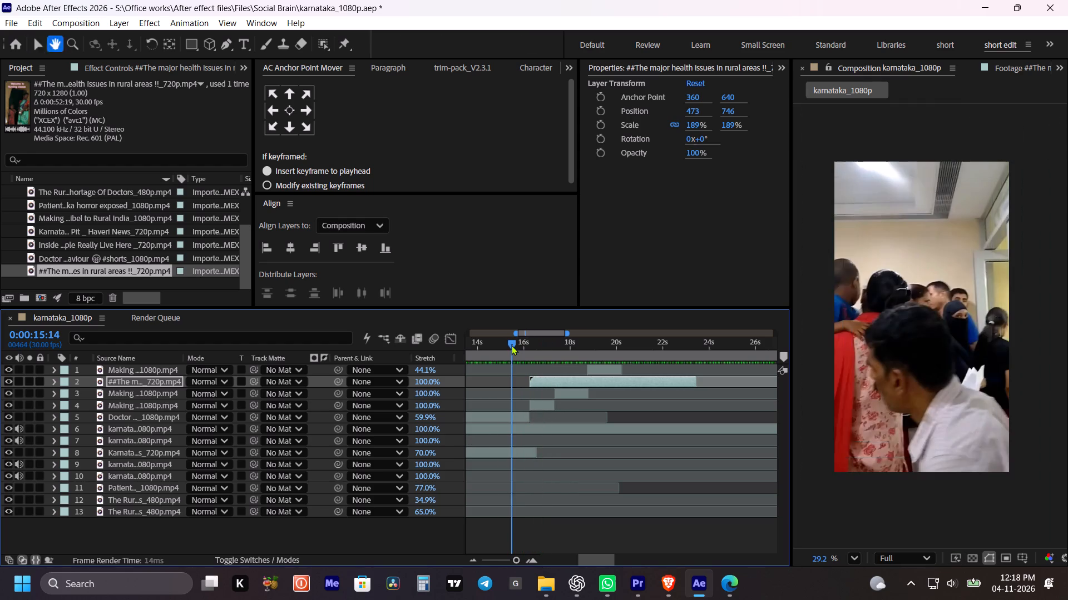
{"action": "key", "text": "space"}
Play back the timeline from 0:00:12:17 through the doctor clip into the rural health issues clip.
{"action": "scroll", "coordinate": [526, 370], "scroll_direction": "down", "scroll_amount": 1, "text": "alt"}
{"action": "left_click_drag", "start_coordinate": [501, 343], "coordinate": [489, 344], "text": "shift"}
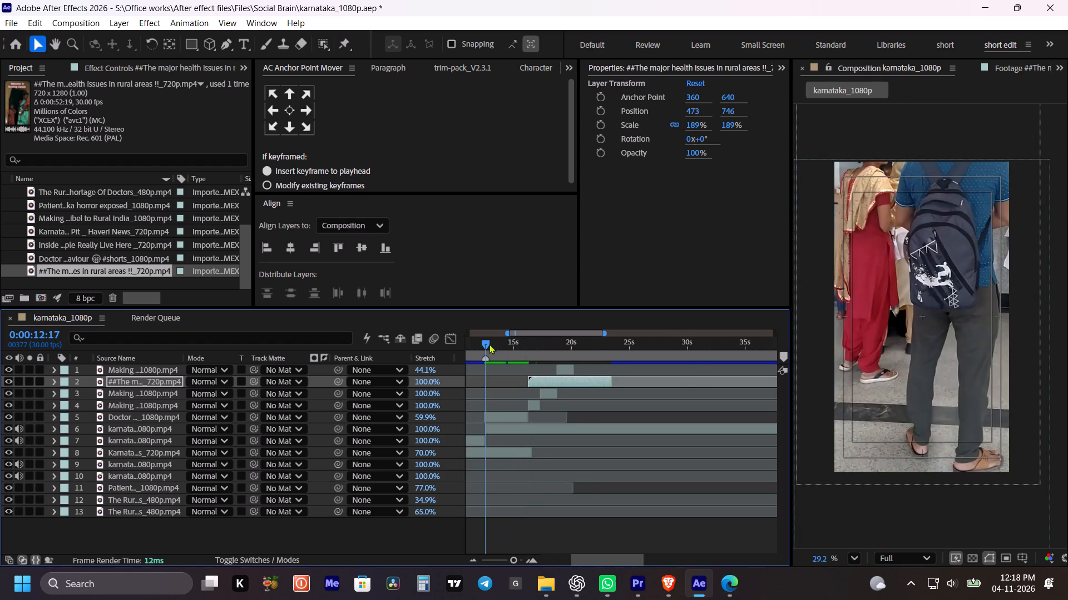
{"action": "left_click_drag", "start_coordinate": [489, 344], "coordinate": [488, 344], "text": "shift"}
{"action": "key", "text": "space"}
{"action": "key", "text": "space"}
{"action": "key", "text": "space"}
{"action": "key", "text": "space"}
{"action": "key", "text": "space"}
{"action": "key", "text": "space"}
{"action": "left_click_drag", "start_coordinate": [508, 398], "coordinate": [525, 399]}
{"action": "key", "text": "space"}
{"action": "key", "text": "space"}
{"action": "key", "text": "space"}
{"action": "key", "text": "space"}
{"action": "key", "text": "space"}
{"action": "key", "text": "space"}
{"action": "key", "text": "space"}
{"action": "key", "text": "space"}
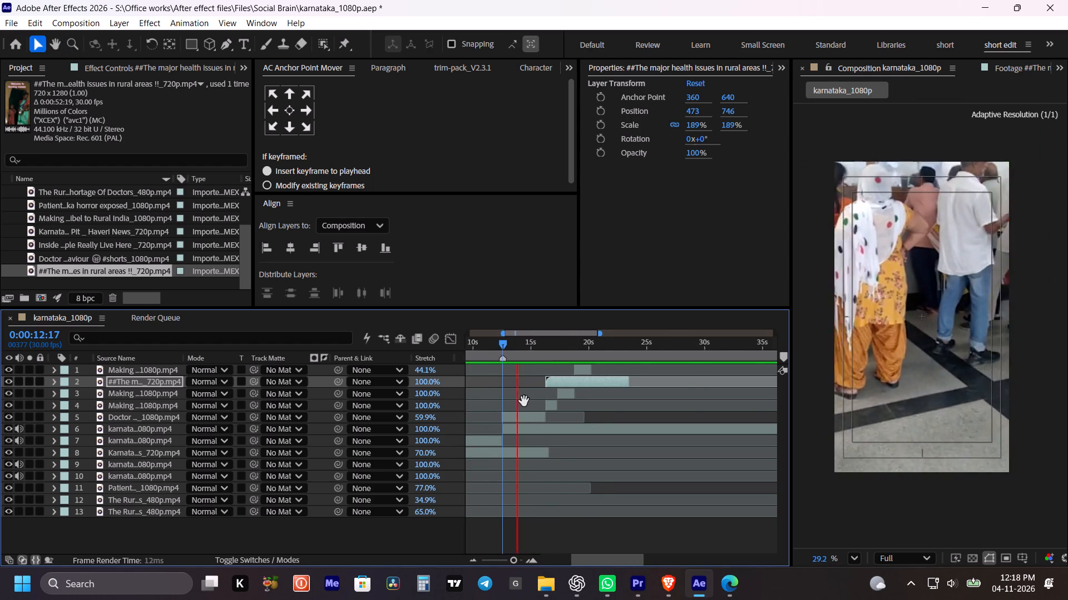
{"action": "left_click_drag", "start_coordinate": [524, 401], "coordinate": [528, 409]}
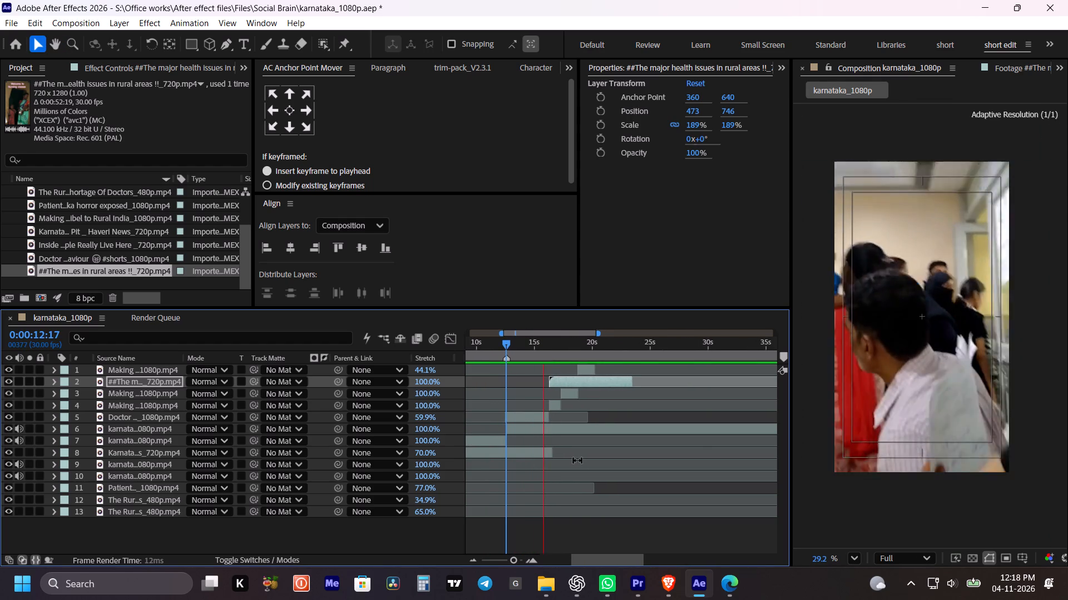
{"action": "key", "text": "space"}
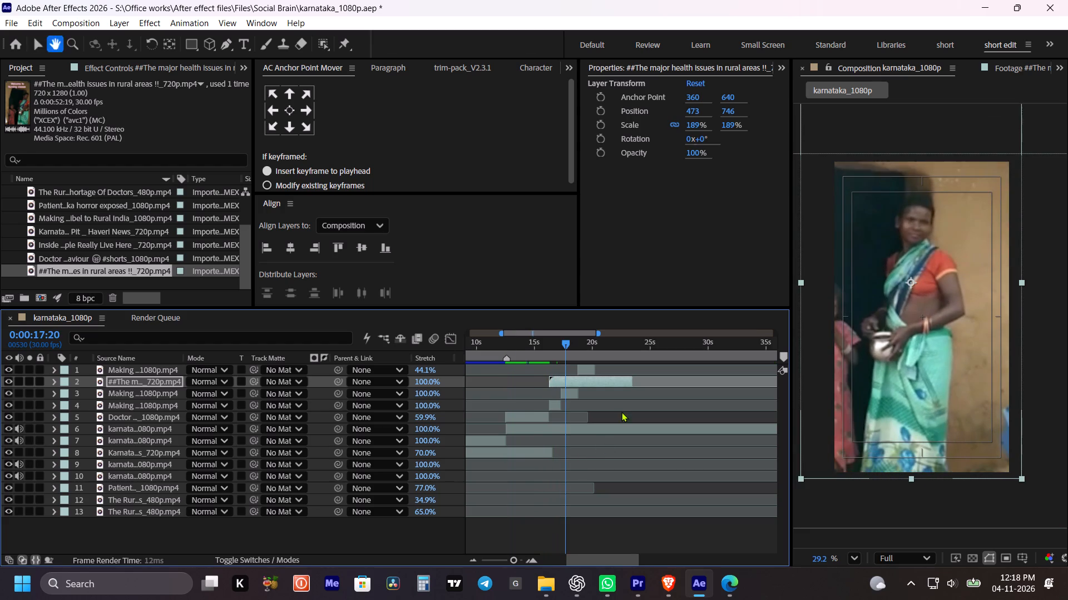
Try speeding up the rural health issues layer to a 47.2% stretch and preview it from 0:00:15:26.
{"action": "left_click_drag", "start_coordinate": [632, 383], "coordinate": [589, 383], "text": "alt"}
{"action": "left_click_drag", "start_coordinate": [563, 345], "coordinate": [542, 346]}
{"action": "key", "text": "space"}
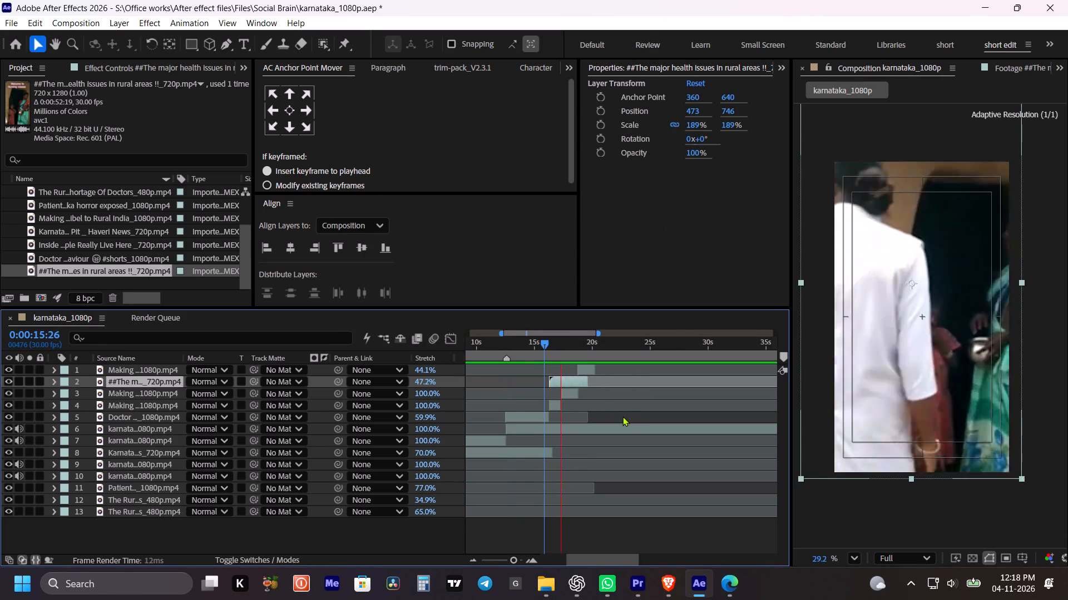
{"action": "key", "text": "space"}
Set the rural health issues layer's stretch to 81% and preview its pacing.
{"action": "left_click_drag", "start_coordinate": [587, 379], "coordinate": [615, 381], "text": "alt"}
{"action": "key", "text": "space"}
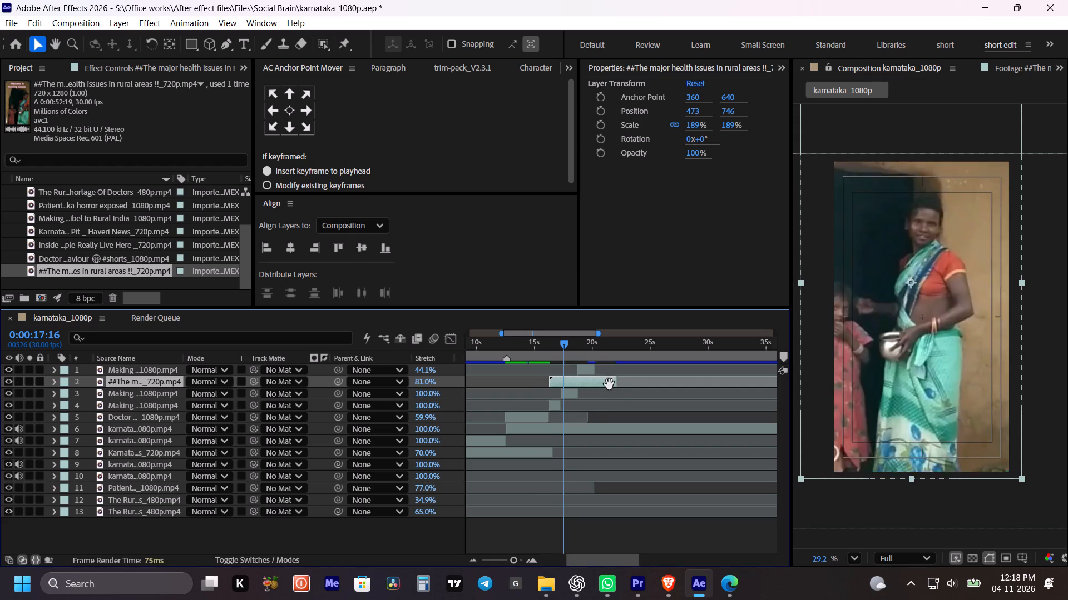
{"action": "key", "text": "space"}
{"action": "key", "text": "space"}
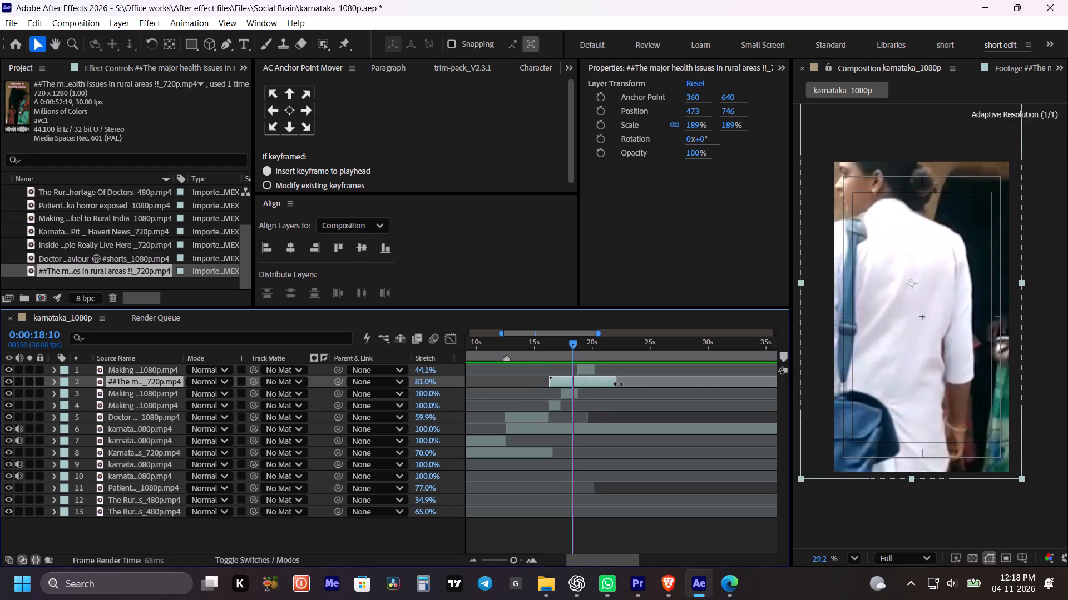
{"action": "key", "text": "space"}
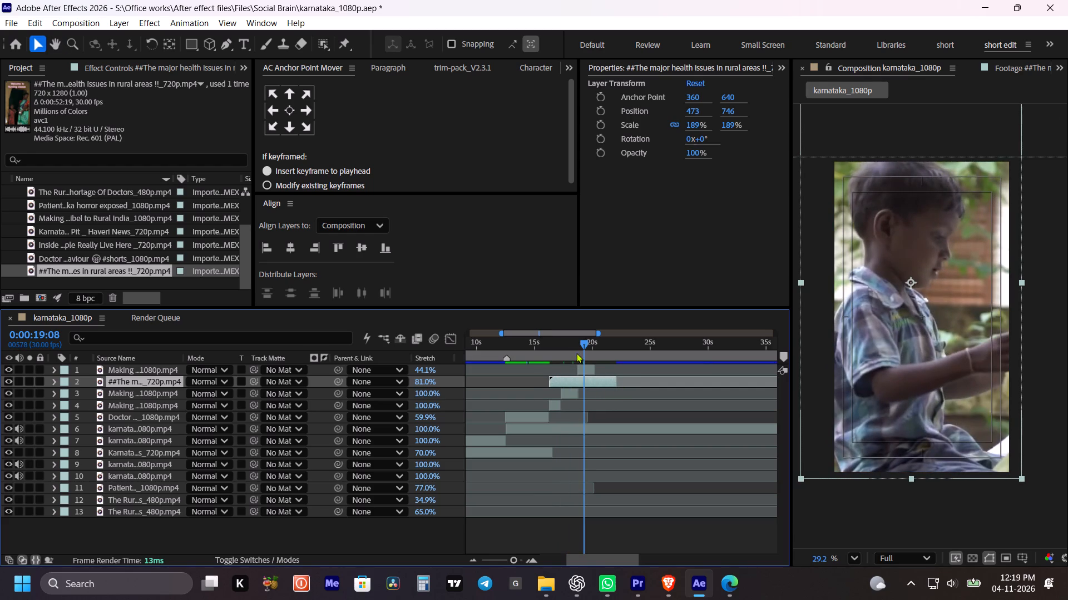
Trim the end of the rural health issues layer to where the topmost Making Health Care layer begins.
{"action": "left_click", "coordinate": [580, 347], "text": "shift"}
{"action": "left_click_drag", "start_coordinate": [619, 383], "coordinate": [581, 389]}
Play back the timeline from about 0:00:15:24 to 0:00:20:10 to check the trimmed rural health clip and following shot.
{"action": "left_click_drag", "start_coordinate": [552, 336], "coordinate": [546, 336]}
{"action": "key", "text": "space"}
{"action": "left_click", "coordinate": [565, 347]}
{"action": "key", "text": "space"}
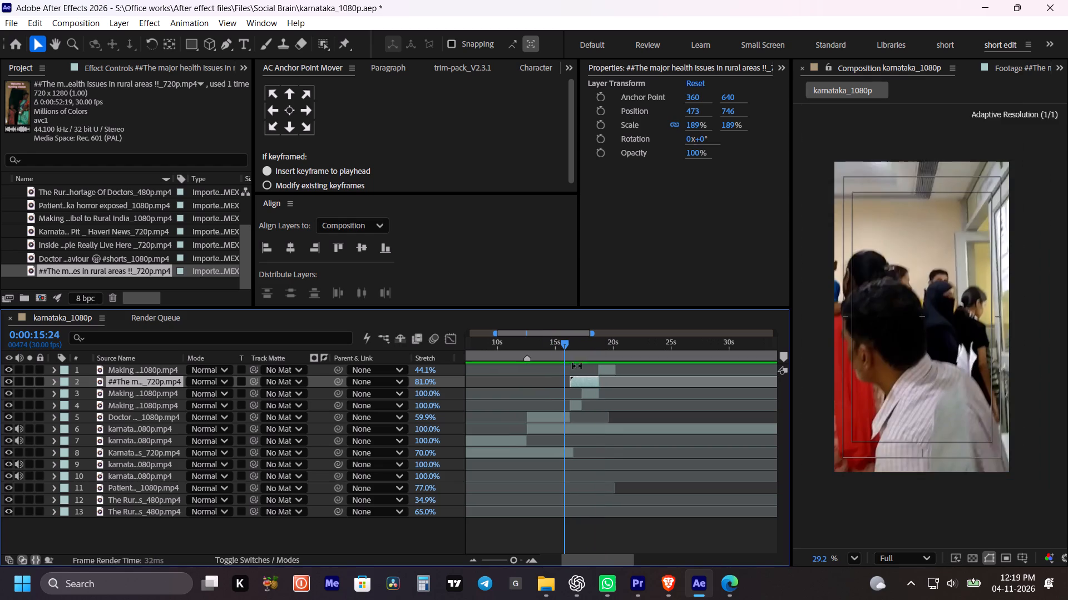
{"action": "key", "text": "space"}
{"action": "key", "text": "space"}
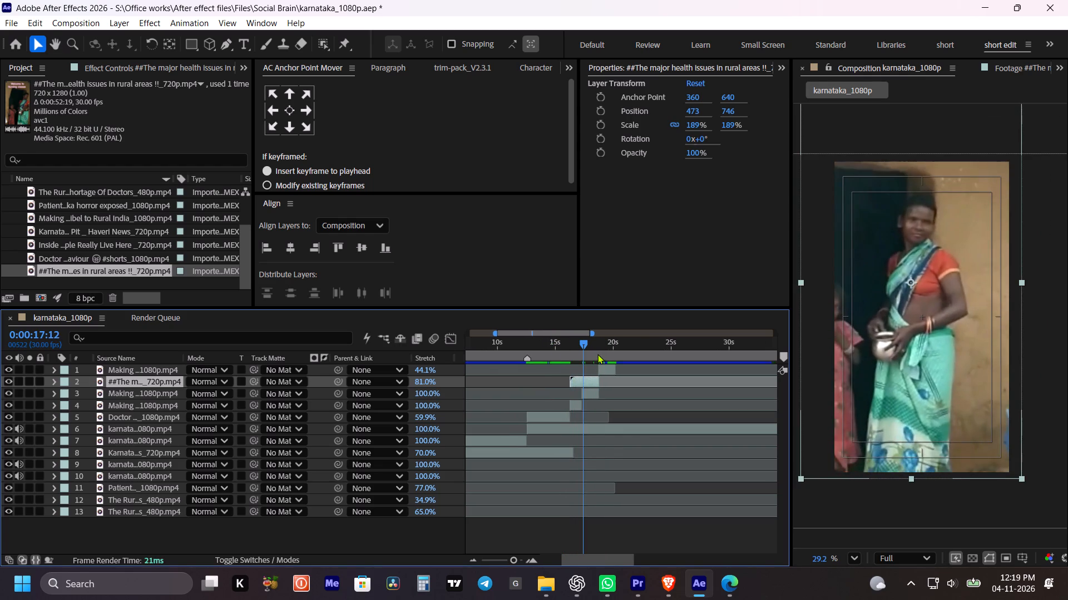
{"action": "key", "text": "space"}
{"action": "key", "text": "space"}
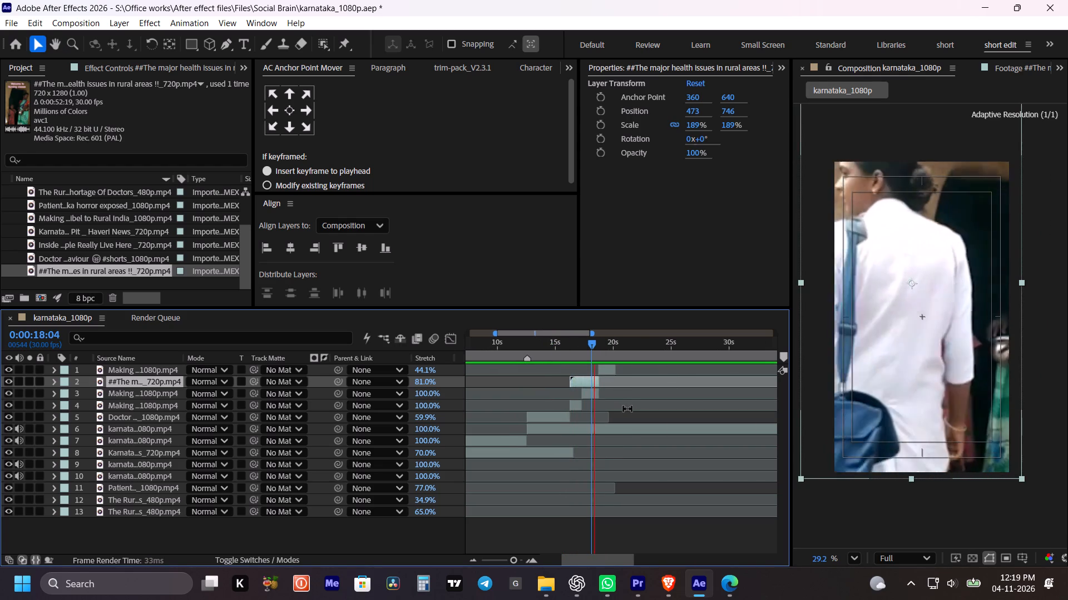
{"action": "key", "text": "space"}
{"action": "key", "text": "space"}
{"action": "key", "text": "space"}
{"action": "left_click_drag", "start_coordinate": [655, 403], "coordinate": [642, 405]}
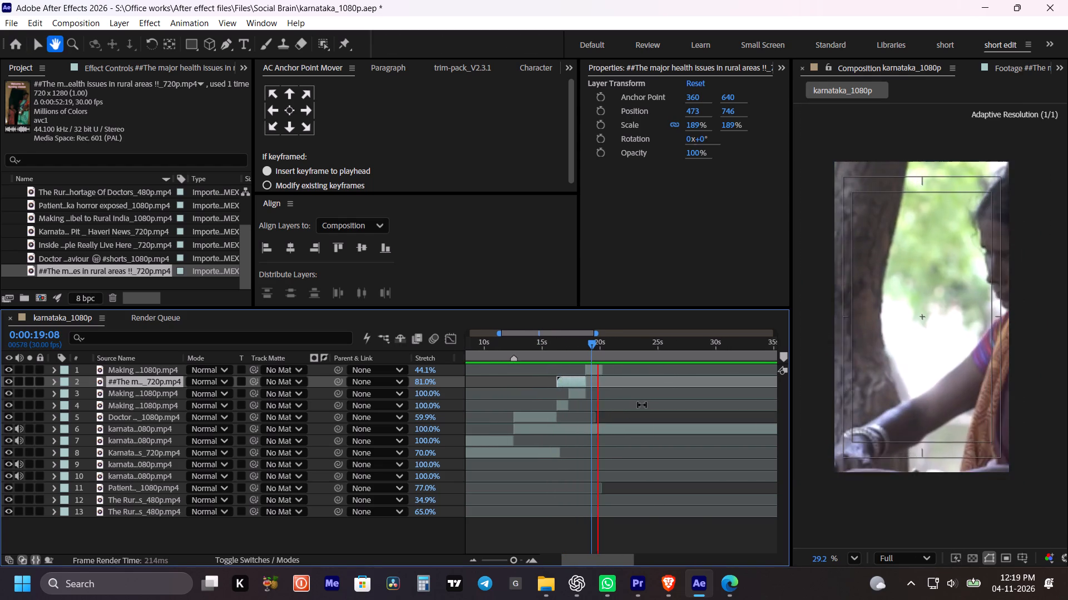
{"action": "key", "text": "space"}
Switch to Edge, look over the open manual scavenging short, and return to After Effects.
{"action": "left_click", "coordinate": [733, 580]}
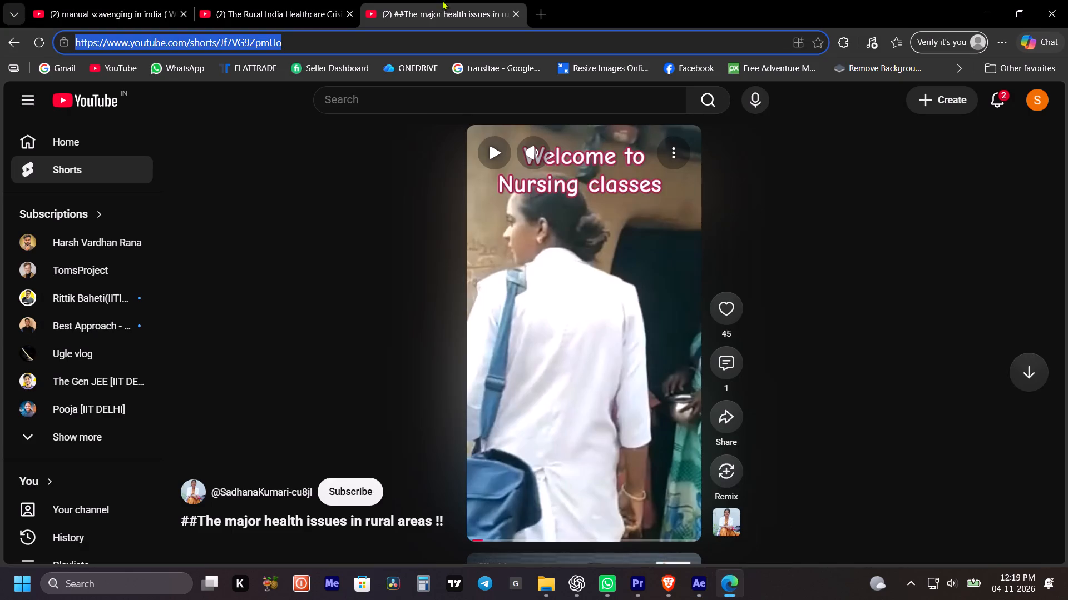
{"action": "left_click", "coordinate": [264, 0]}
{"action": "left_click", "coordinate": [60, 1]}
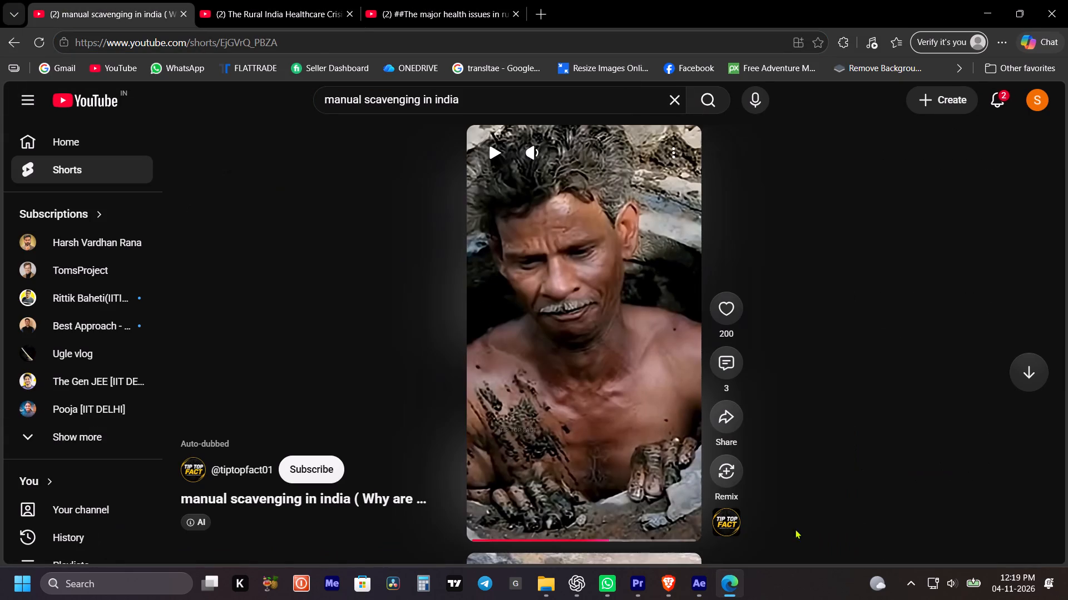
{"action": "left_click", "coordinate": [701, 584]}
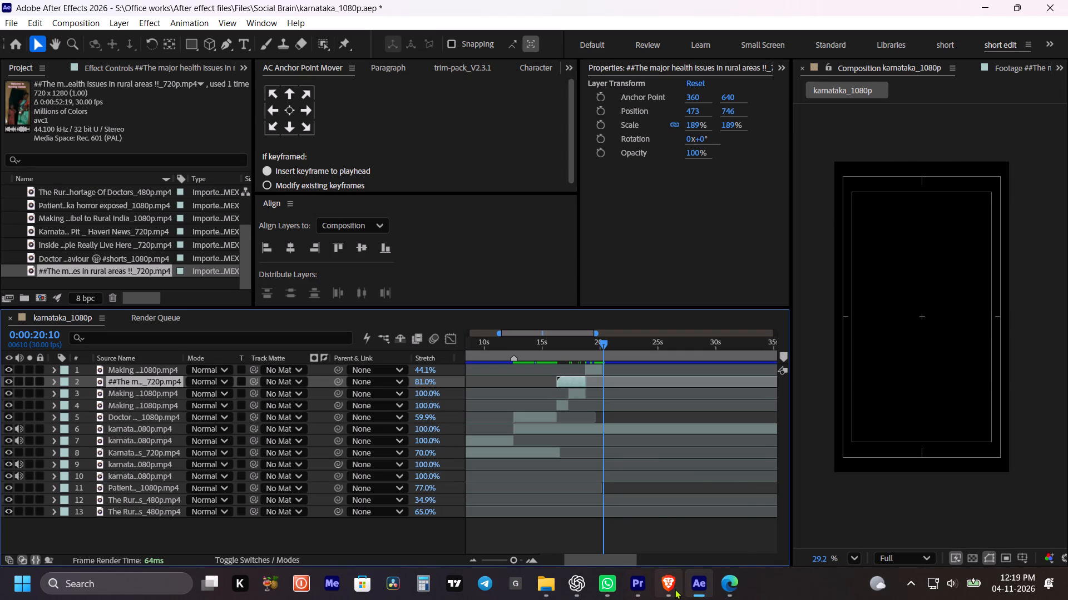
Widen the project's footage list and sort the items by size.
{"action": "left_click", "coordinate": [64, 259]}
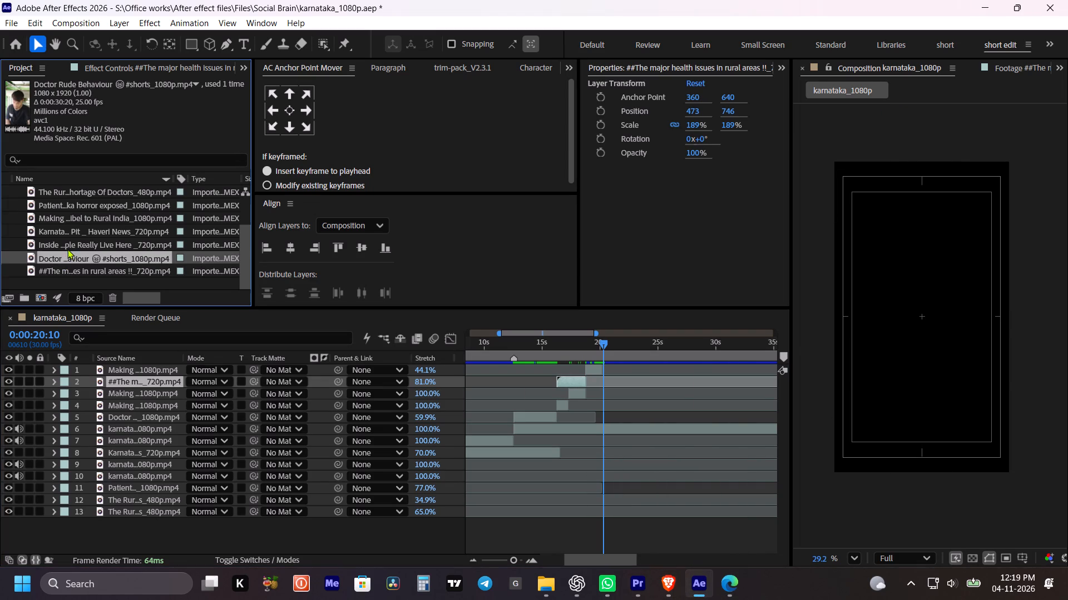
{"action": "left_click", "coordinate": [211, 179]}
{"action": "left_click_drag", "start_coordinate": [252, 178], "coordinate": [291, 185]}
{"action": "left_click", "coordinate": [249, 174]}
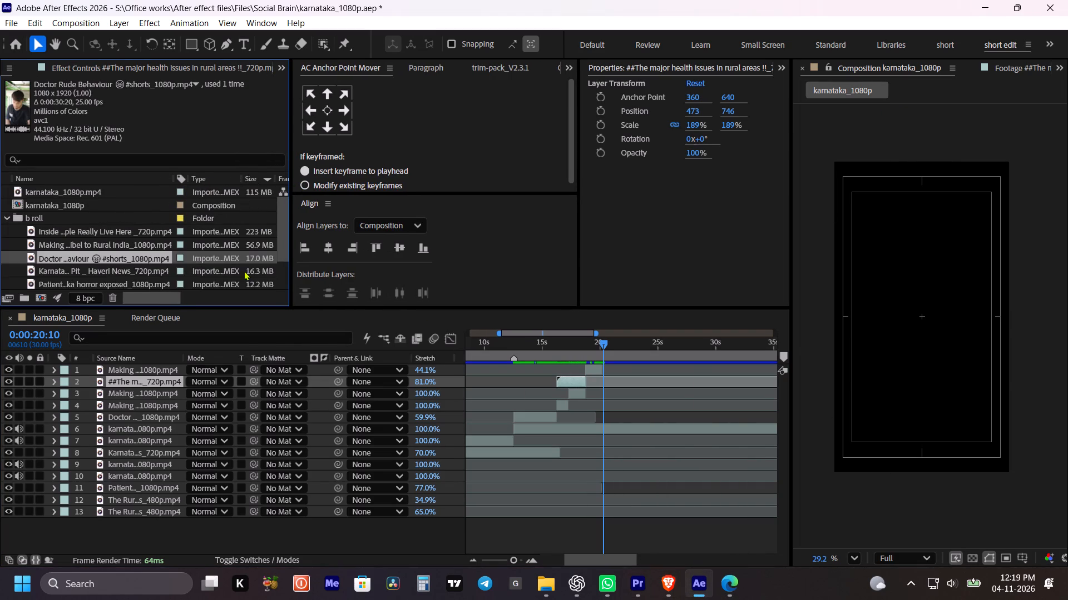
Examine the Dharavi slum footage up to about 0:03:30 and the other b-roll clips for a usable shot.
{"action": "left_click", "coordinate": [130, 229]}
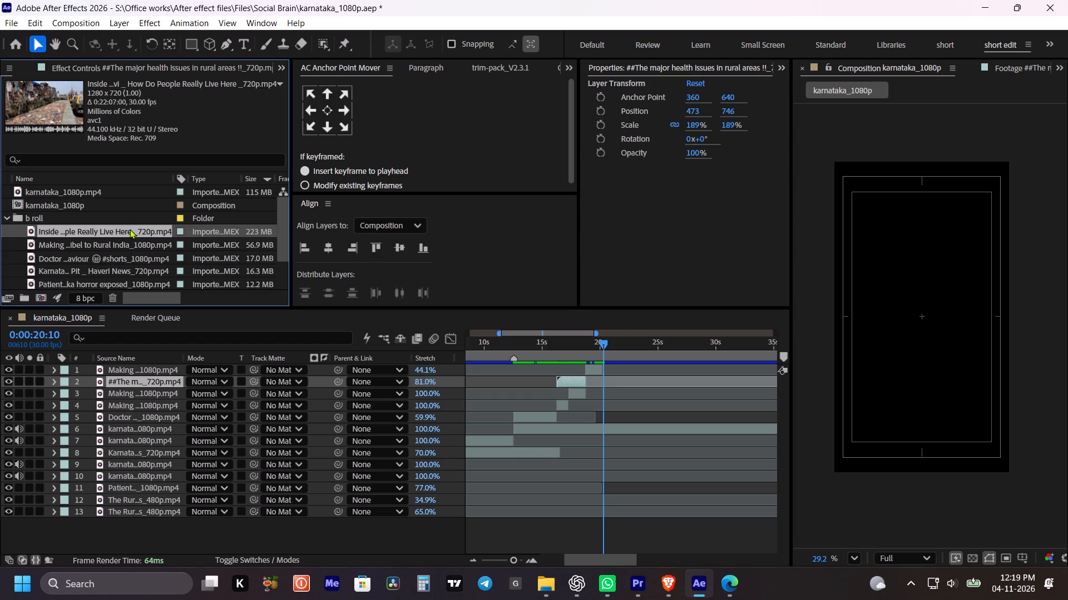
{"action": "double_click", "coordinate": [130, 229]}
{"action": "key", "text": "grave"}
{"action": "scroll", "coordinate": [445, 360], "scroll_direction": "up", "scroll_amount": 2}
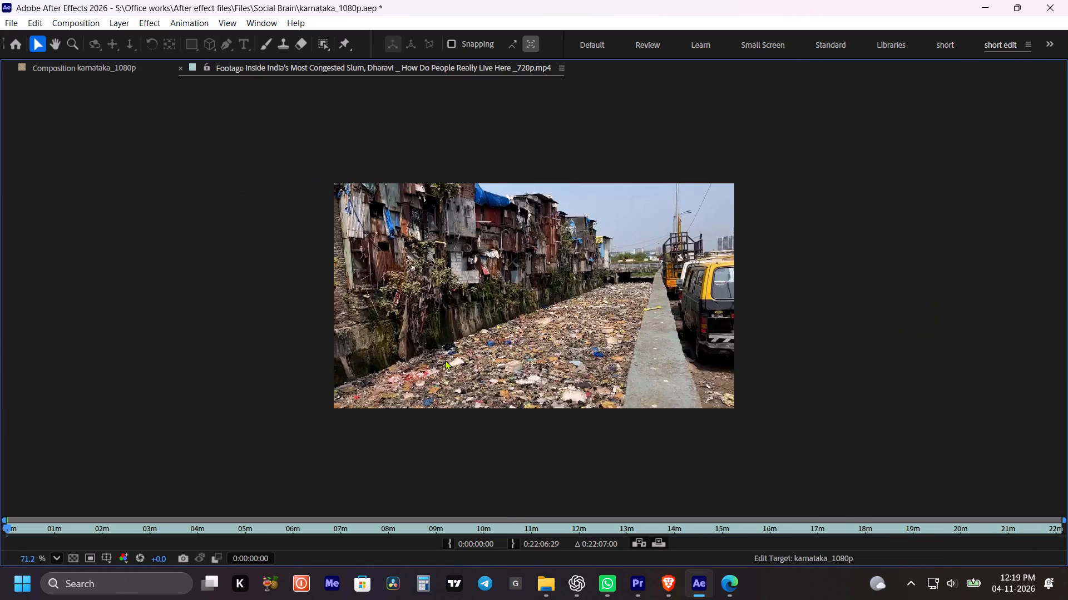
{"action": "scroll", "coordinate": [445, 360], "scroll_direction": "up", "scroll_amount": 1}
{"action": "scroll", "coordinate": [445, 360], "scroll_direction": "down", "scroll_amount": 1}
{"action": "key", "text": "space"}
{"action": "left_click_drag", "start_coordinate": [614, 322], "coordinate": [541, 339]}
{"action": "left_click_drag", "start_coordinate": [11, 529], "coordinate": [33, 528]}
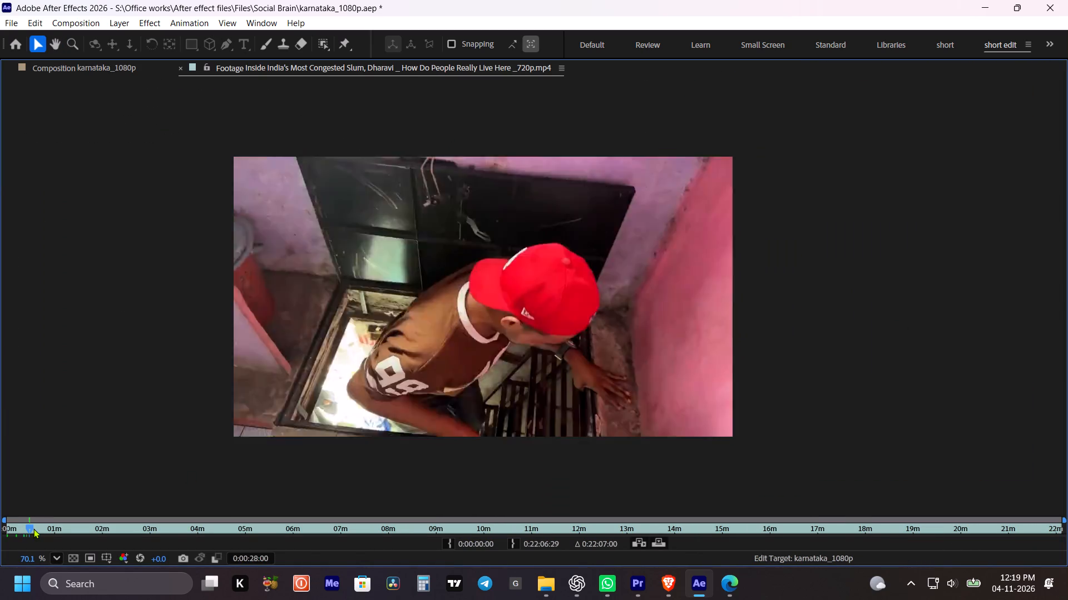
{"action": "left_click_drag", "start_coordinate": [33, 528], "coordinate": [34, 527]}
{"action": "scroll", "coordinate": [27, 524], "scroll_direction": "up", "scroll_amount": 1, "text": "alt"}
{"action": "left_click_drag", "start_coordinate": [26, 524], "coordinate": [35, 532]}
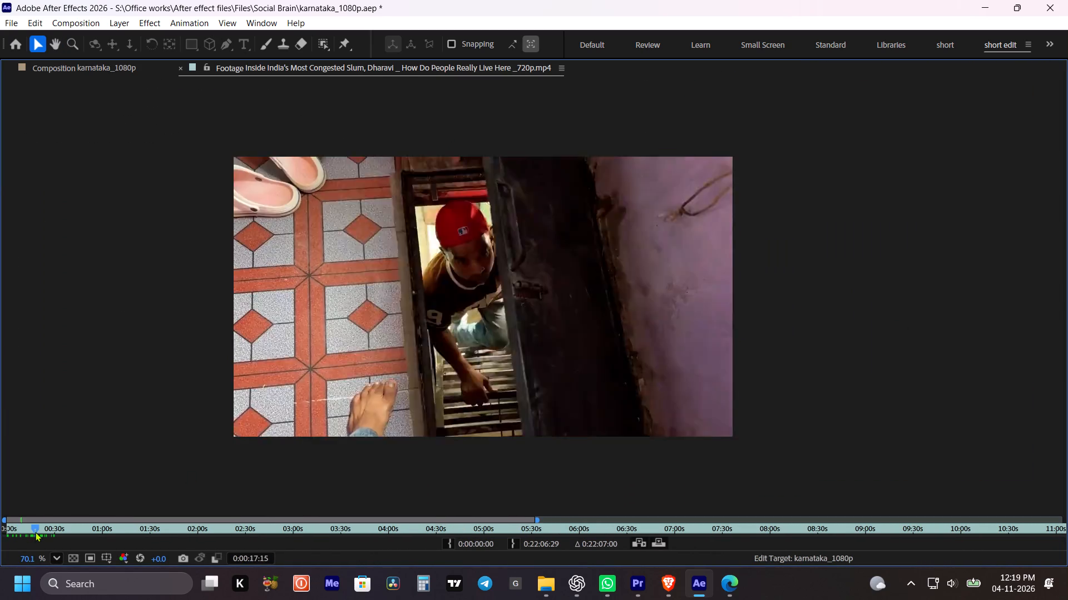
{"action": "left_click_drag", "start_coordinate": [35, 532], "coordinate": [91, 537]}
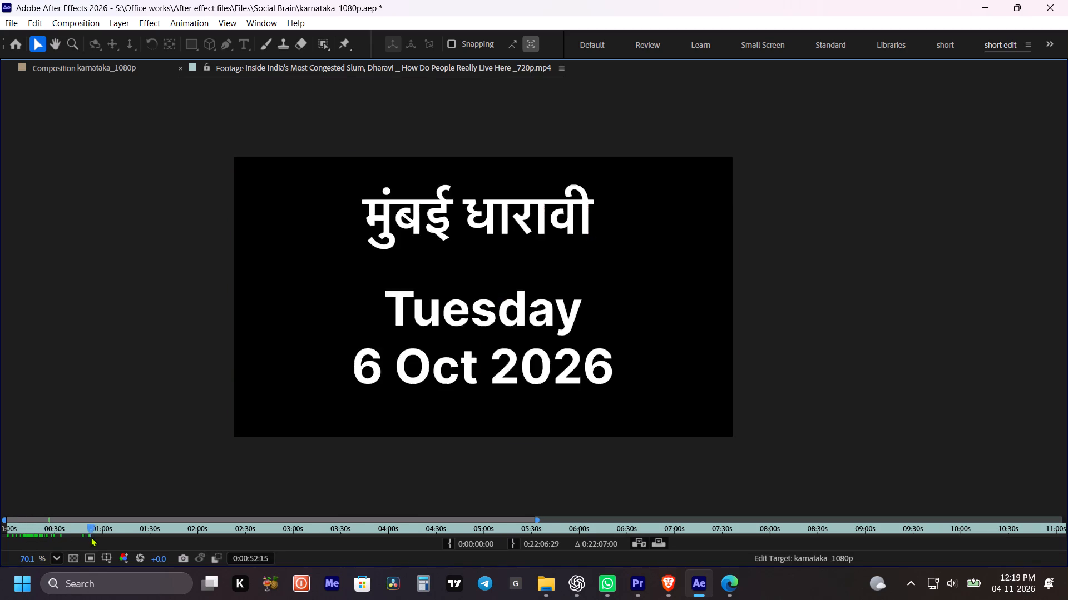
{"action": "left_click_drag", "start_coordinate": [91, 537], "coordinate": [236, 554]}
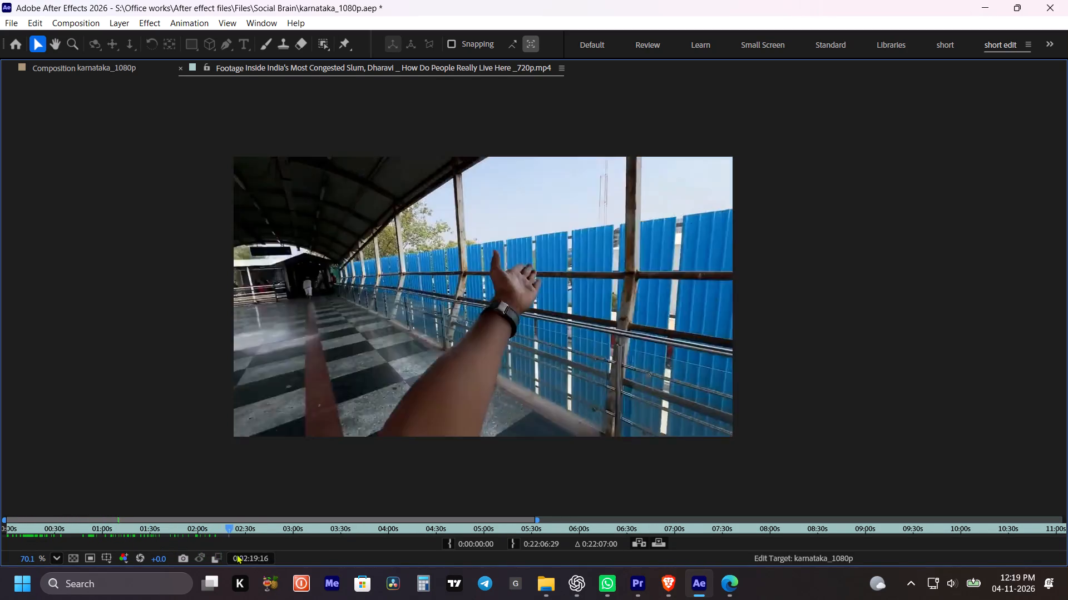
{"action": "left_click_drag", "start_coordinate": [236, 554], "coordinate": [311, 559]}
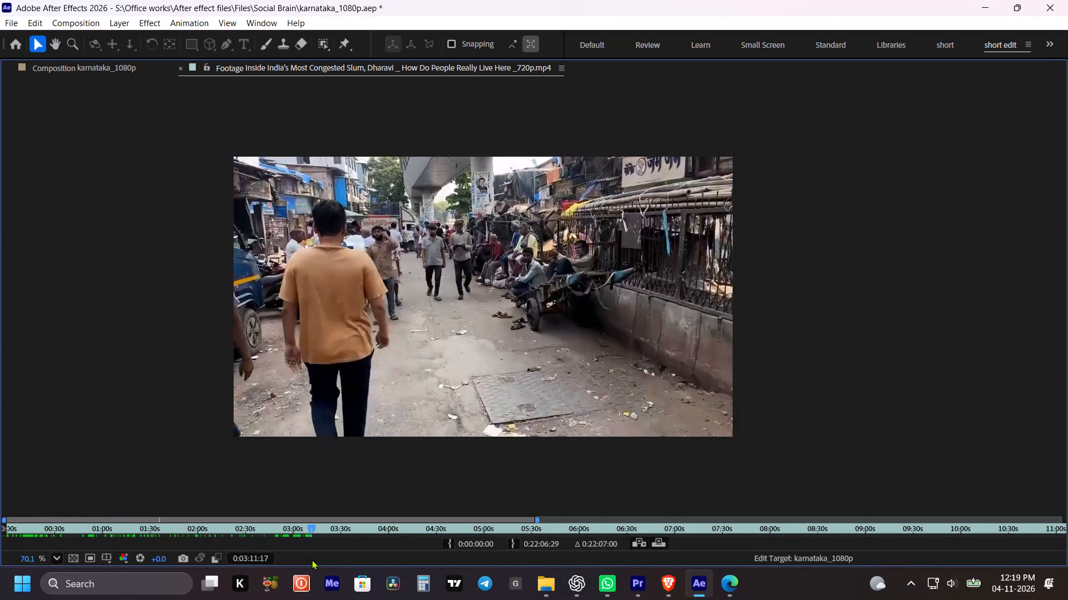
{"action": "left_click_drag", "start_coordinate": [311, 559], "coordinate": [342, 558]}
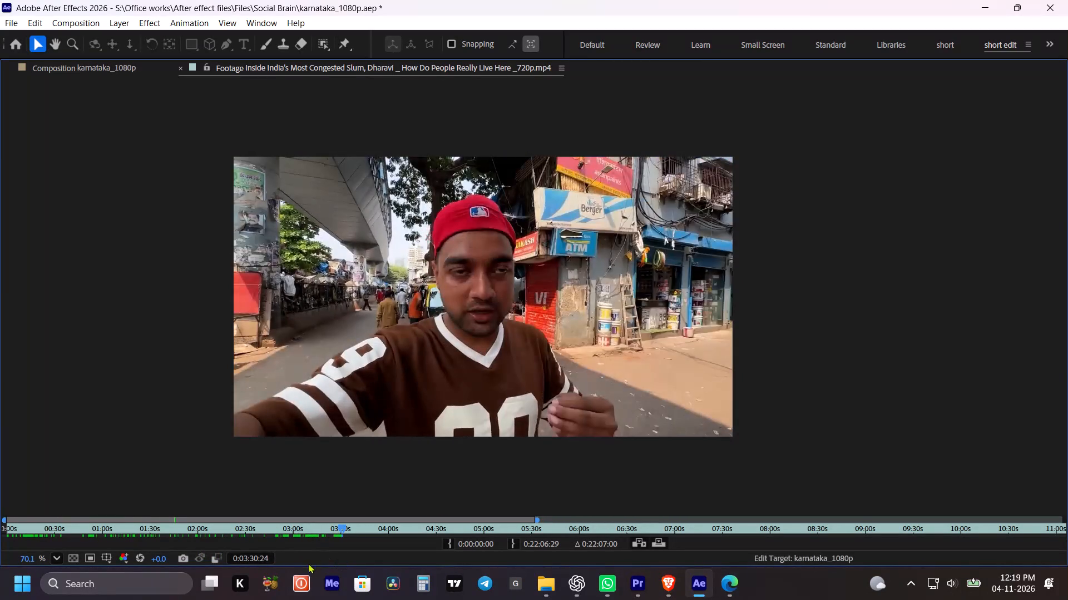
{"action": "left_click_drag", "start_coordinate": [334, 527], "coordinate": [305, 527]}
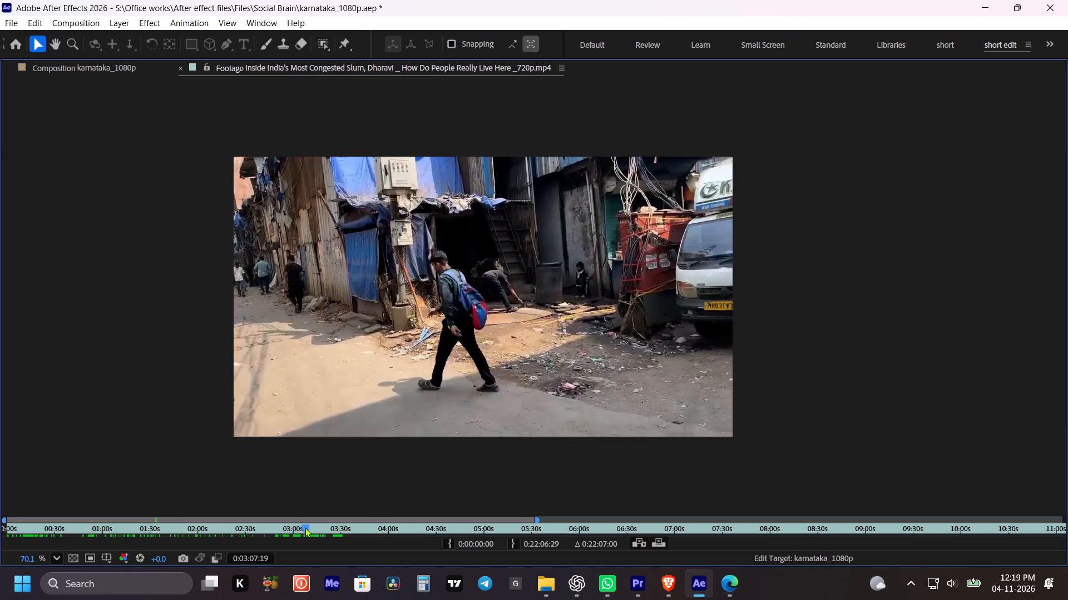
{"action": "left_click_drag", "start_coordinate": [305, 527], "coordinate": [310, 528]}
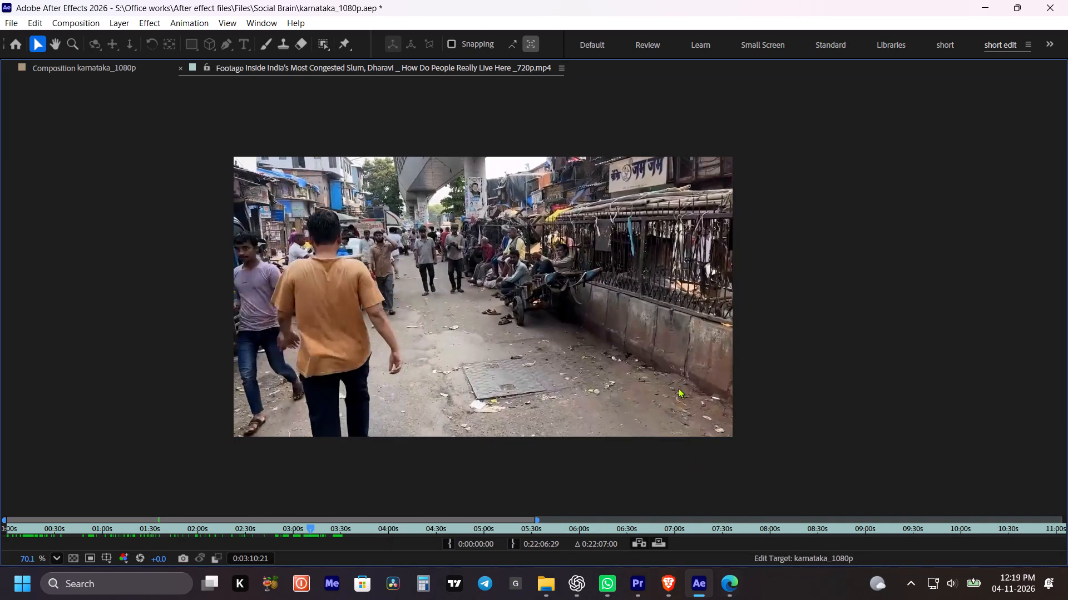
{"action": "key", "text": "grave"}
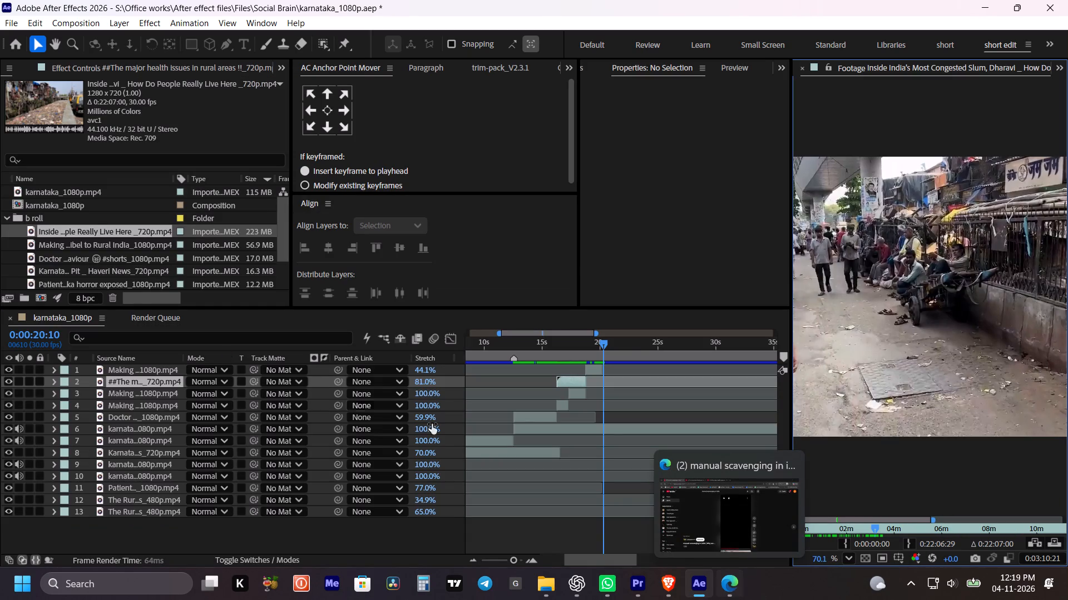
{"action": "left_click", "coordinate": [104, 247]}
{"action": "left_click", "coordinate": [104, 245]}
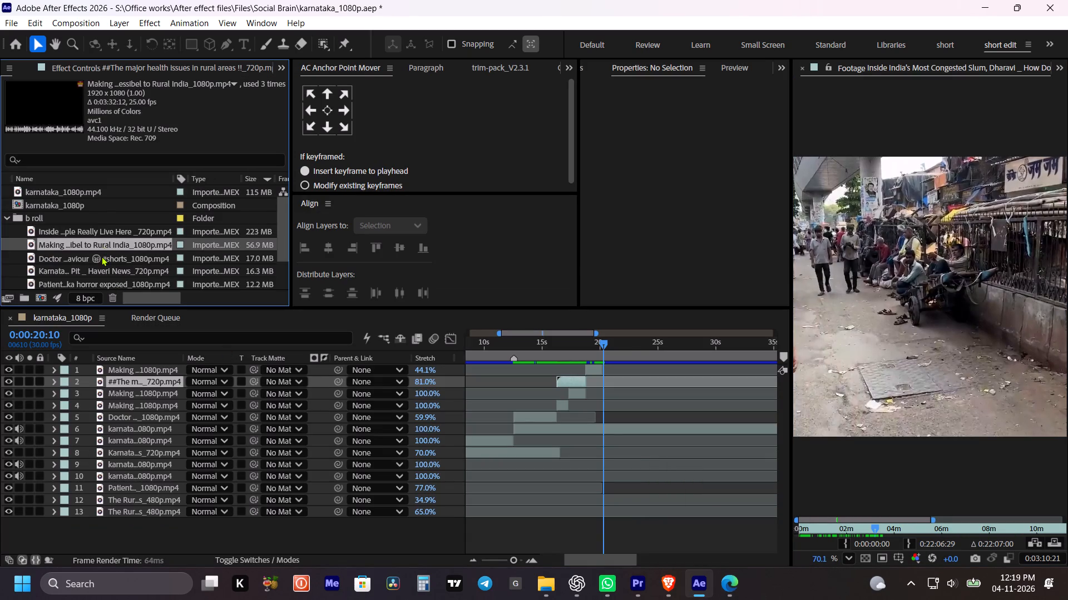
{"action": "left_click", "coordinate": [101, 256]}
{"action": "left_click", "coordinate": [76, 269]}
{"action": "left_click", "coordinate": [76, 283]}
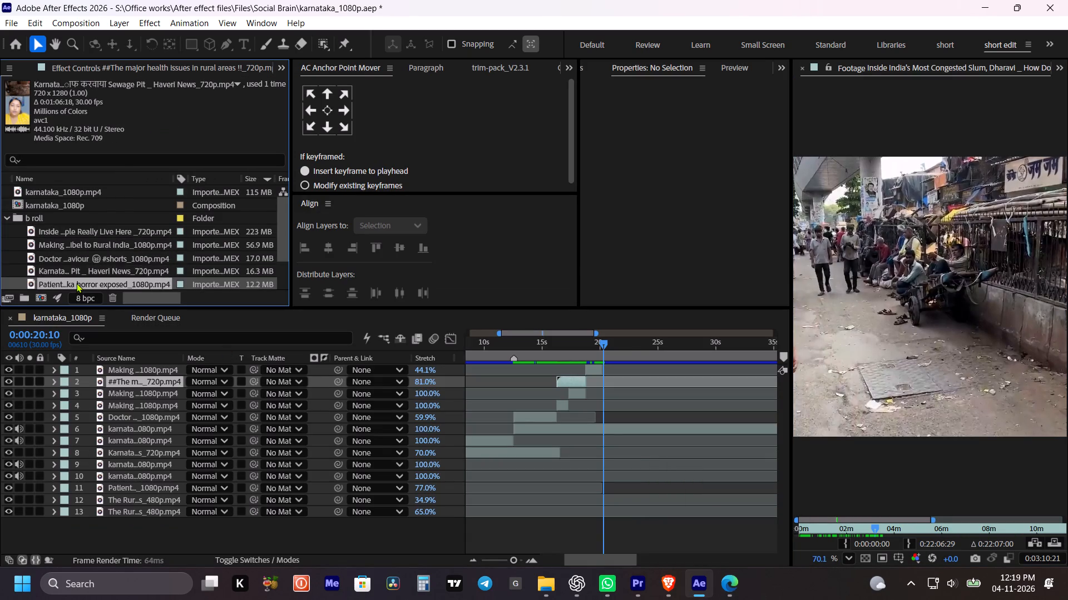
Switch to Edge, preview the manual scavenging in India short around 0:25, and copy its web address.
{"action": "left_click", "coordinate": [729, 586]}
{"action": "left_click", "coordinate": [453, 8]}
{"action": "left_click", "coordinate": [271, 0]}
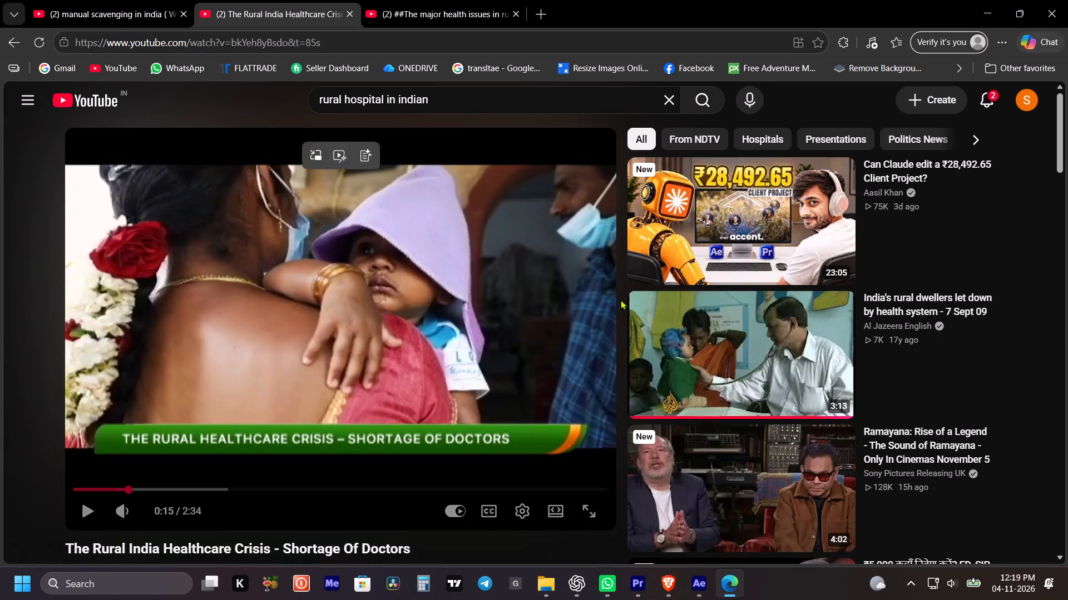
{"action": "left_click", "coordinate": [123, 0]}
{"action": "left_click", "coordinate": [584, 361]}
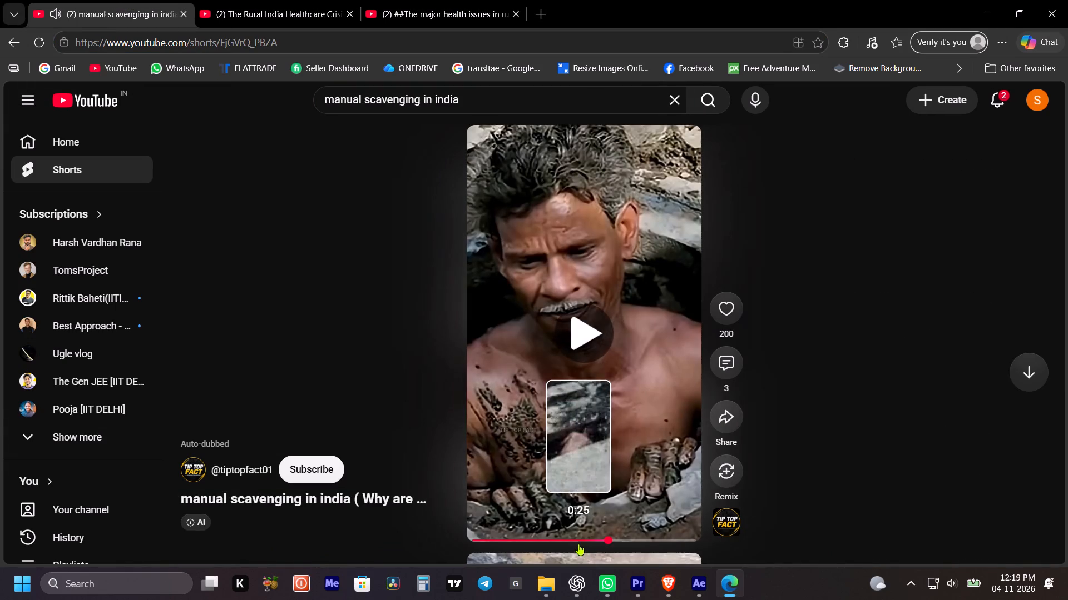
{"action": "left_click", "coordinate": [577, 541]}
{"action": "left_click", "coordinate": [558, 402]}
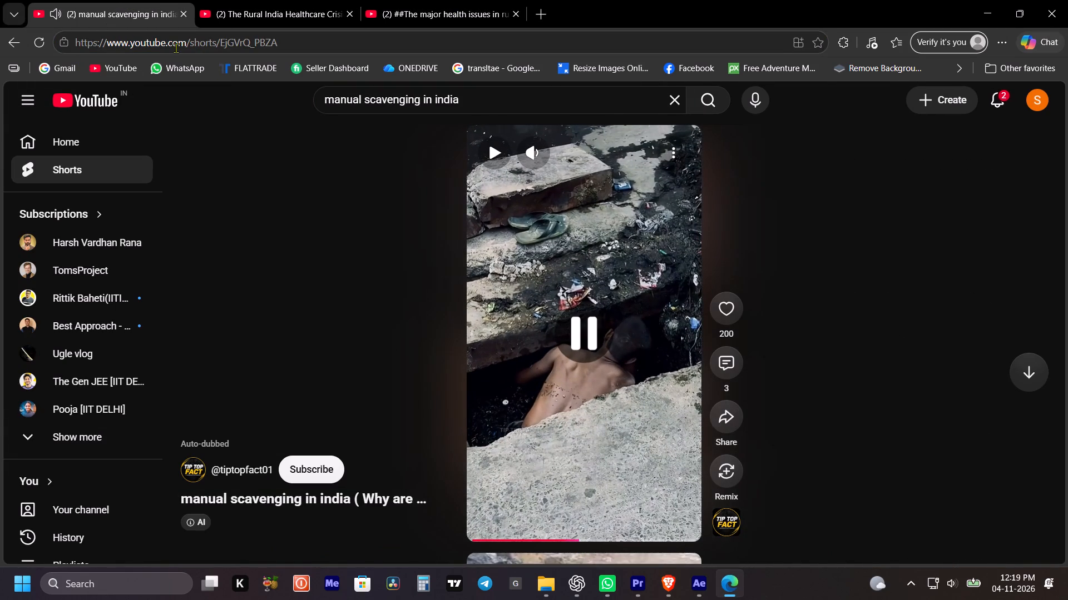
{"action": "left_click", "coordinate": [177, 48]}
{"action": "key", "text": "ctrl+c"}
{"action": "key", "text": "ctrl+c"}
Switch to Brave and submit the copied manual scavenging short link to the YouTube Video Downloader in place of the old one.
{"action": "left_click", "coordinate": [667, 592]}
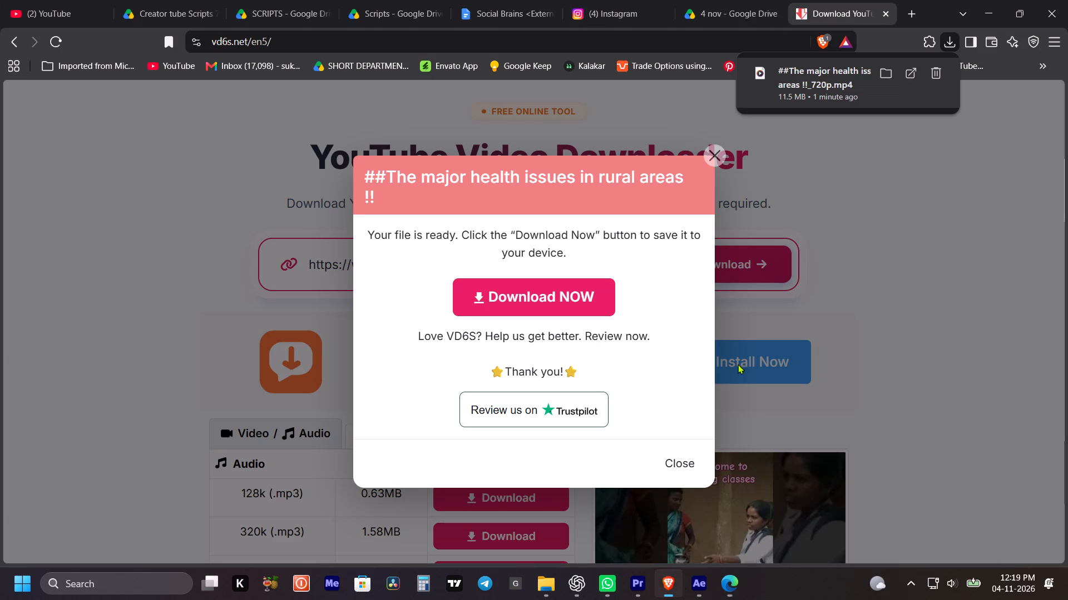
{"action": "left_click_drag", "start_coordinate": [845, 0], "coordinate": [838, 4]}
{"action": "left_click", "coordinate": [725, 156]}
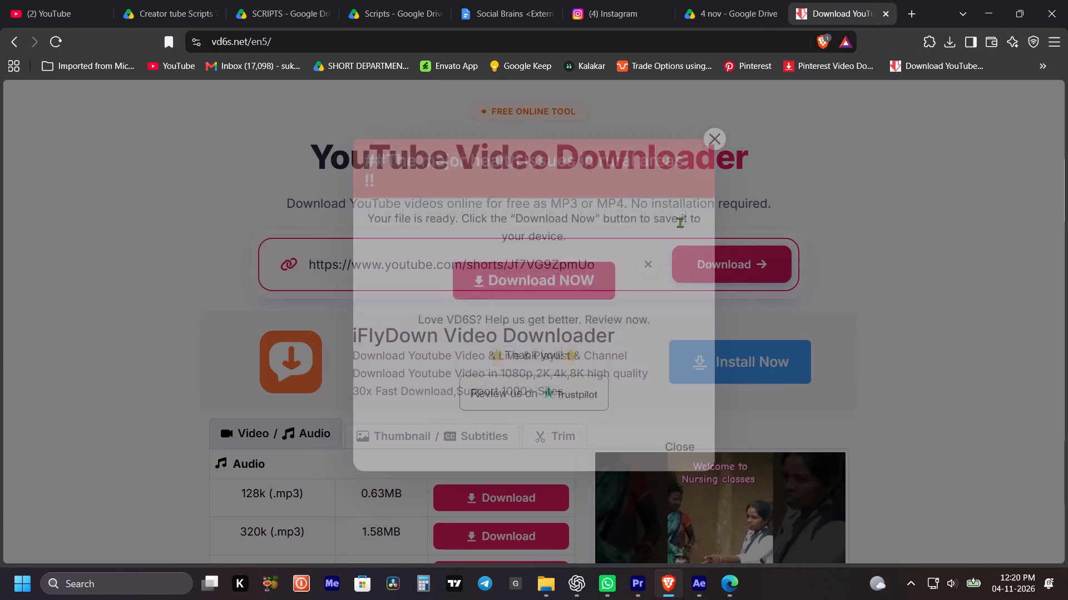
{"action": "left_click", "coordinate": [652, 268]}
{"action": "left_click", "coordinate": [606, 266]}
{"action": "key", "text": "ctrl+v"}
{"action": "left_click", "coordinate": [731, 261]}
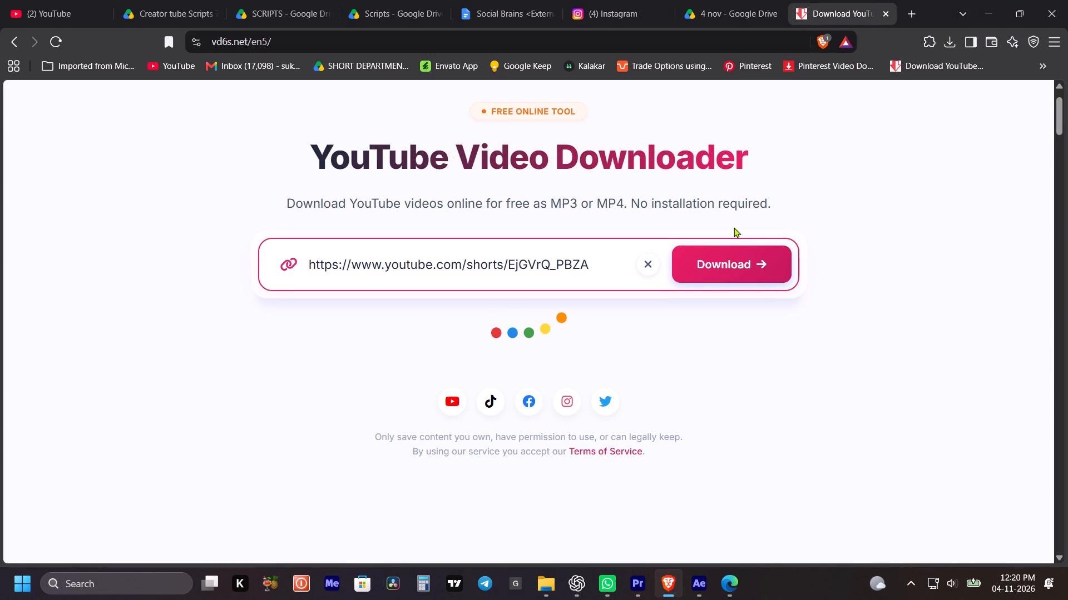
Download the manual scavenging short as a 1080p video.
{"action": "scroll", "coordinate": [404, 494], "scroll_direction": "down", "scroll_amount": 5}
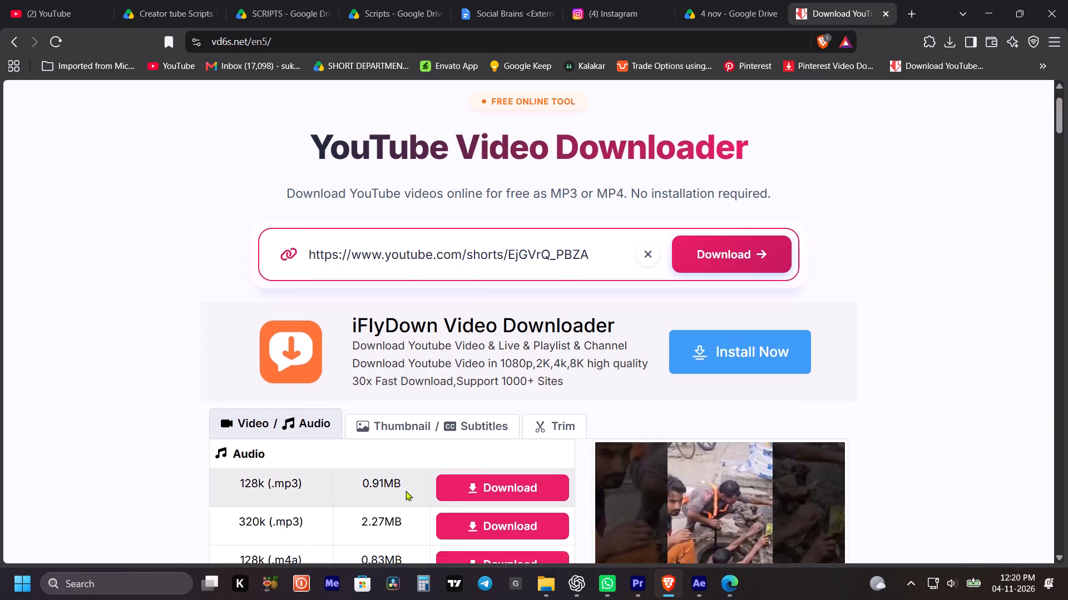
{"action": "left_click", "coordinate": [459, 289]}
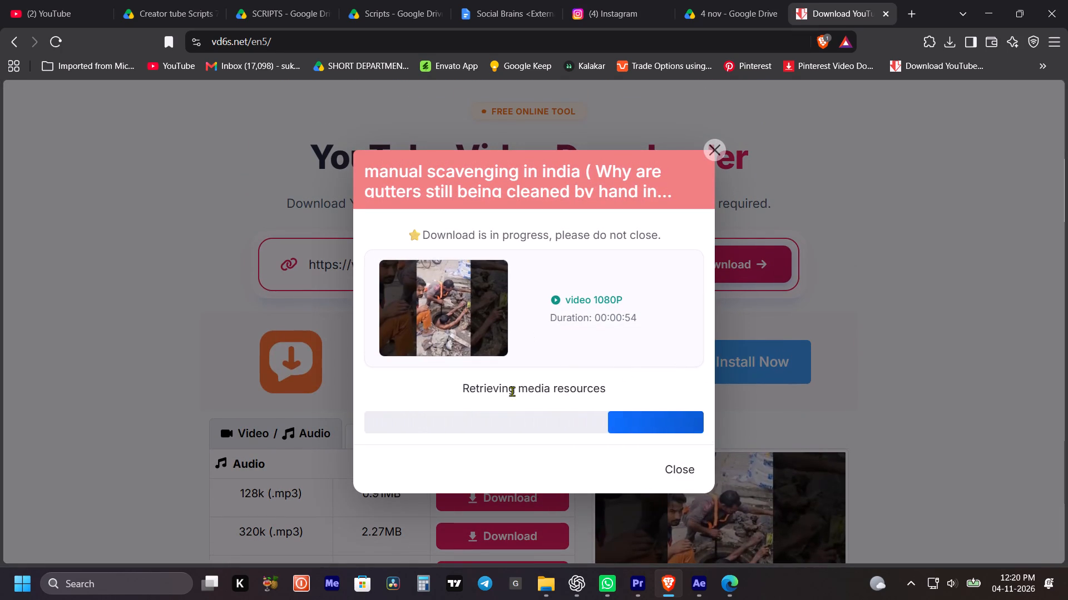
{"action": "left_click_drag", "start_coordinate": [512, 391], "coordinate": [573, 384]}
{"action": "left_click", "coordinate": [606, 384]}
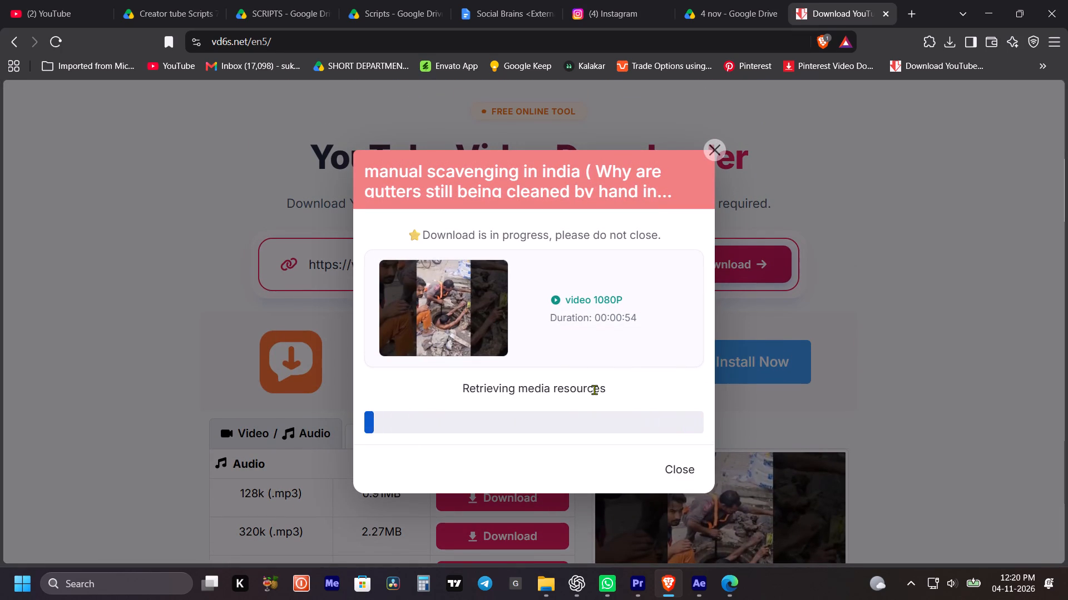
{"action": "left_click_drag", "start_coordinate": [590, 389], "coordinate": [566, 389]}
{"action": "left_click", "coordinate": [571, 316]}
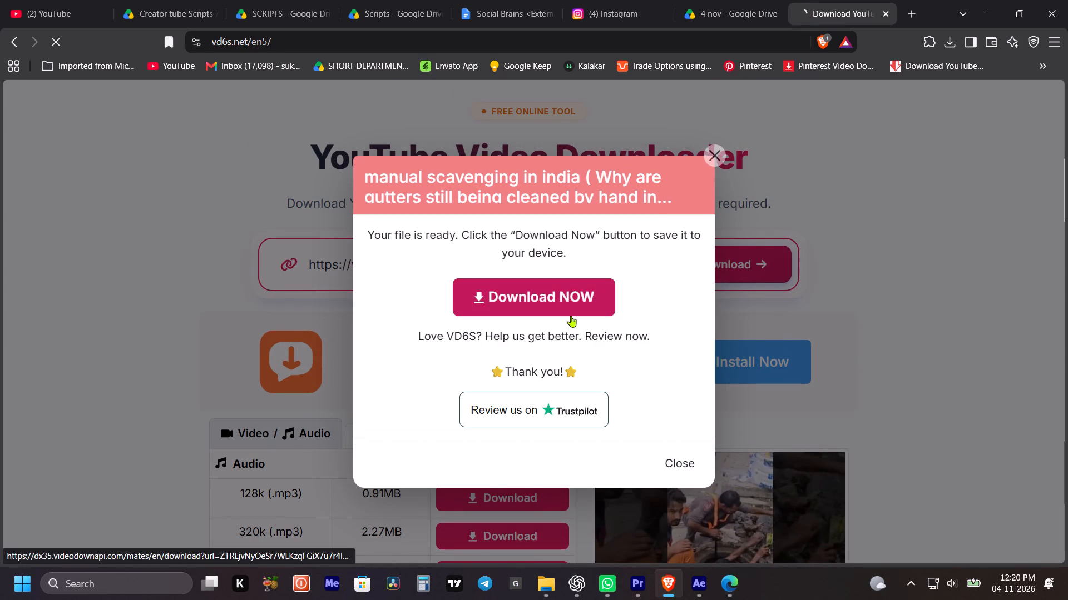
{"action": "left_click", "coordinate": [754, 541]}
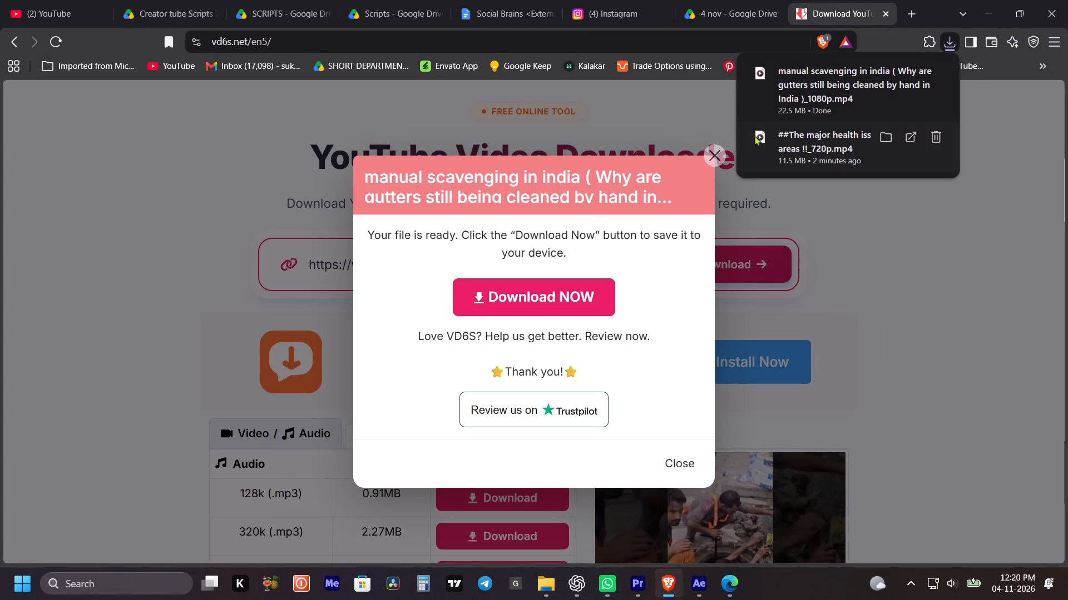
Import the downloaded manual scavenging video into the b roll folder of the After Effects project.
{"action": "left_click_drag", "start_coordinate": [827, 78], "coordinate": [700, 564]}
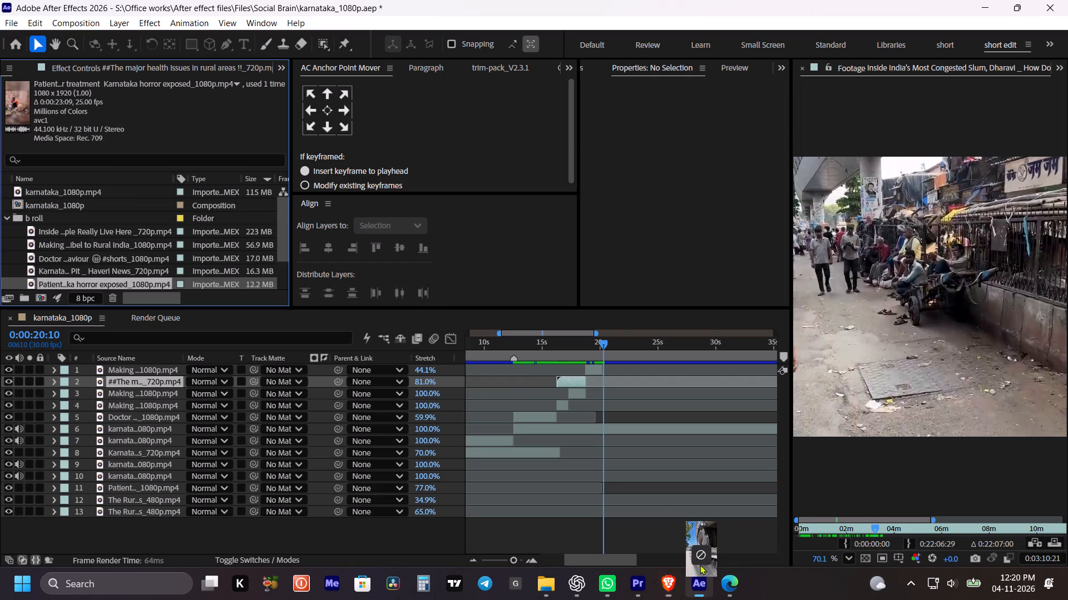
{"action": "left_click_drag", "start_coordinate": [700, 564], "coordinate": [111, 221]}
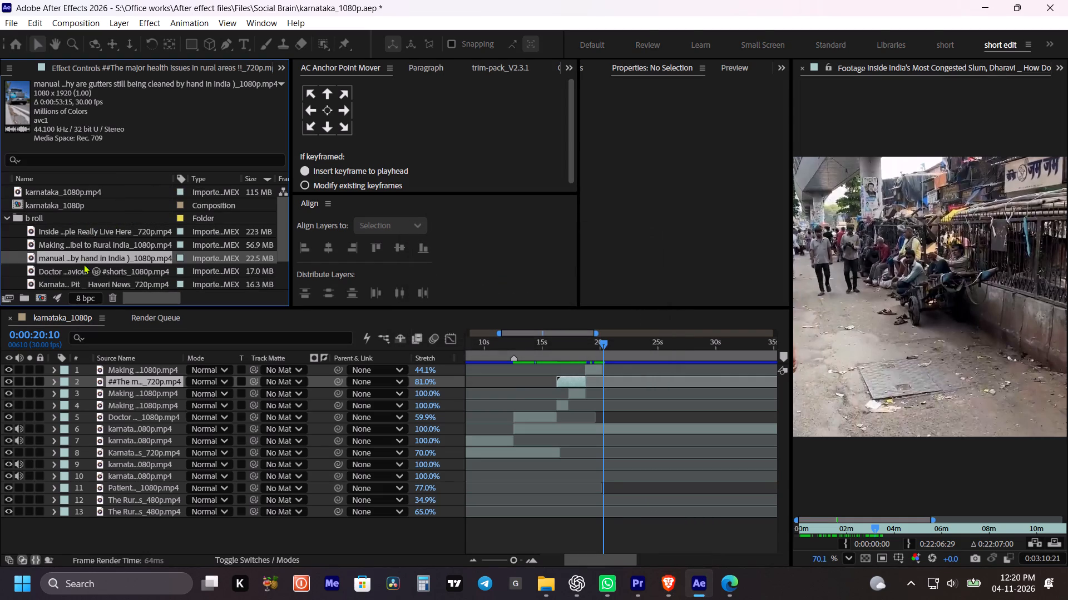
Open the manual scavenging footage and set its In point to 0:00:03:27, where the man is submerged in the drain.
{"action": "double_click", "coordinate": [84, 261]}
{"action": "key", "text": "grave"}
{"action": "scroll", "coordinate": [487, 252], "scroll_direction": "down", "scroll_amount": 3}
{"action": "scroll", "coordinate": [486, 252], "scroll_direction": "up", "scroll_amount": 3}
{"action": "scroll", "coordinate": [486, 252], "scroll_direction": "down", "scroll_amount": 1}
{"action": "key", "text": "space"}
{"action": "left_click_drag", "start_coordinate": [536, 250], "coordinate": [506, 249]}
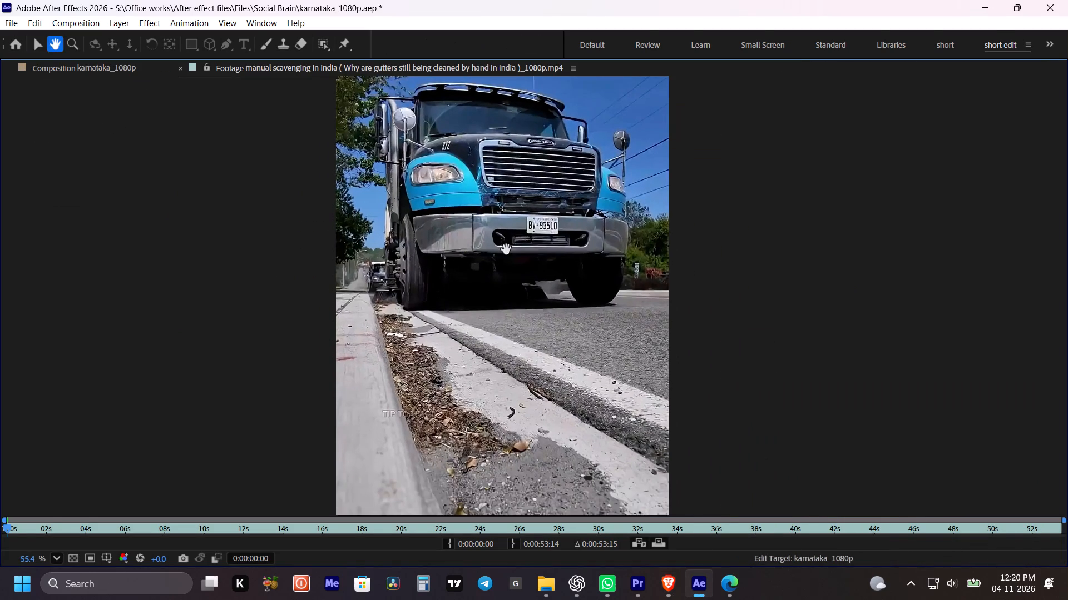
{"action": "left_click_drag", "start_coordinate": [506, 249], "coordinate": [510, 244]}
{"action": "left_click_drag", "start_coordinate": [19, 527], "coordinate": [157, 541]}
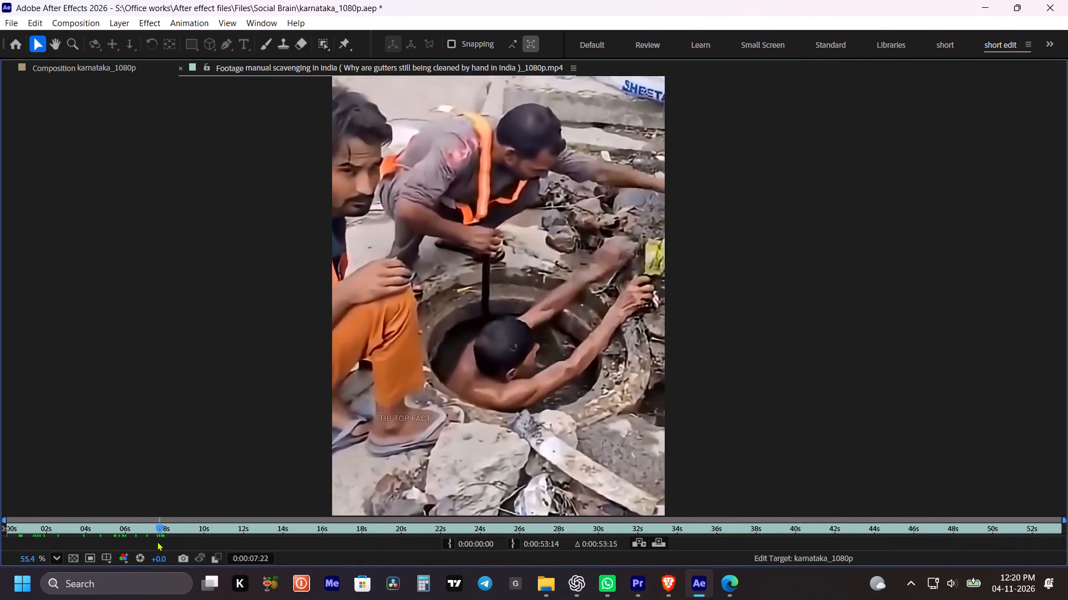
{"action": "left_click_drag", "start_coordinate": [157, 541], "coordinate": [129, 541]}
{"action": "scroll", "coordinate": [466, 315], "scroll_direction": "down", "scroll_amount": 5}
{"action": "key", "text": "space"}
{"action": "left_click_drag", "start_coordinate": [448, 274], "coordinate": [450, 291]}
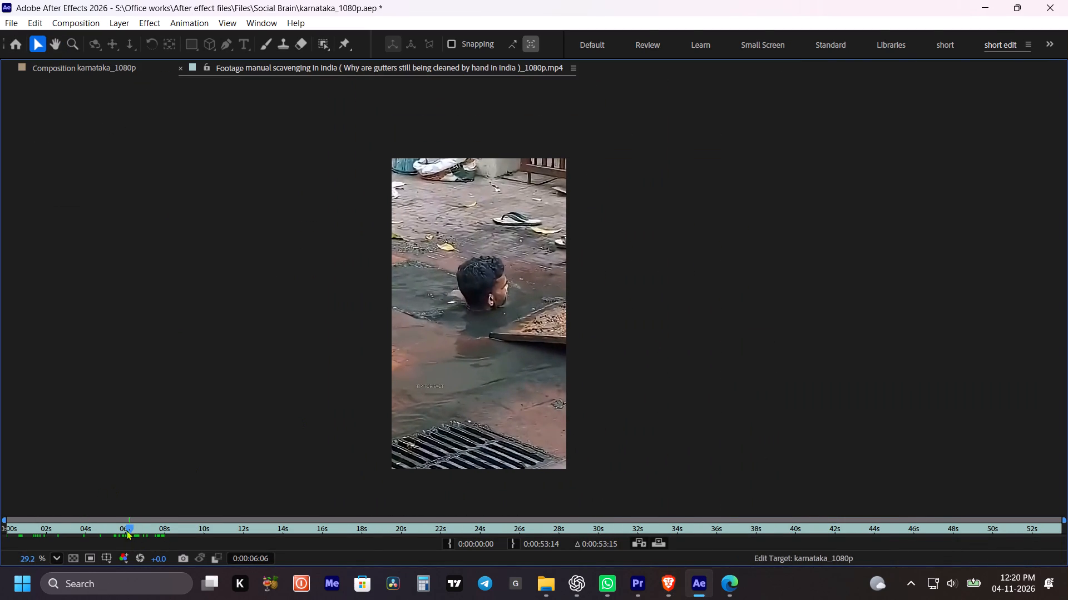
{"action": "left_click_drag", "start_coordinate": [129, 524], "coordinate": [61, 523]}
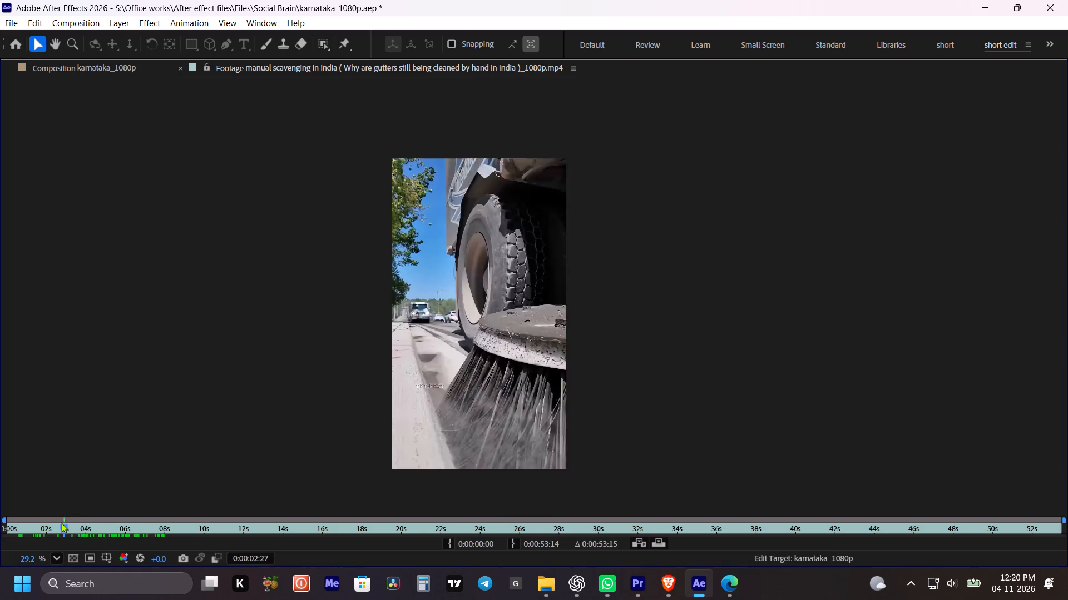
{"action": "left_click_drag", "start_coordinate": [61, 523], "coordinate": [84, 532]}
{"action": "left_click", "coordinate": [449, 537]}
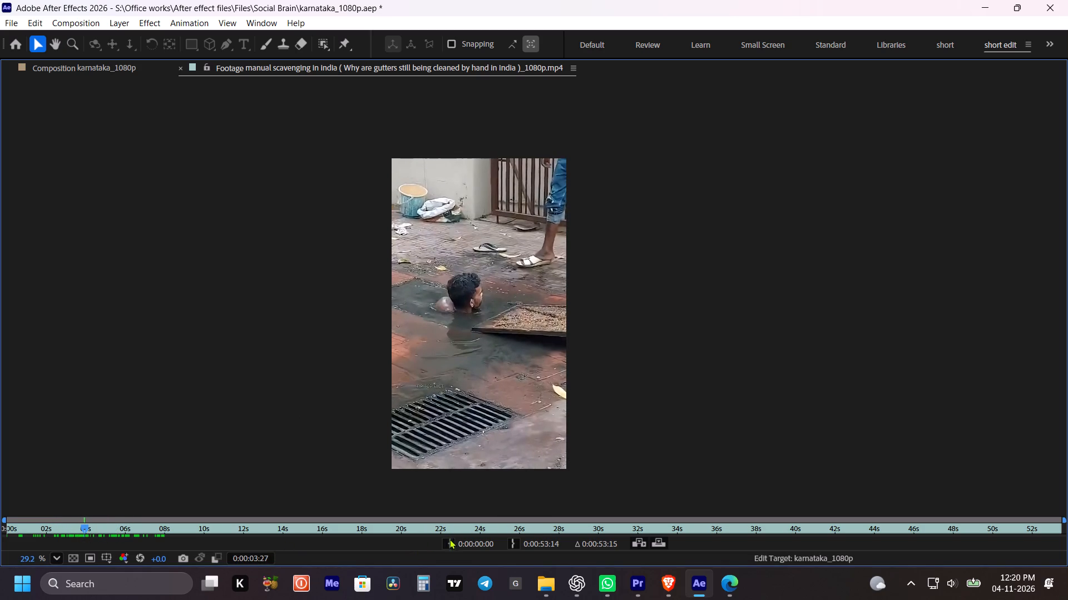
{"action": "left_click", "coordinate": [448, 541]}
Set the Out point of the manual scavenging footage to 0:00:07:00, on the shot of the men around the manhole.
{"action": "left_click_drag", "start_coordinate": [88, 532], "coordinate": [169, 533]}
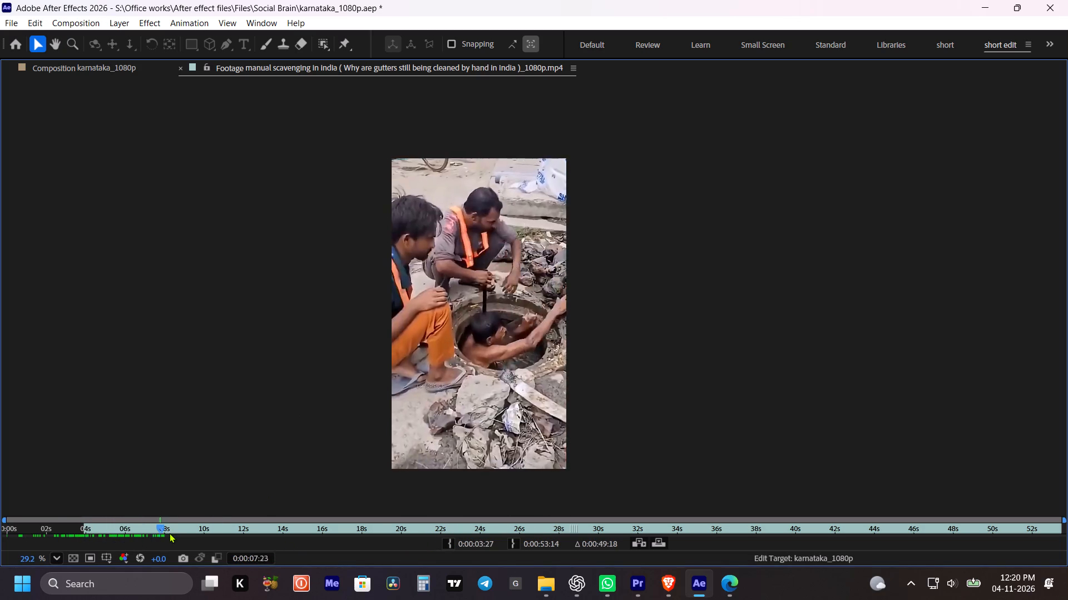
{"action": "left_click_drag", "start_coordinate": [169, 533], "coordinate": [171, 538]}
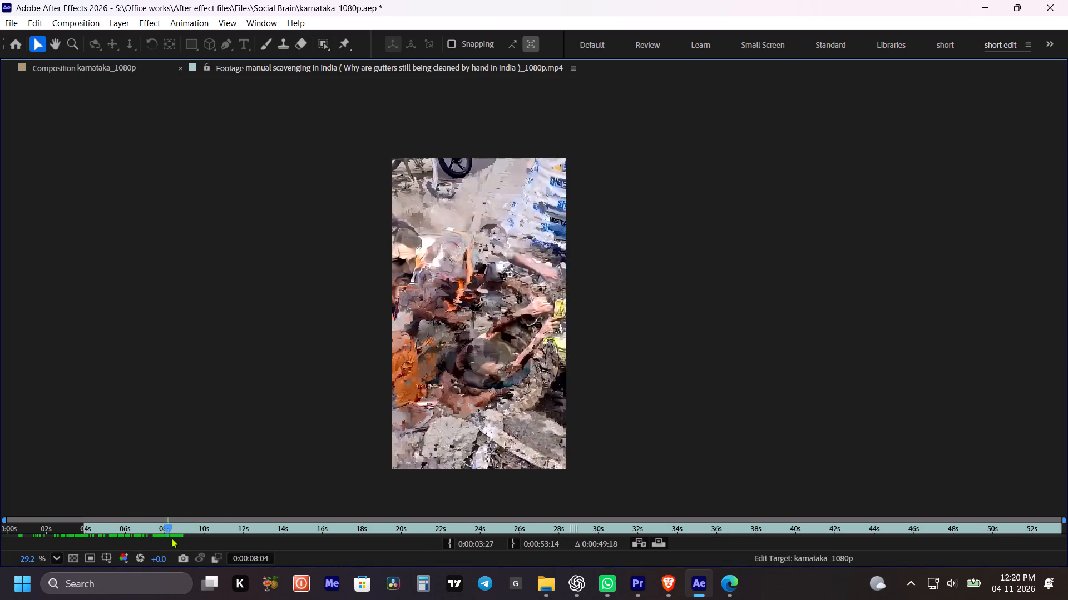
{"action": "left_click_drag", "start_coordinate": [171, 538], "coordinate": [160, 536]}
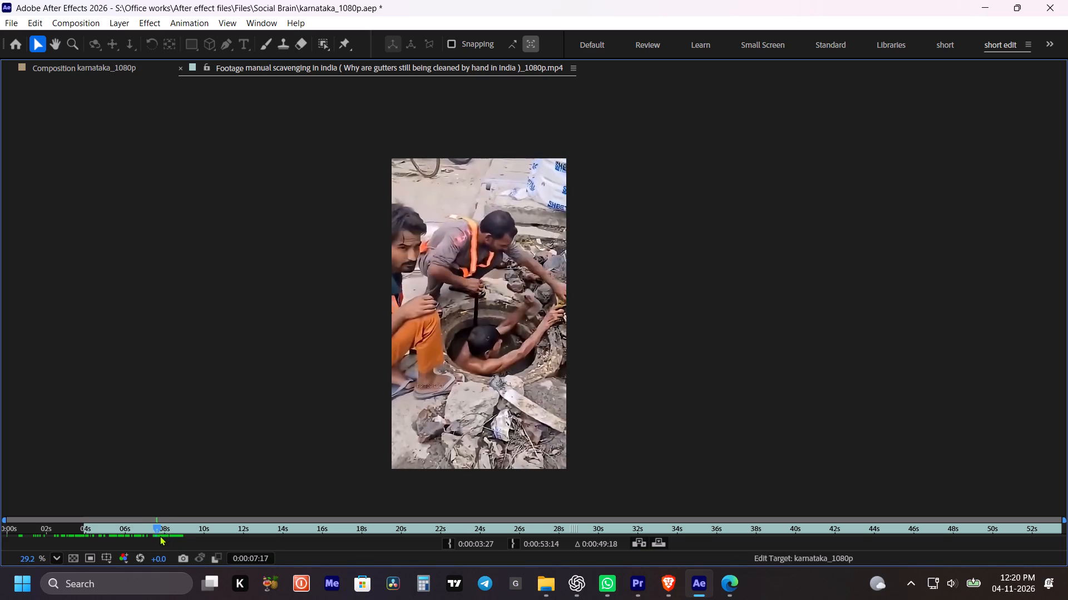
{"action": "left_click_drag", "start_coordinate": [160, 536], "coordinate": [160, 536]}
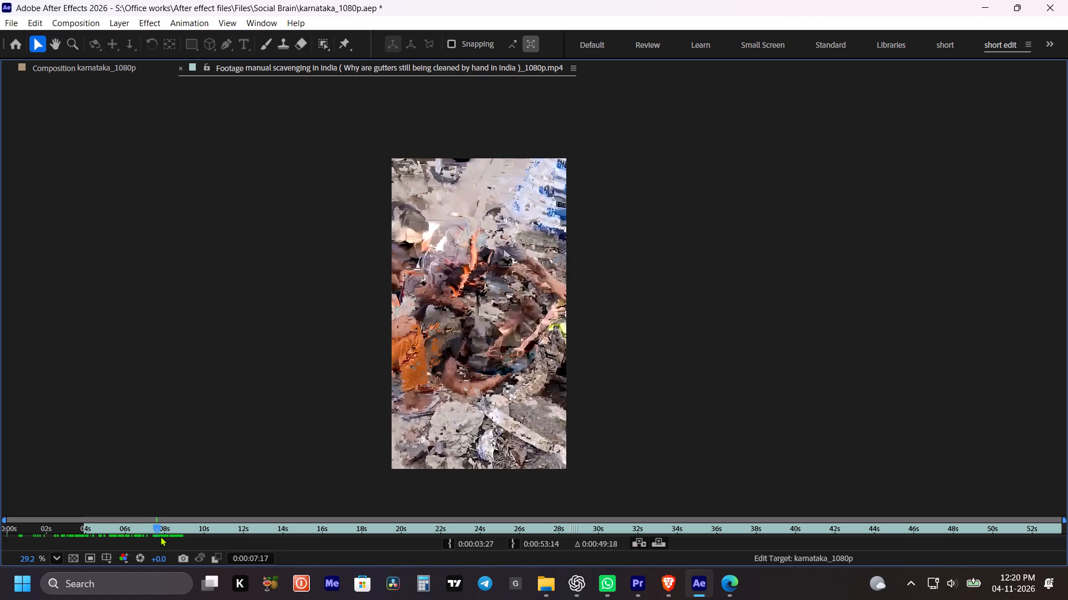
{"action": "left_click_drag", "start_coordinate": [160, 536], "coordinate": [156, 536]}
{"action": "scroll", "coordinate": [78, 528], "scroll_direction": "up", "scroll_amount": 1, "text": "alt"}
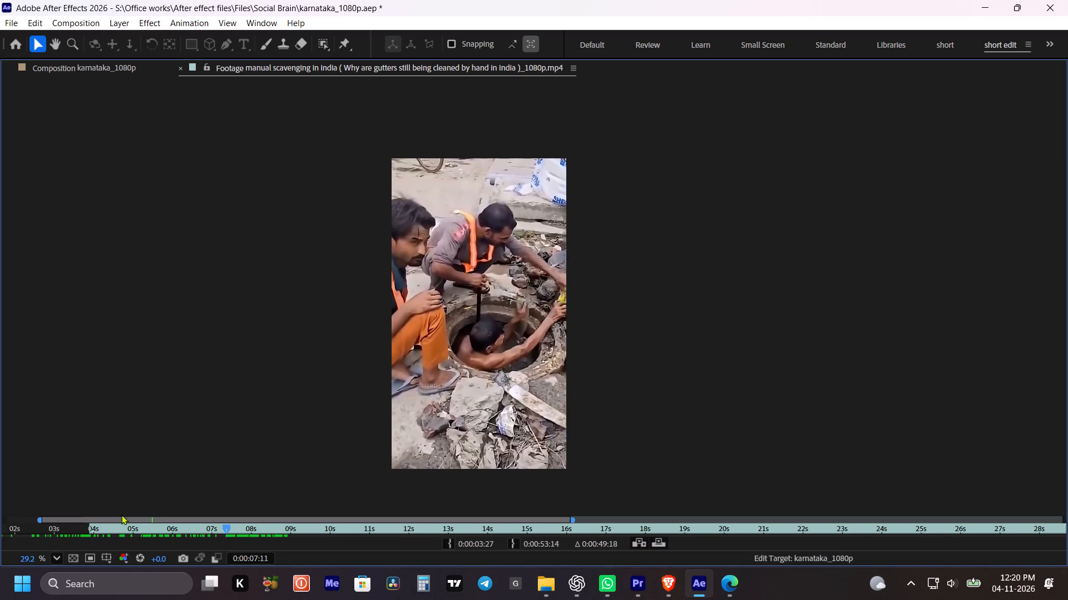
{"action": "scroll", "coordinate": [127, 508], "scroll_direction": "up", "scroll_amount": 1}
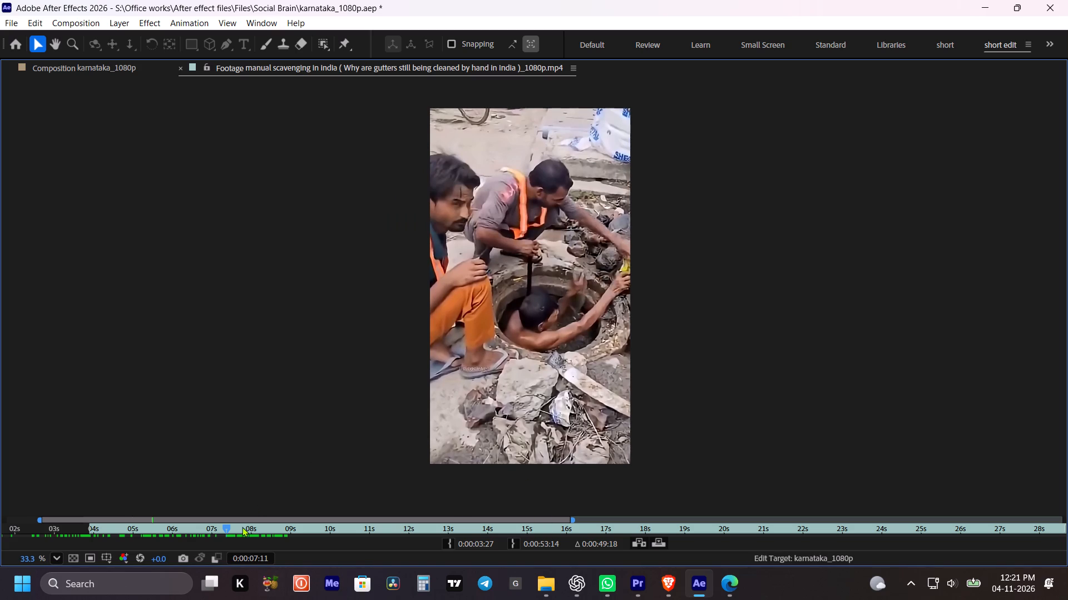
{"action": "left_click_drag", "start_coordinate": [229, 531], "coordinate": [231, 531]}
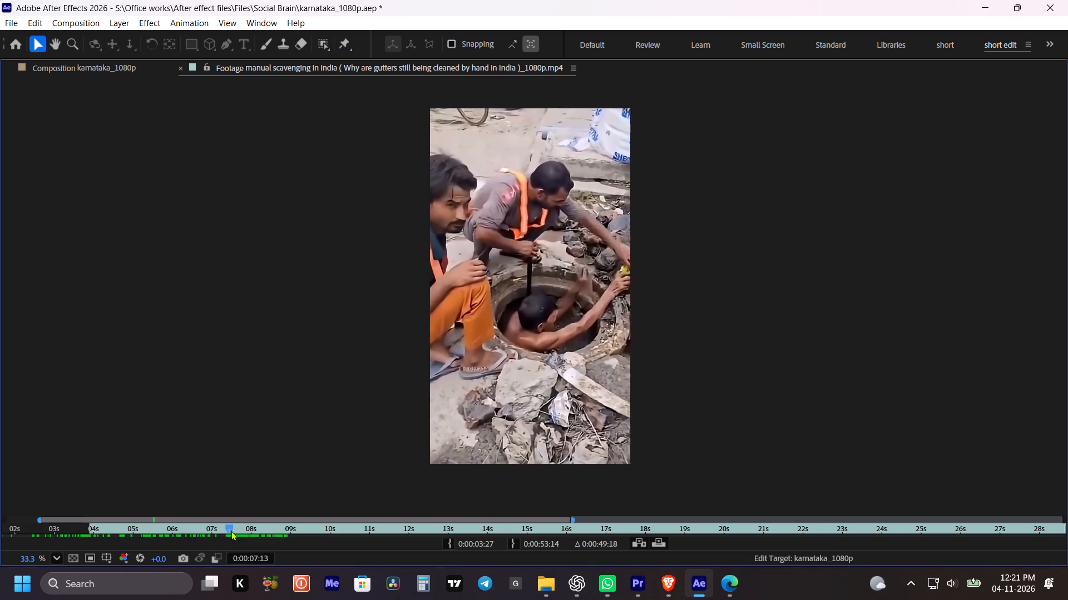
{"action": "left_click_drag", "start_coordinate": [231, 531], "coordinate": [240, 538]}
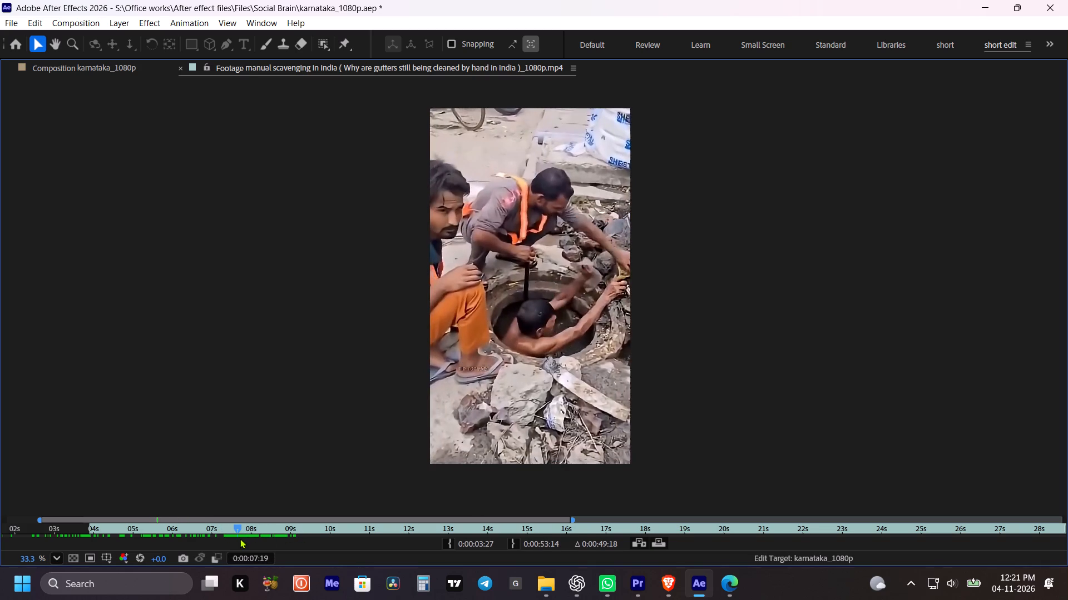
{"action": "left_click_drag", "start_coordinate": [240, 538], "coordinate": [214, 532]}
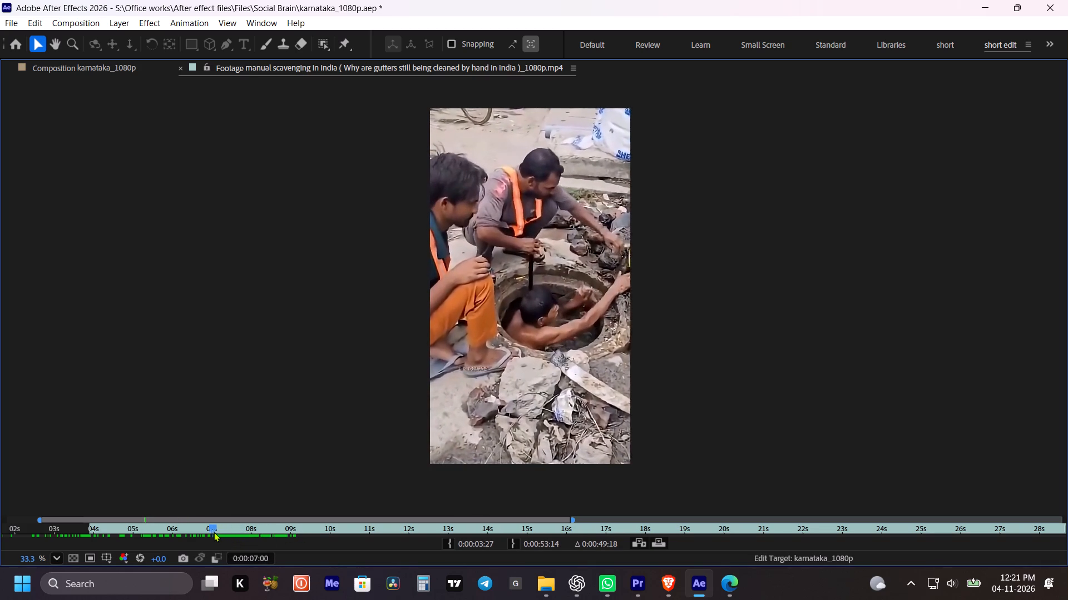
{"action": "left_click_drag", "start_coordinate": [214, 532], "coordinate": [215, 532]}
{"action": "left_click", "coordinate": [511, 539]}
{"action": "key", "text": "grave"}
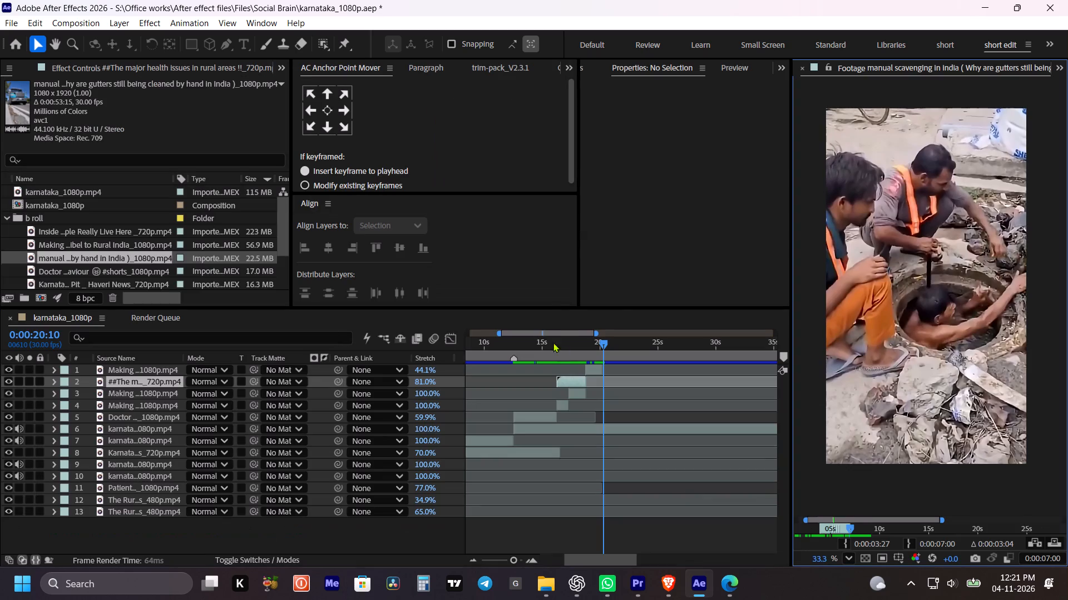
Replace the Making clip with 44.1% stretch, after about 0:00:18:20 in karnataka_1080p, with the trimmed manual scavenging clip.
{"action": "left_click_drag", "start_coordinate": [119, 259], "coordinate": [609, 366]}
{"action": "left_click_drag", "start_coordinate": [602, 333], "coordinate": [596, 333], "text": "shift"}
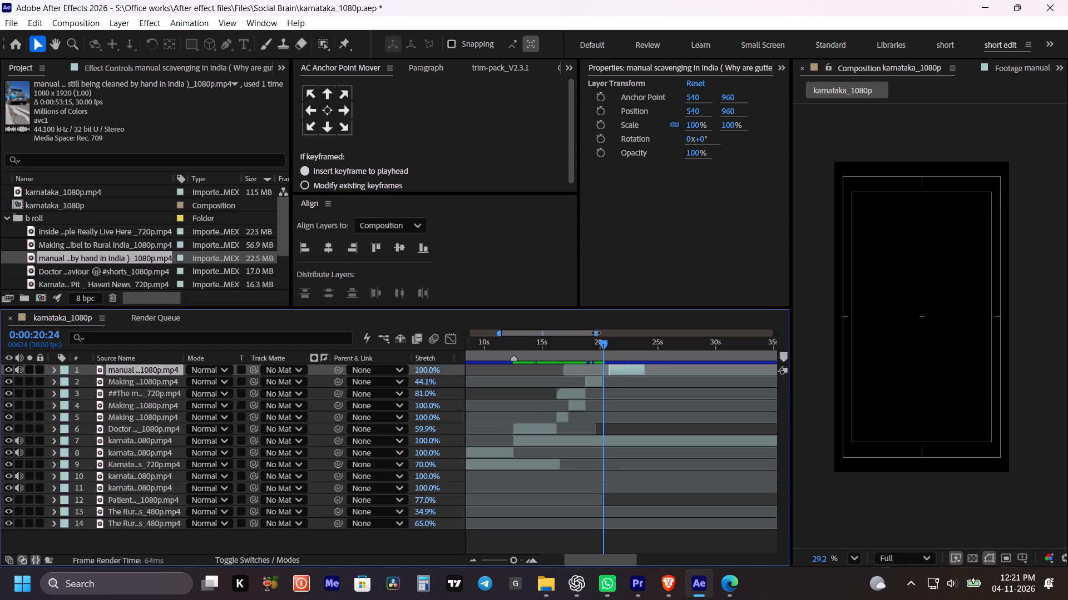
{"action": "left_click_drag", "start_coordinate": [596, 333], "coordinate": [594, 335], "text": "shift"}
{"action": "left_click_drag", "start_coordinate": [602, 341], "coordinate": [582, 344], "text": "shift"}
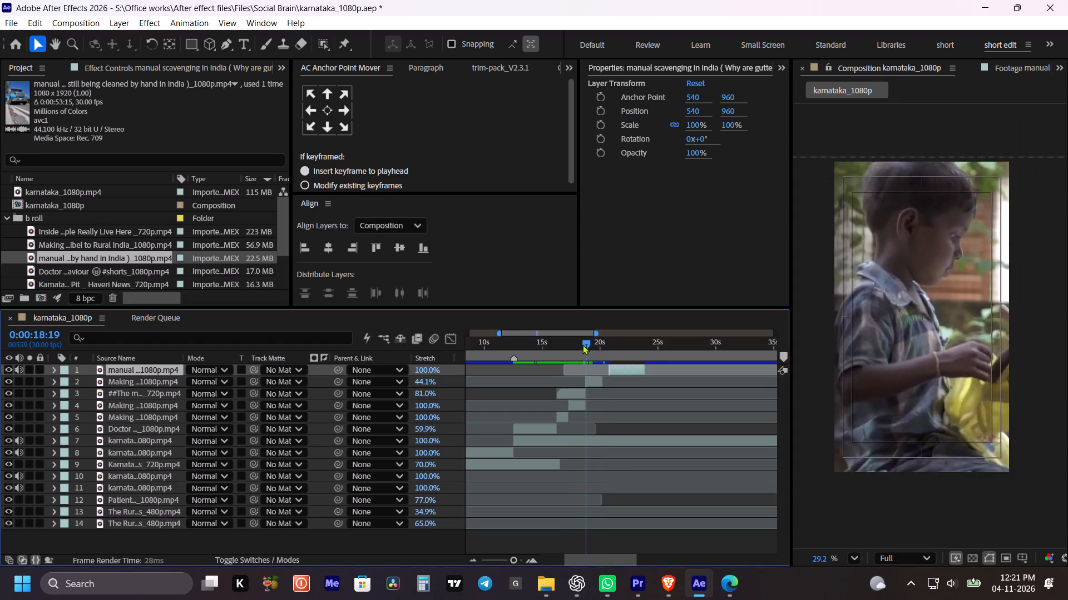
{"action": "left_click_drag", "start_coordinate": [582, 344], "coordinate": [568, 344], "text": "shift"}
{"action": "key", "text": "space"}
{"action": "key", "text": "space"}
{"action": "left_click_drag", "start_coordinate": [621, 370], "coordinate": [598, 368], "text": "shift"}
{"action": "left_click", "coordinate": [594, 376]}
{"action": "left_click", "coordinate": [594, 381]}
{"action": "key", "text": "Delete"}
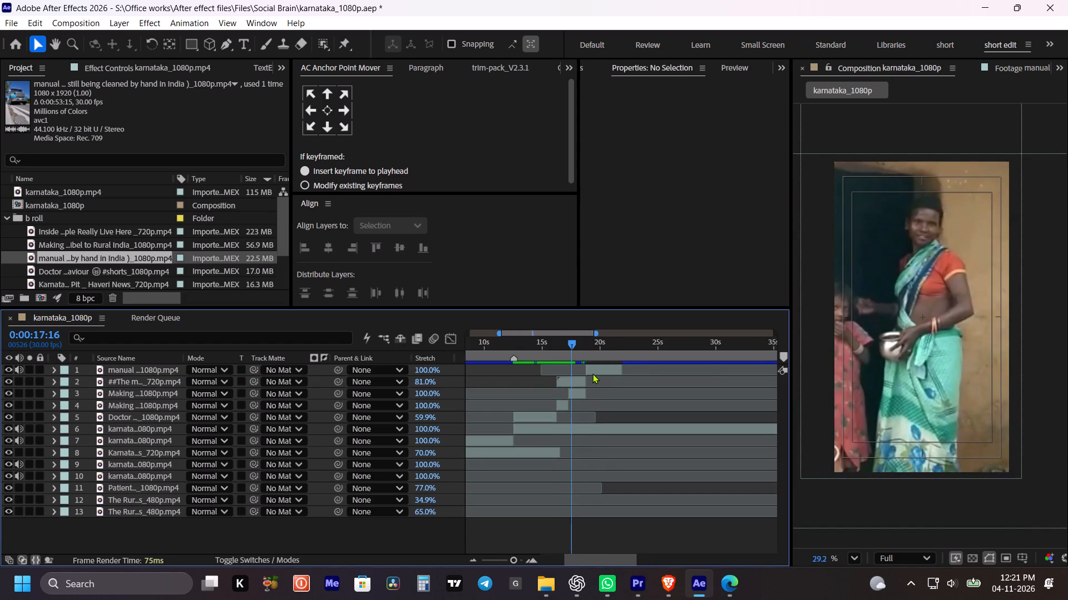
Scale the manual scavenging layer to 125% and set its horizontal position to 421 to frame the man in the drain.
{"action": "scroll", "coordinate": [592, 373], "scroll_direction": "up", "scroll_amount": 2, "text": "alt"}
{"action": "left_click", "coordinate": [584, 369]}
{"action": "left_click_drag", "start_coordinate": [529, 342], "coordinate": [557, 347]}
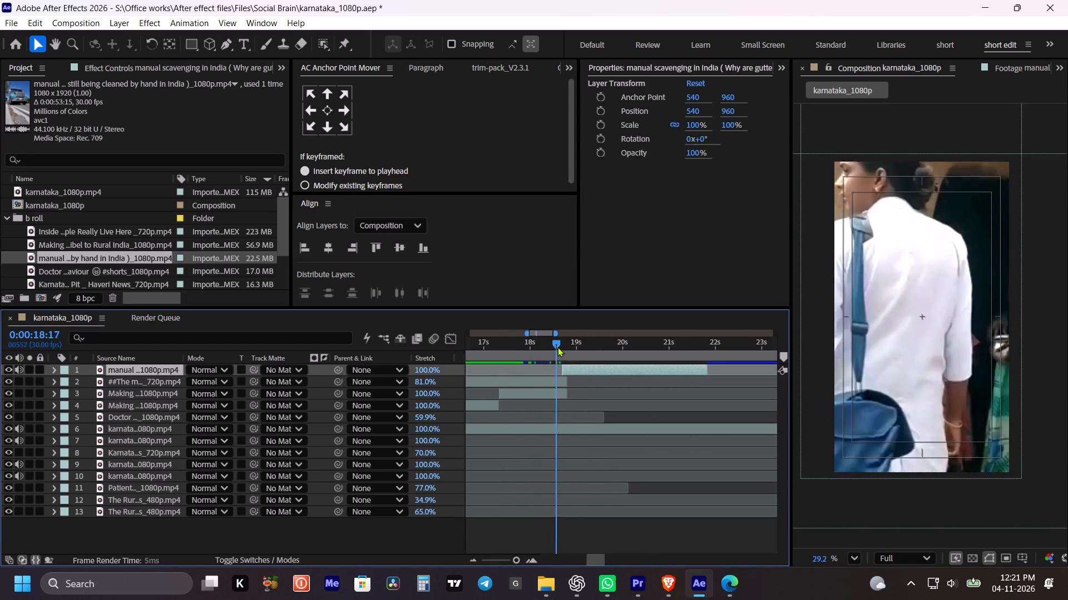
{"action": "left_click_drag", "start_coordinate": [557, 347], "coordinate": [587, 356]}
{"action": "left_click", "coordinate": [590, 369]}
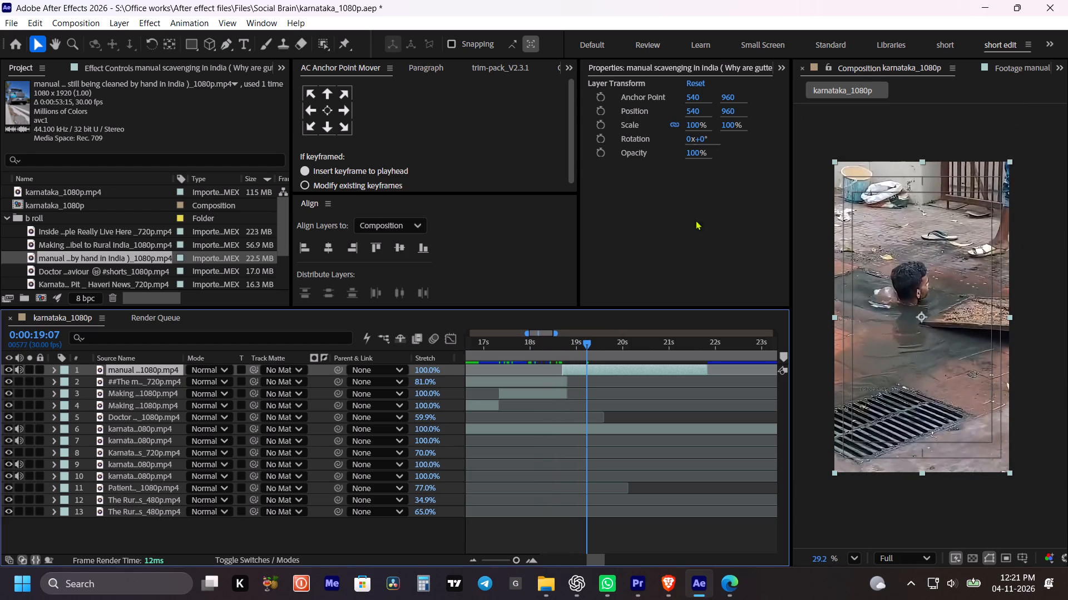
{"action": "left_click_drag", "start_coordinate": [694, 125], "coordinate": [715, 126]}
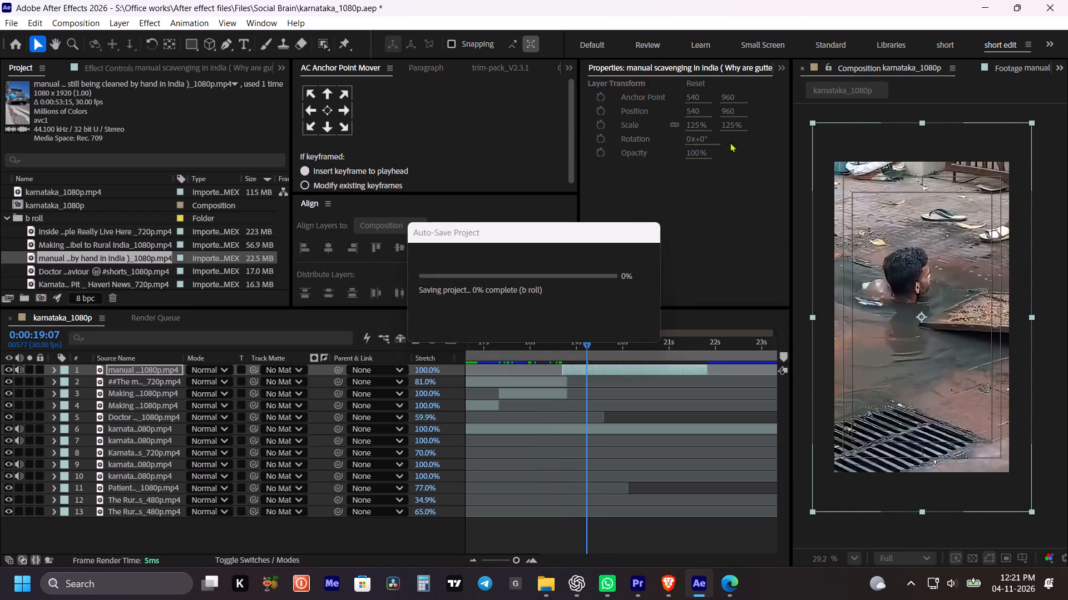
{"action": "left_click_drag", "start_coordinate": [695, 107], "coordinate": [630, 115]}
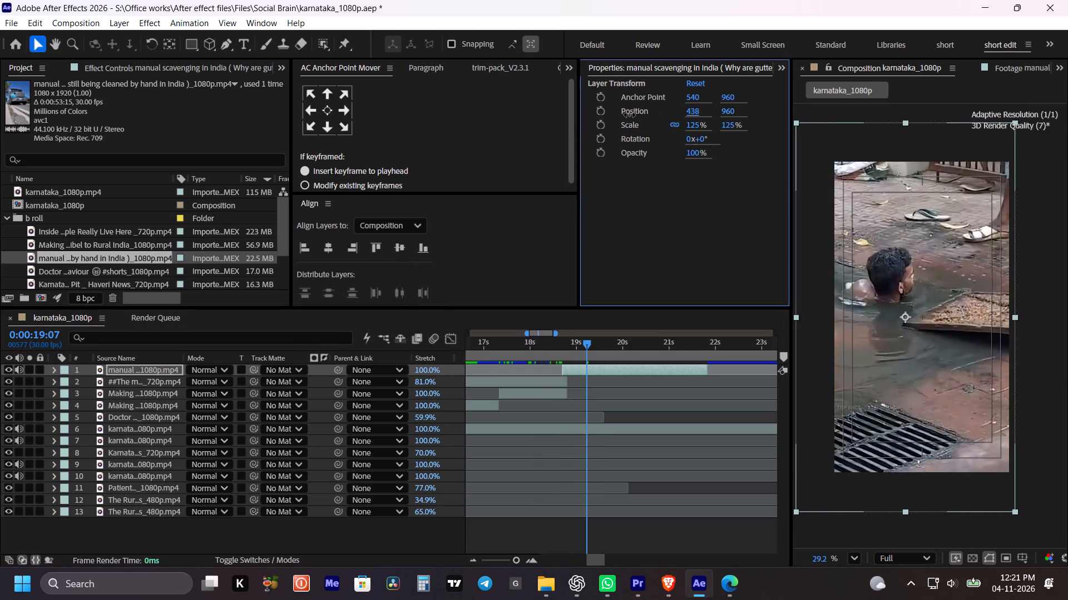
{"action": "left_click_drag", "start_coordinate": [630, 115], "coordinate": [616, 116]}
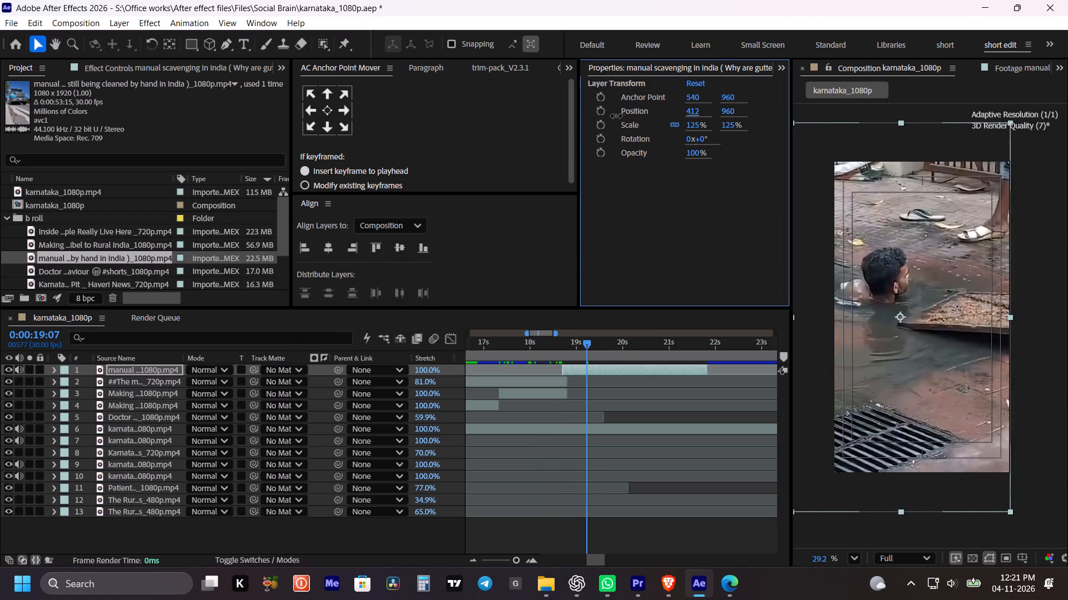
{"action": "left_click_drag", "start_coordinate": [616, 116], "coordinate": [623, 120]}
Mute the audio of the manual scavenging layer.
{"action": "left_click", "coordinate": [546, 348]}
{"action": "left_click", "coordinate": [17, 368]}
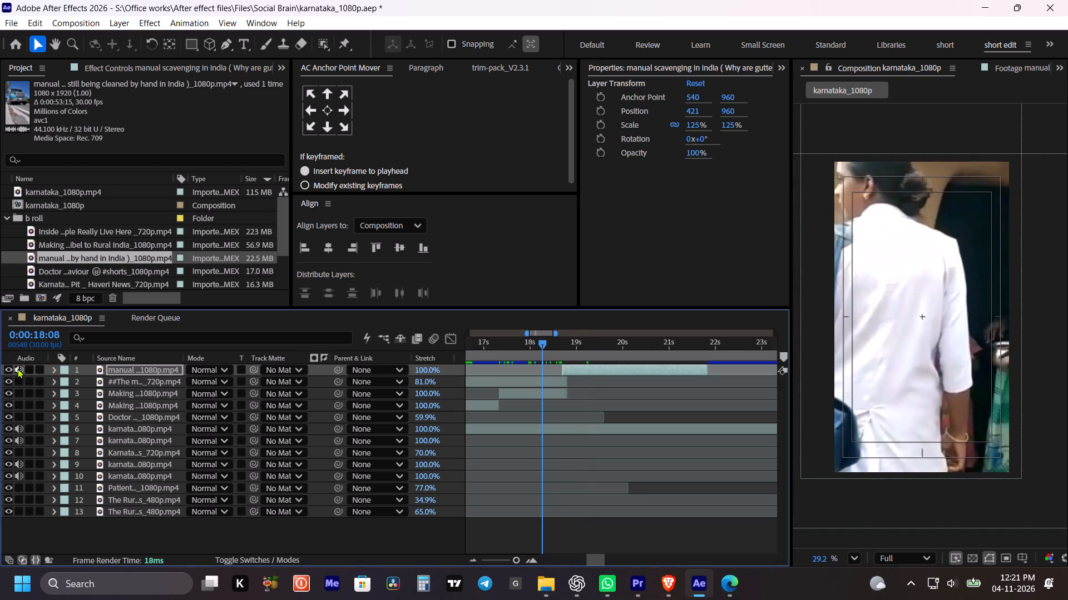
Speed up the manual scavenging layer to a 57.4% stretch, ending at about 0:00:20:16, and preview it.
{"action": "key", "text": "space"}
{"action": "scroll", "coordinate": [507, 386], "scroll_direction": "down", "scroll_amount": 1, "text": "alt"}
{"action": "key", "text": "space"}
{"action": "left_click_drag", "start_coordinate": [576, 397], "coordinate": [588, 399]}
{"action": "key", "text": "space"}
{"action": "left_click_drag", "start_coordinate": [621, 369], "coordinate": [643, 374]}
{"action": "key", "text": "ctrl+z"}
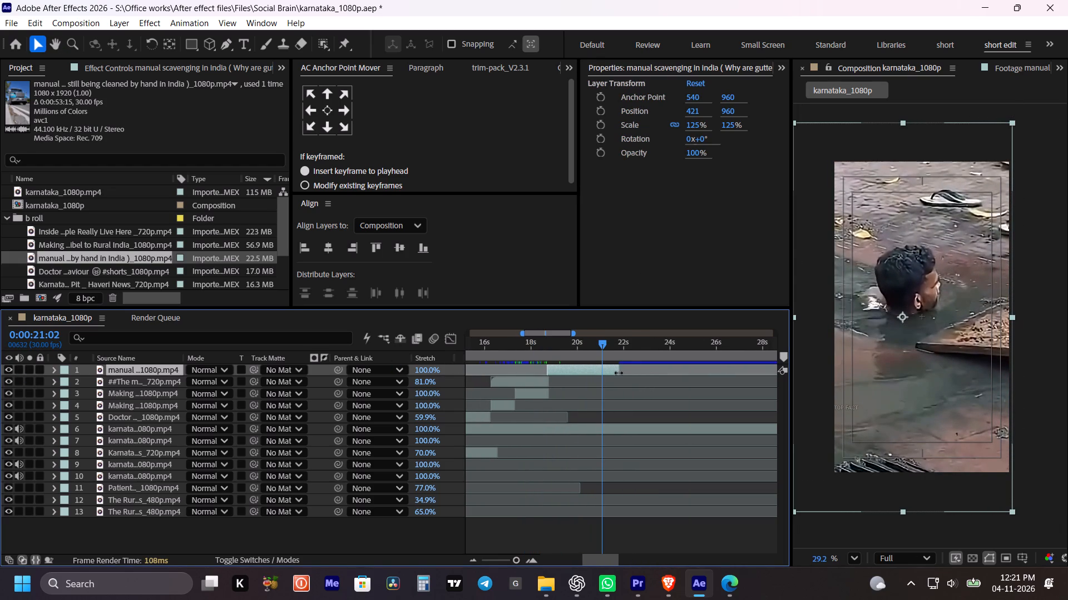
{"action": "left_click_drag", "start_coordinate": [618, 372], "coordinate": [586, 374], "text": "alt"}
{"action": "left_click_drag", "start_coordinate": [567, 344], "coordinate": [546, 345]}
{"action": "key", "text": "space"}
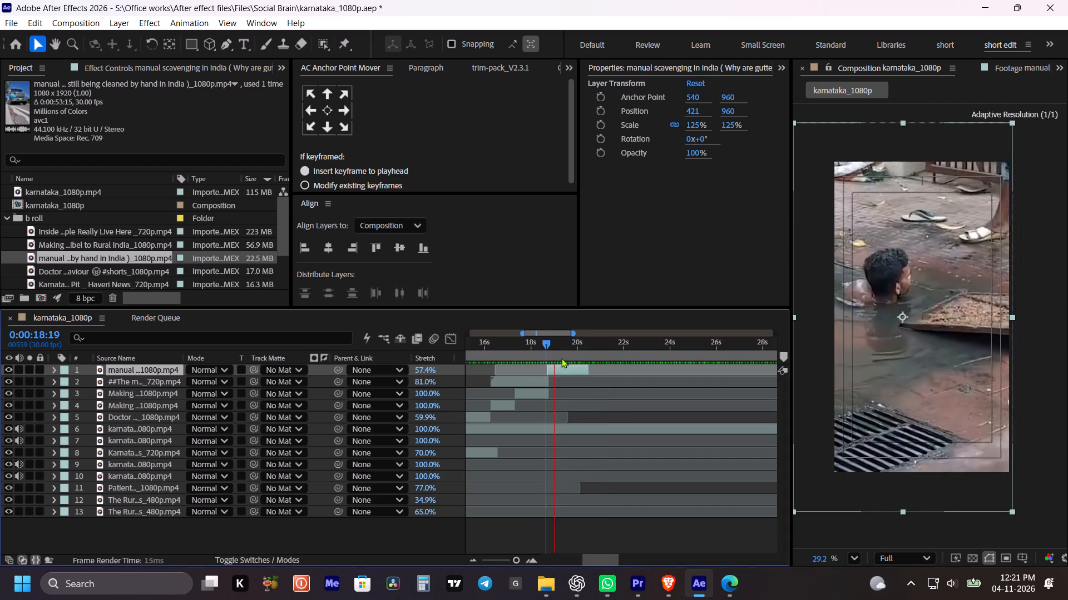
{"action": "key", "text": "space"}
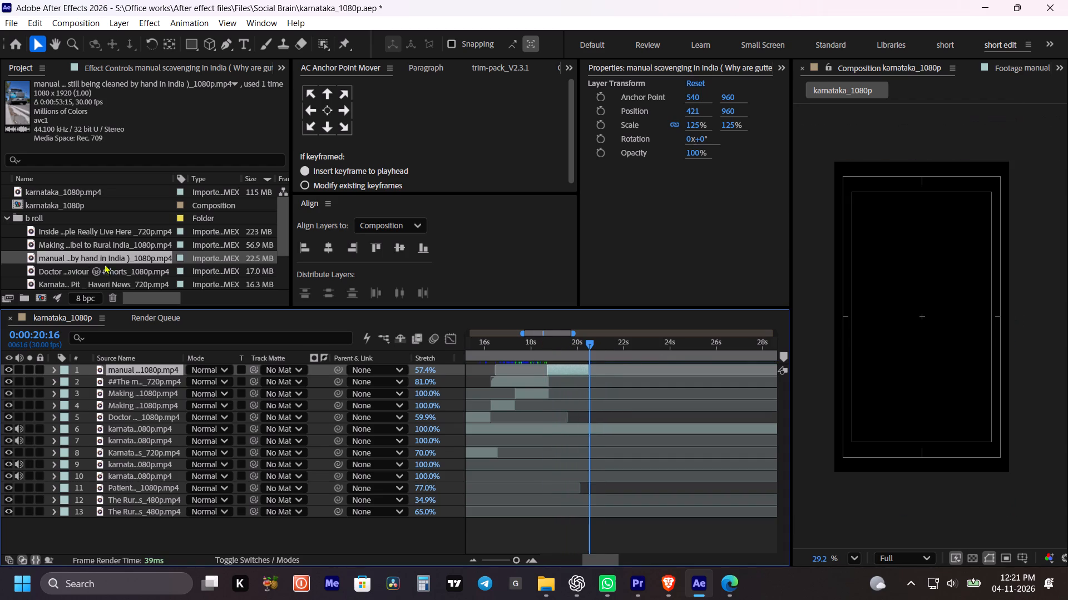
Trim the end of the manual scavenging layer to about 0:00:19:27, cutting off the manhole shot.
{"action": "double_click", "coordinate": [96, 258]}
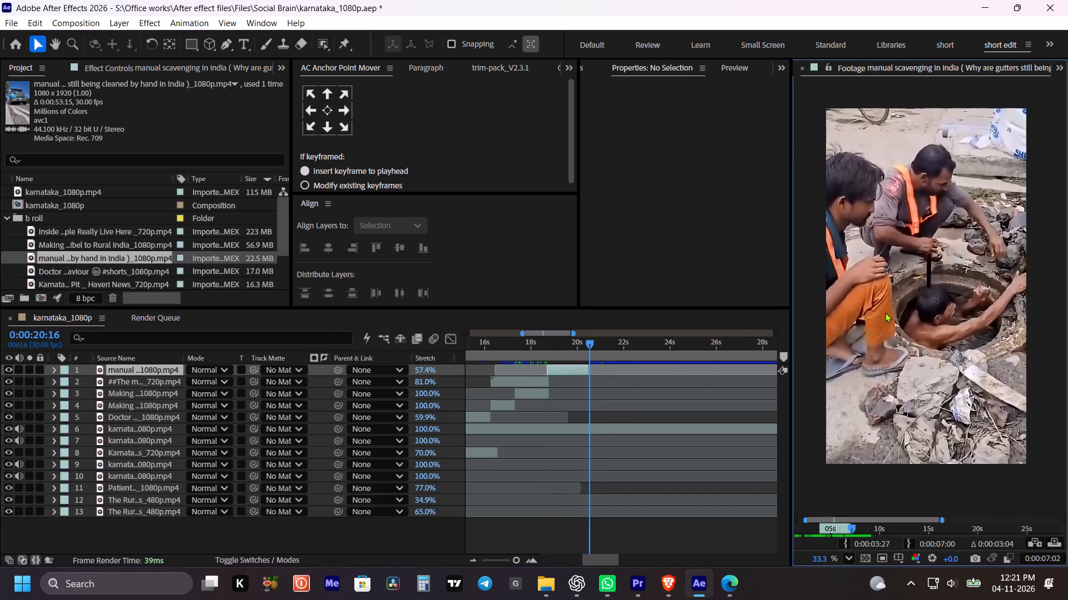
{"action": "left_click_drag", "start_coordinate": [589, 346], "coordinate": [584, 347]}
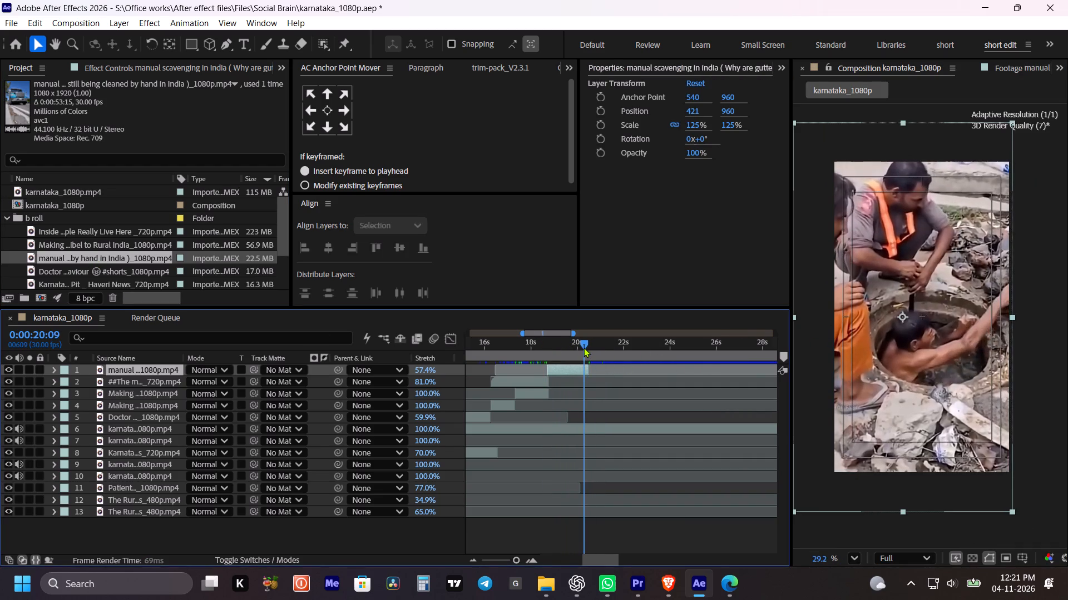
{"action": "left_click_drag", "start_coordinate": [584, 347], "coordinate": [575, 347]}
{"action": "left_click_drag", "start_coordinate": [590, 371], "coordinate": [584, 371]}
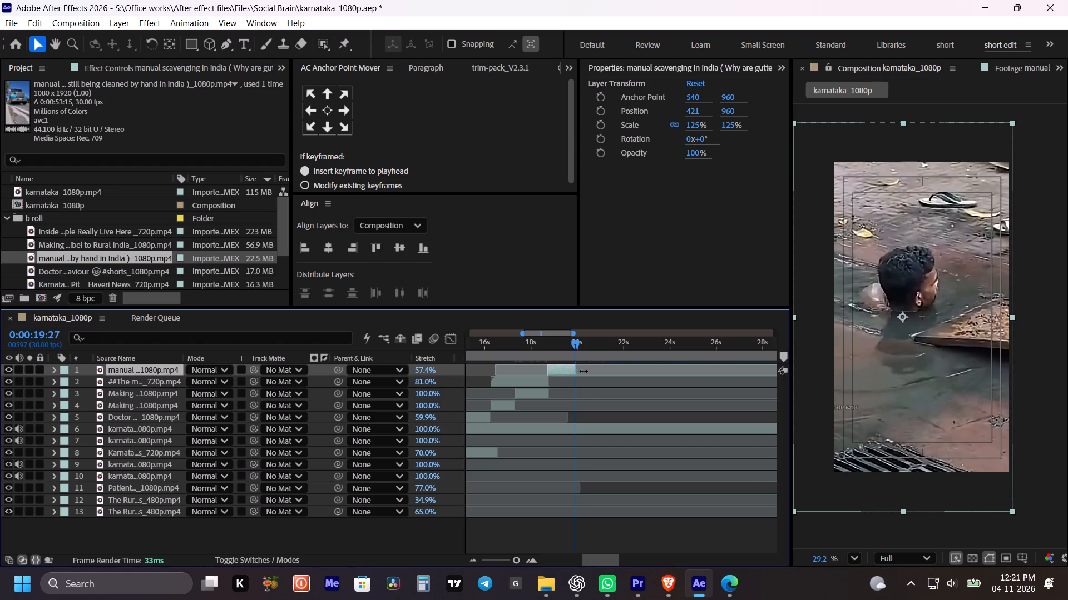
{"action": "left_click_drag", "start_coordinate": [584, 371], "coordinate": [576, 370]}
Reopen the manual scavenging footage, reset its In and Out range, and set the In point to 0:00:07:23 on the manhole shot.
{"action": "double_click", "coordinate": [126, 261]}
{"action": "key", "text": "grave"}
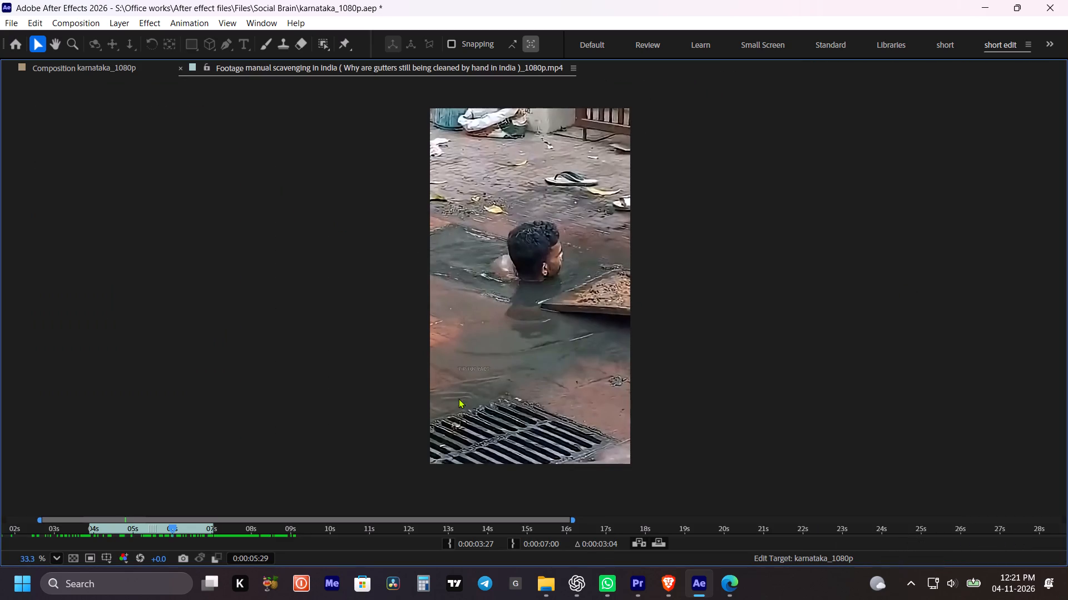
{"action": "double_click", "coordinate": [154, 527]}
{"action": "left_click_drag", "start_coordinate": [157, 527], "coordinate": [318, 533]}
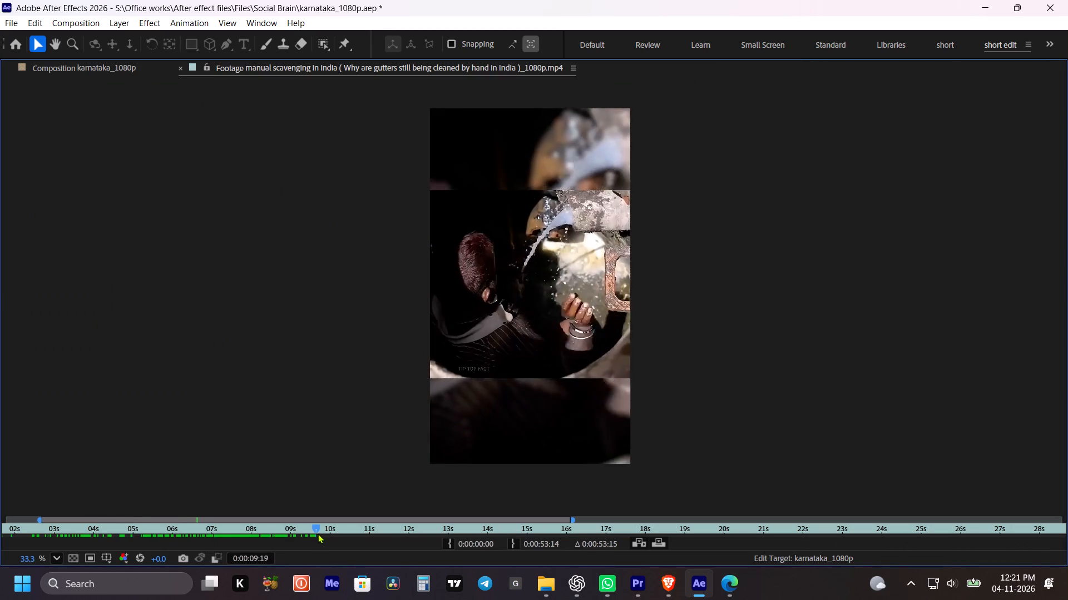
{"action": "left_click_drag", "start_coordinate": [318, 533], "coordinate": [408, 530]}
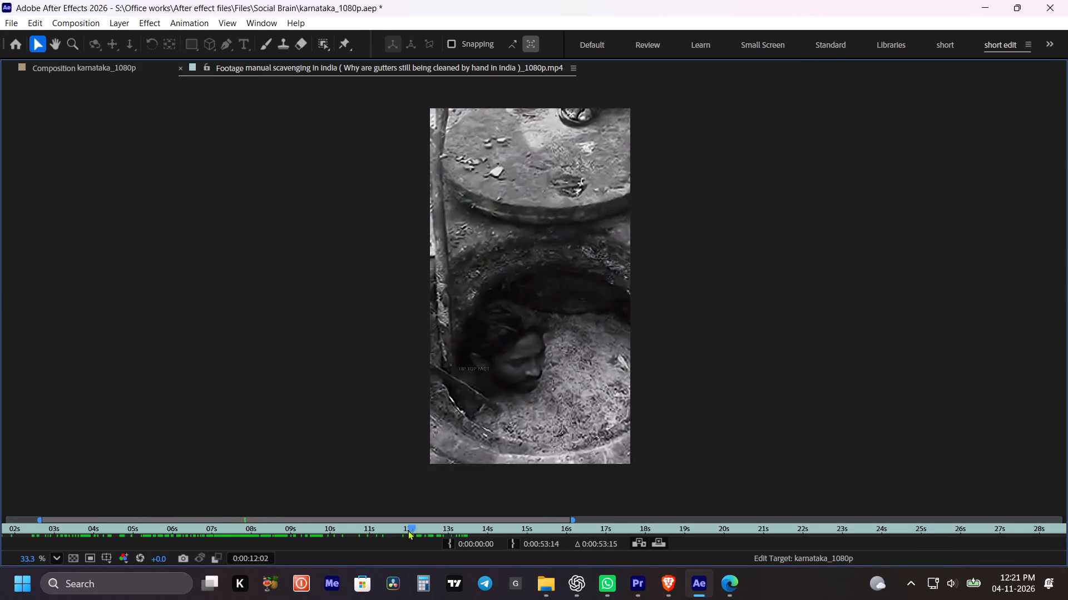
{"action": "left_click_drag", "start_coordinate": [408, 530], "coordinate": [359, 532]}
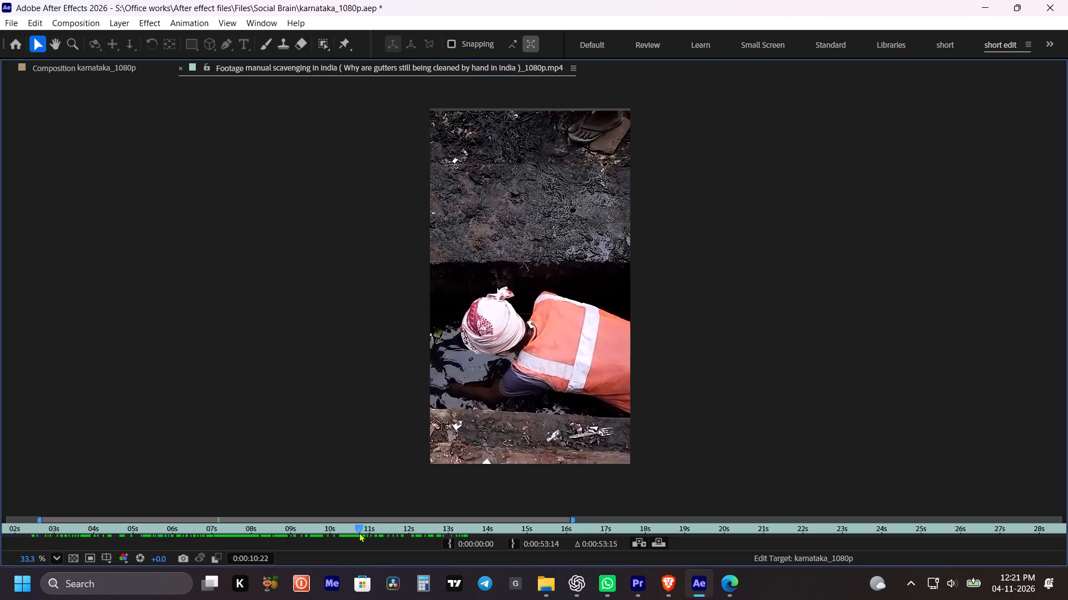
{"action": "left_click_drag", "start_coordinate": [359, 532], "coordinate": [354, 532]}
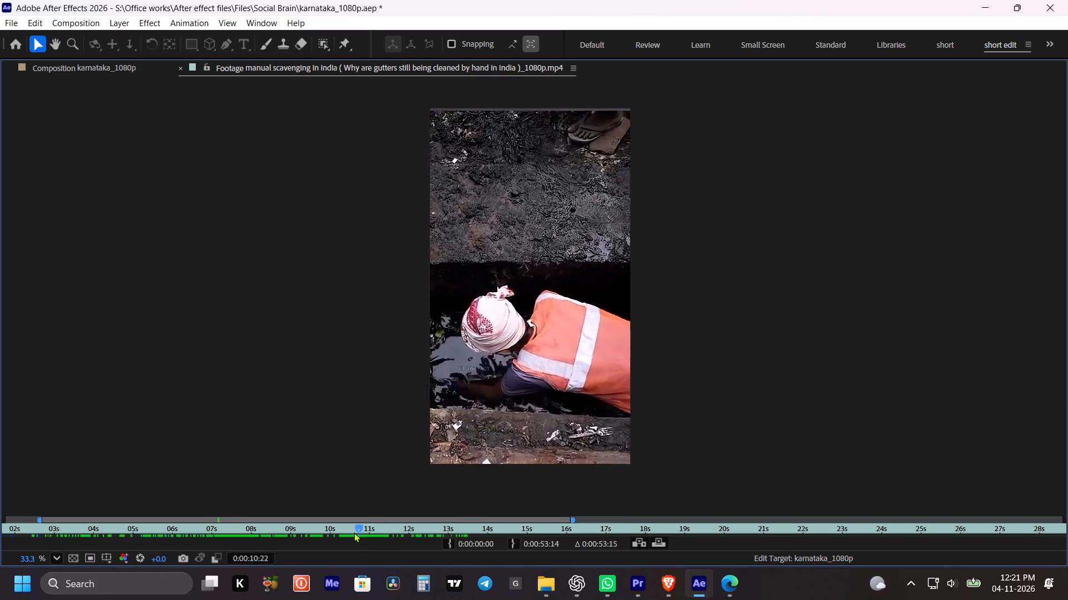
{"action": "left_click_drag", "start_coordinate": [354, 532], "coordinate": [267, 514]}
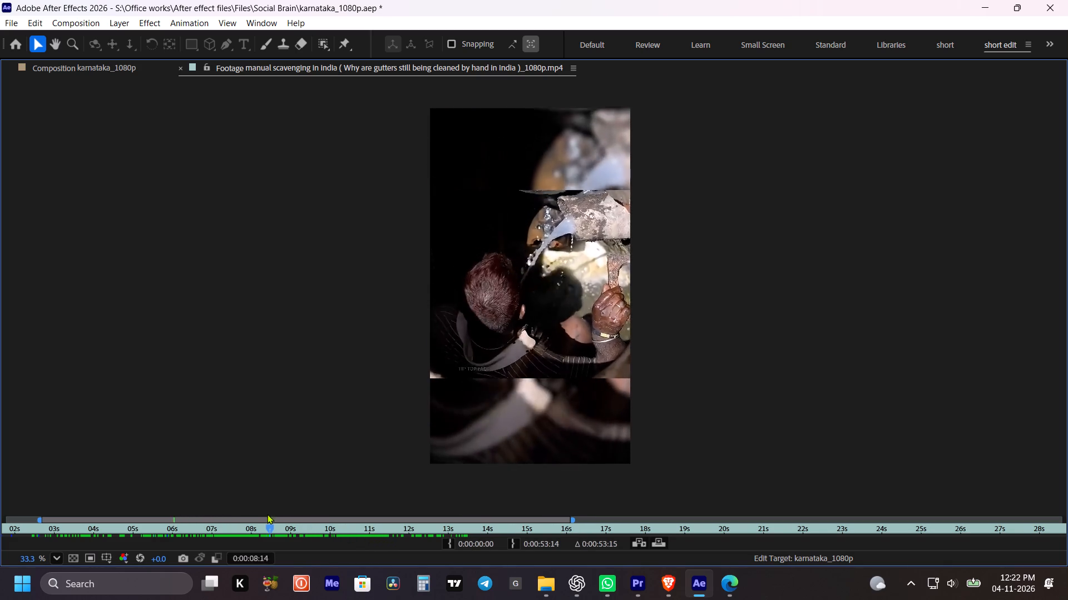
{"action": "left_click_drag", "start_coordinate": [267, 514], "coordinate": [239, 512]}
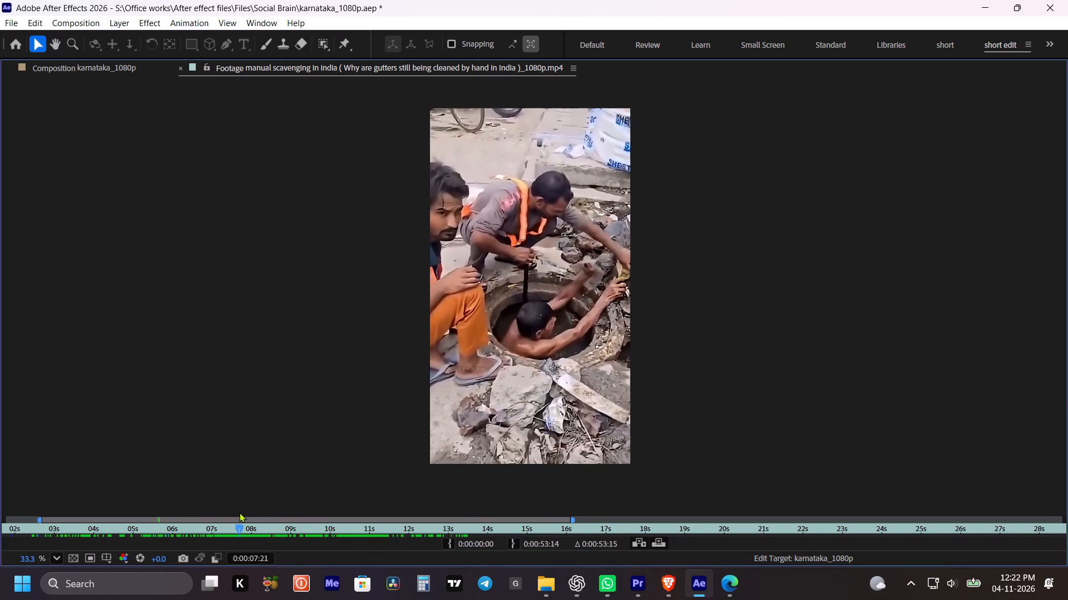
{"action": "left_click_drag", "start_coordinate": [239, 512], "coordinate": [242, 514]}
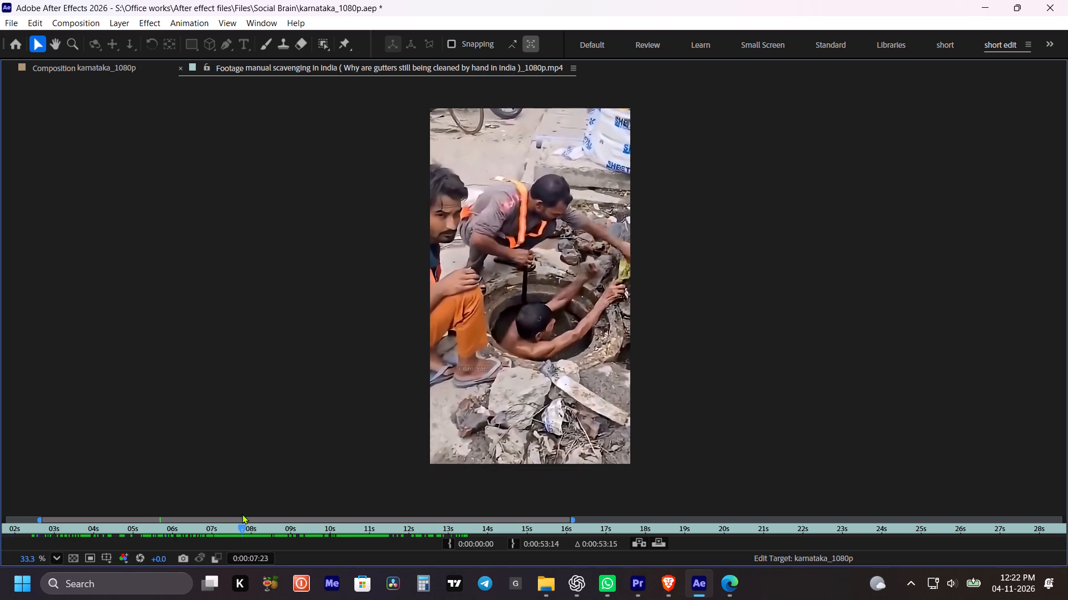
{"action": "left_click_drag", "start_coordinate": [242, 514], "coordinate": [243, 514]}
{"action": "left_click", "coordinate": [451, 538]}
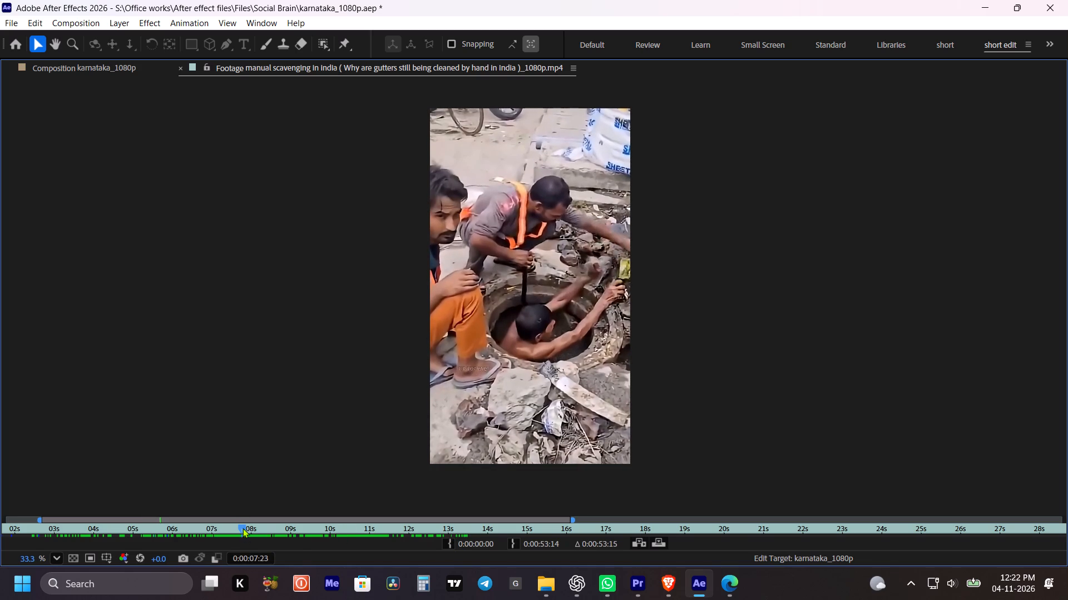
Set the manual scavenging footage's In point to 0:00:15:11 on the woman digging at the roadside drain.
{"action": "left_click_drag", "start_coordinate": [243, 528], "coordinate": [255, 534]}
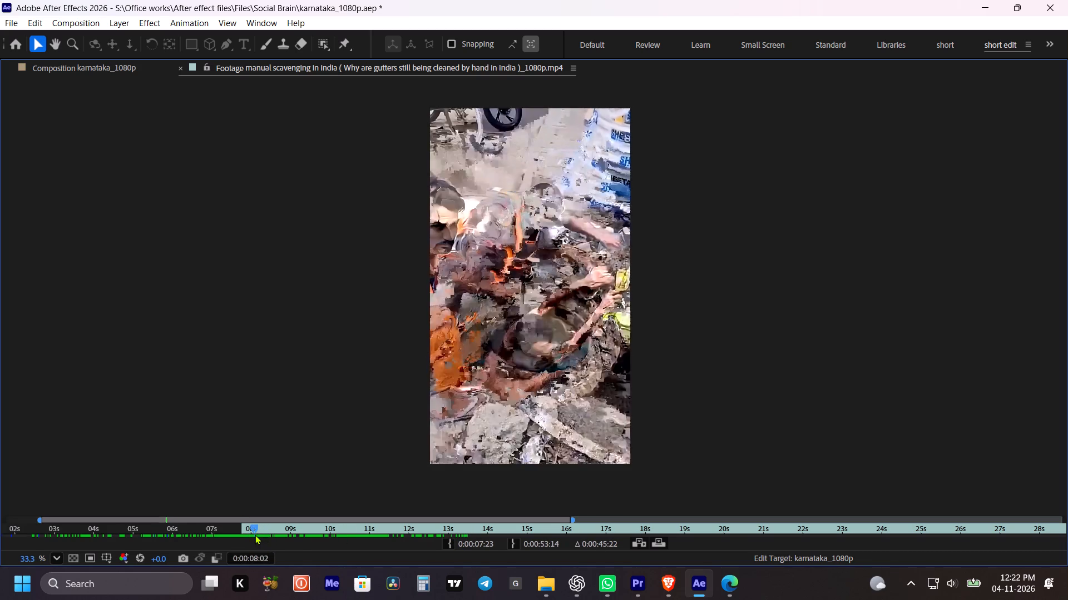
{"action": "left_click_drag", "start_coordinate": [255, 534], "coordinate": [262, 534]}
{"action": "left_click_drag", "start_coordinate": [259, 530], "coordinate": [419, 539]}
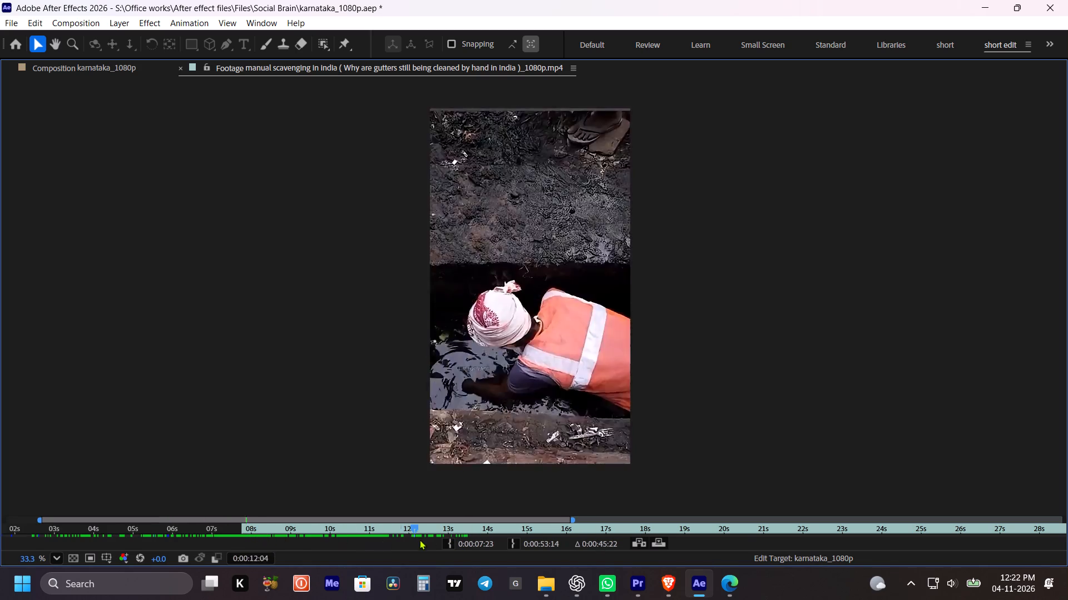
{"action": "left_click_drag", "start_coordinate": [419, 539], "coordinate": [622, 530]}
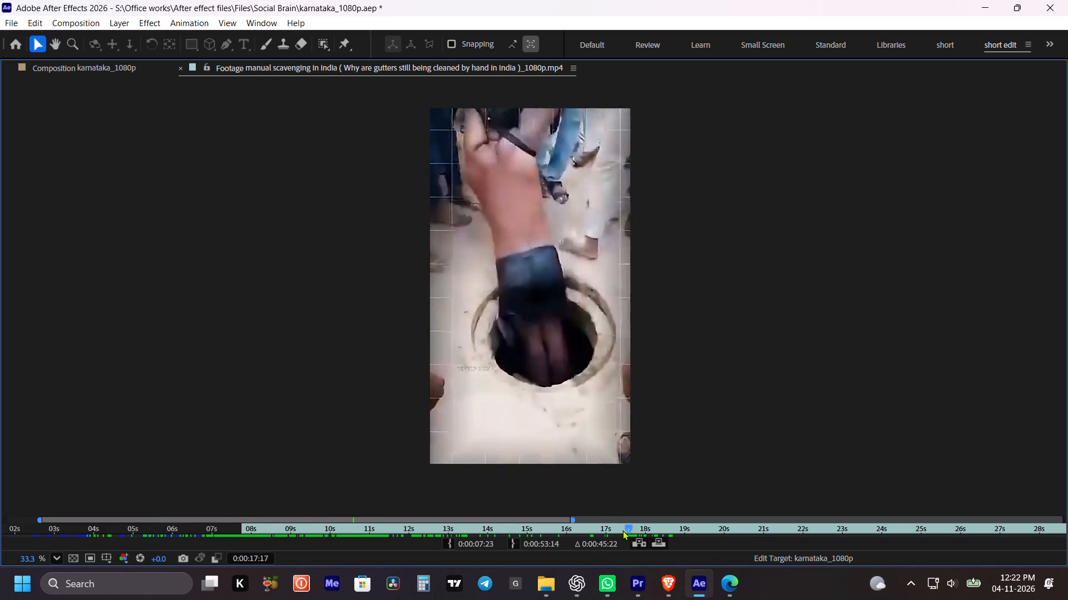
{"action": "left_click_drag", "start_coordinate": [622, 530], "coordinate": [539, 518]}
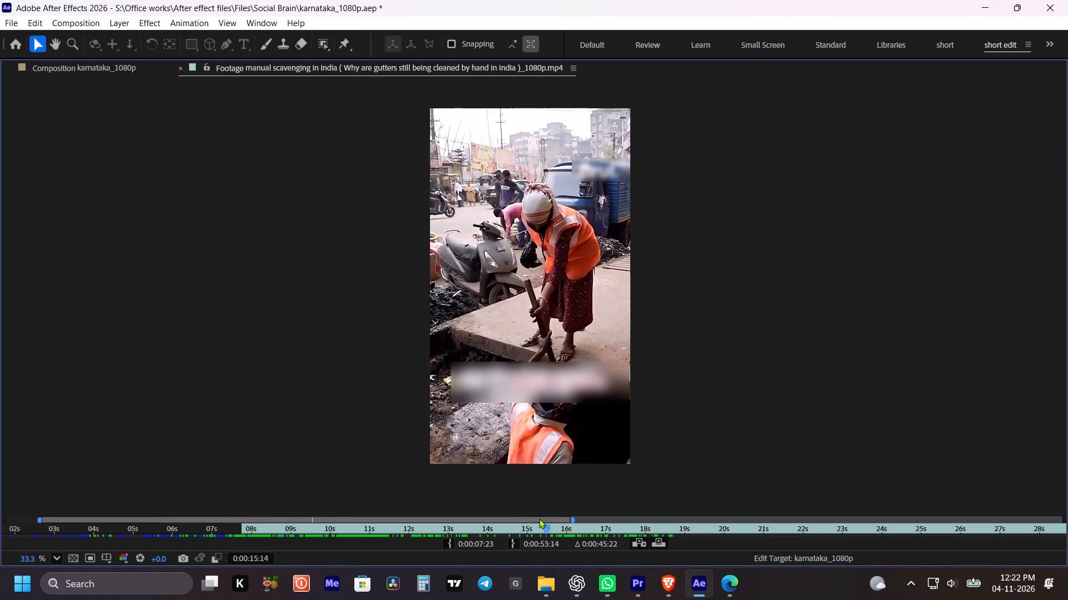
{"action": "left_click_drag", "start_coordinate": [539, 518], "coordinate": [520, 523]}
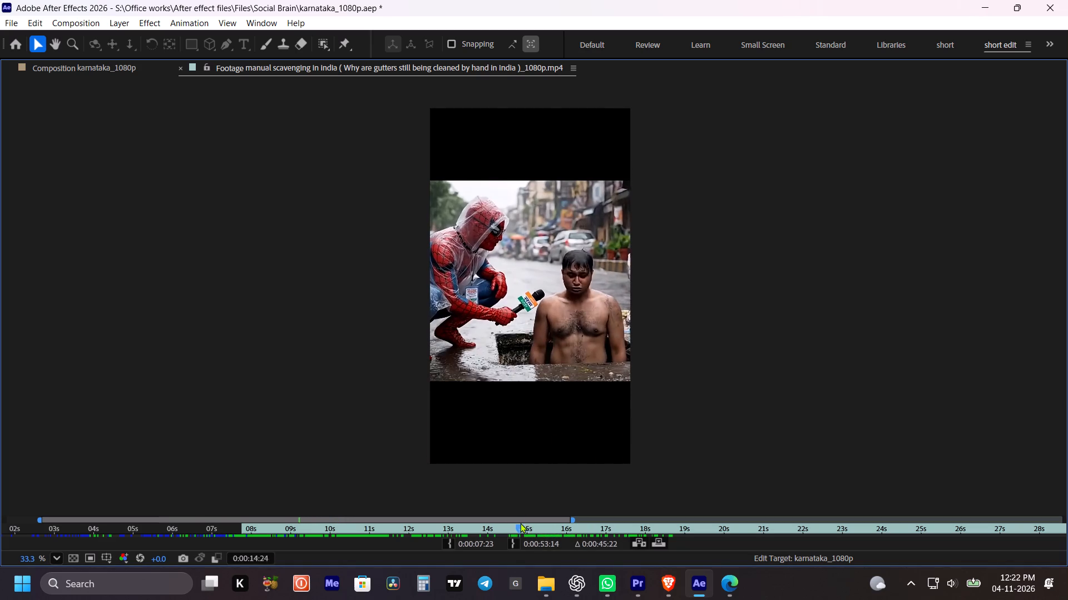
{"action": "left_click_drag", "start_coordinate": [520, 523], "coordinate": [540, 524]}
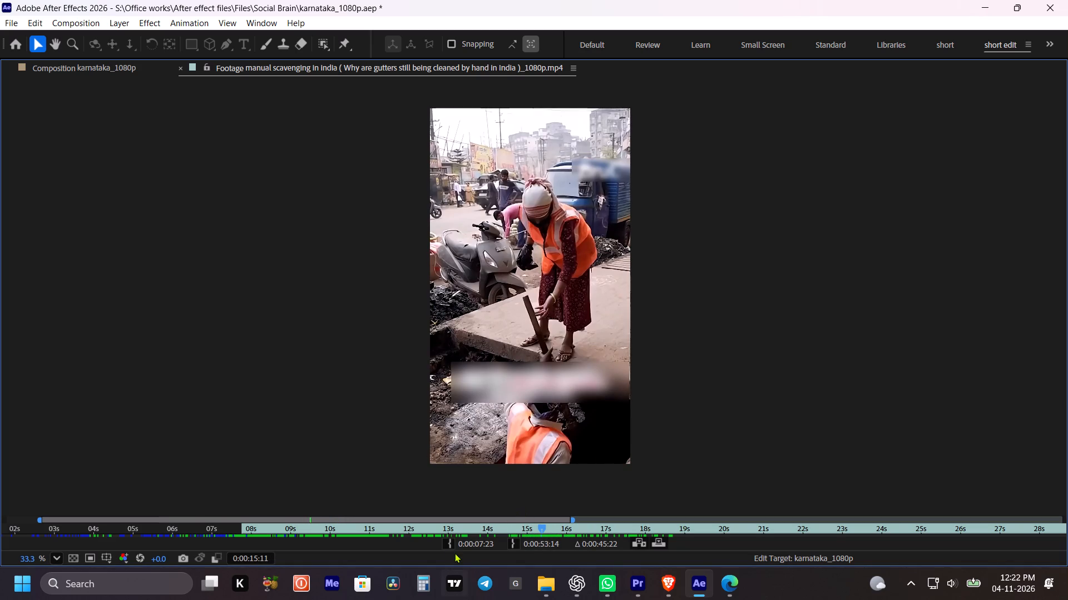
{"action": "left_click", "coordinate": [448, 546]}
Set the footage's In point to 0:00:20:28, on the man submerged in the open manhole.
{"action": "left_click_drag", "start_coordinate": [546, 528], "coordinate": [571, 529]}
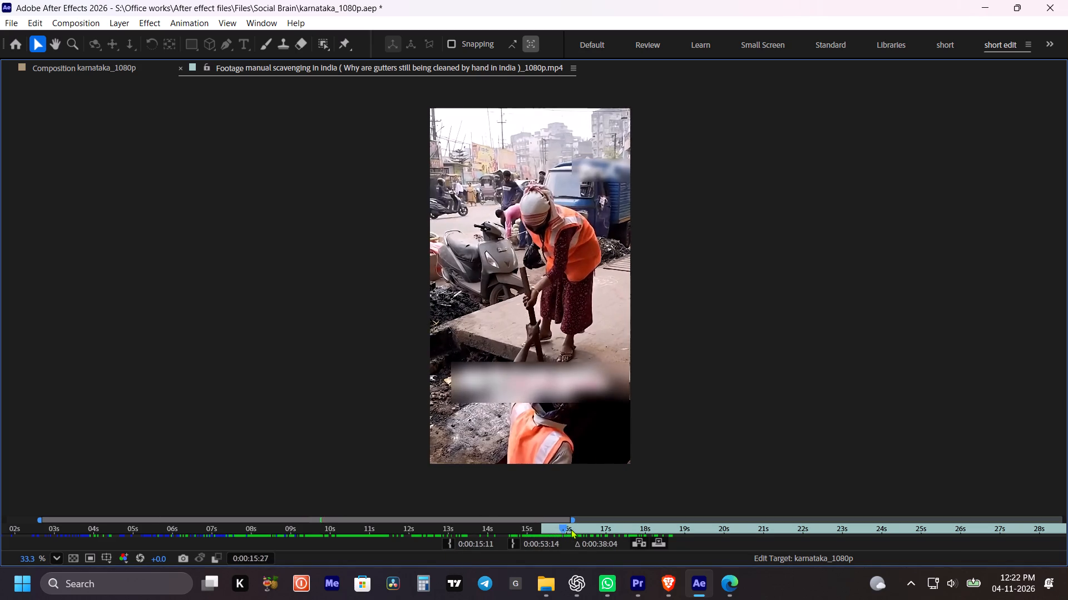
{"action": "left_click_drag", "start_coordinate": [571, 529], "coordinate": [650, 536]}
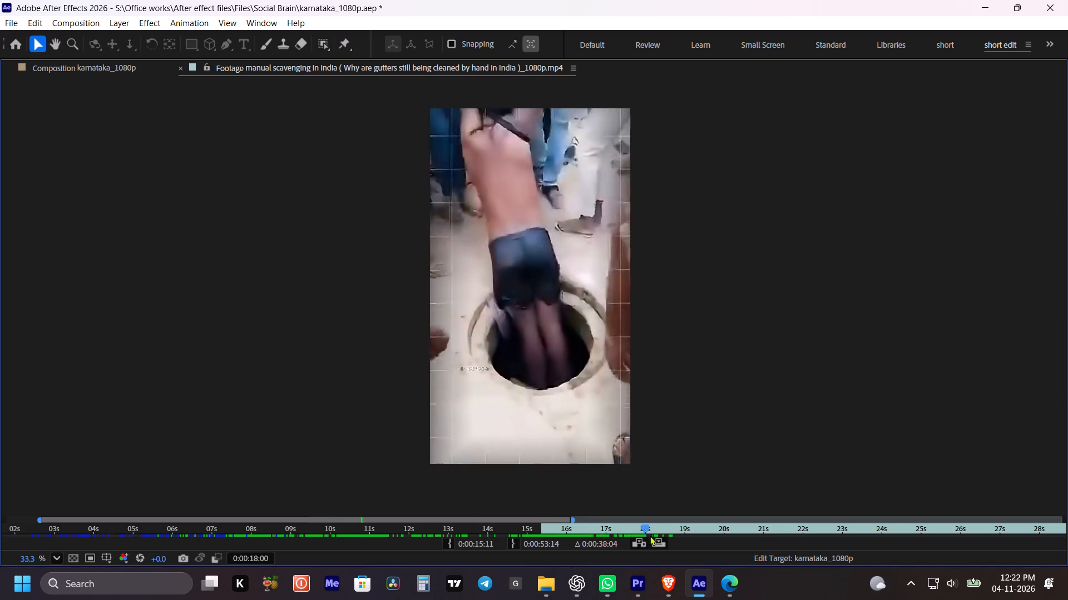
{"action": "left_click_drag", "start_coordinate": [650, 536], "coordinate": [704, 538]}
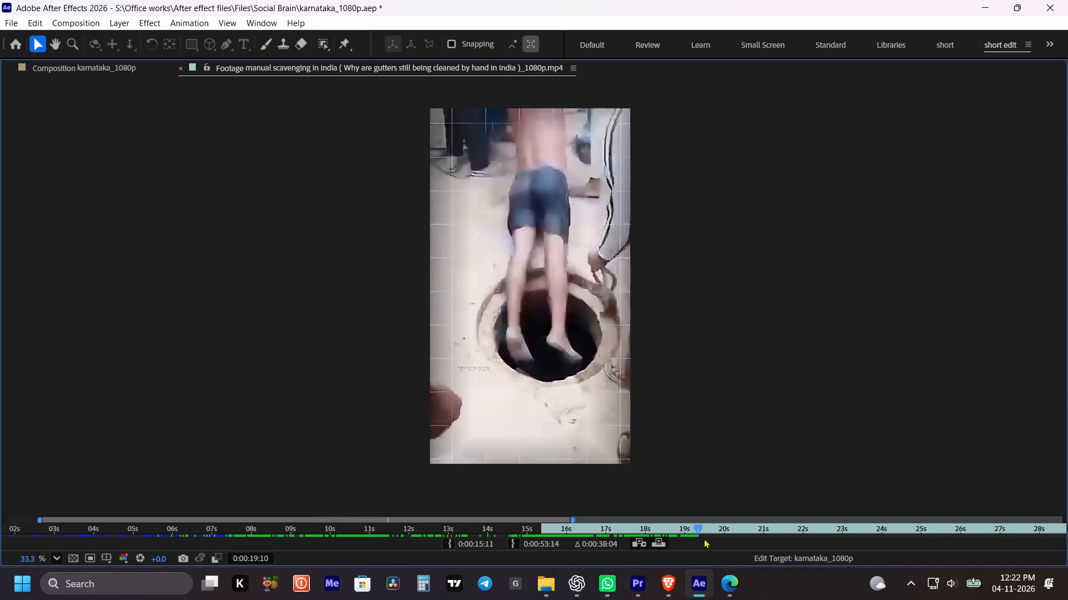
{"action": "left_click_drag", "start_coordinate": [704, 538], "coordinate": [804, 537]}
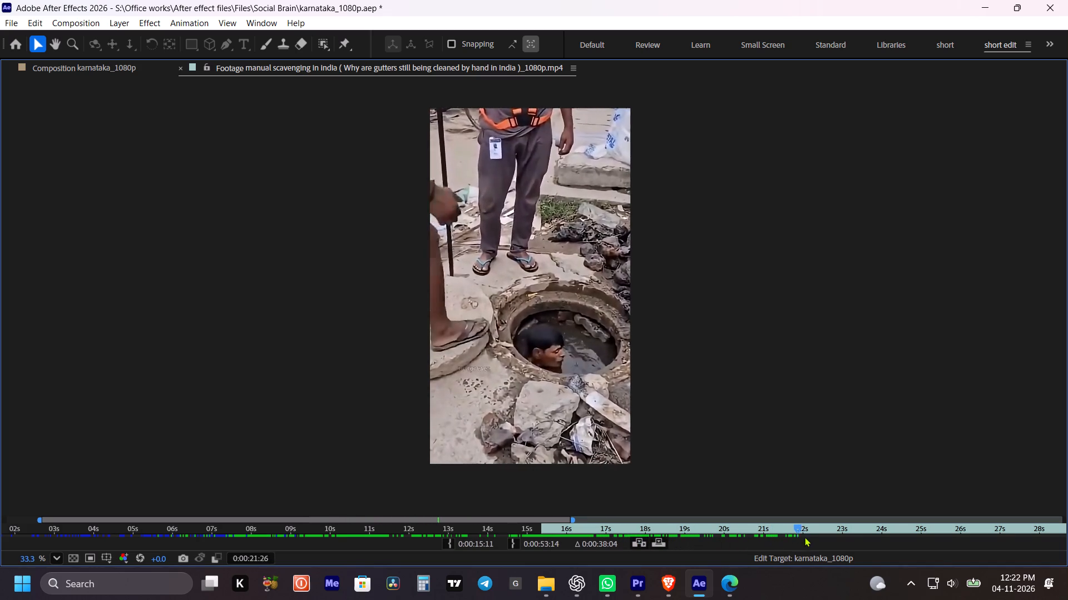
{"action": "left_click_drag", "start_coordinate": [804, 537], "coordinate": [939, 534]}
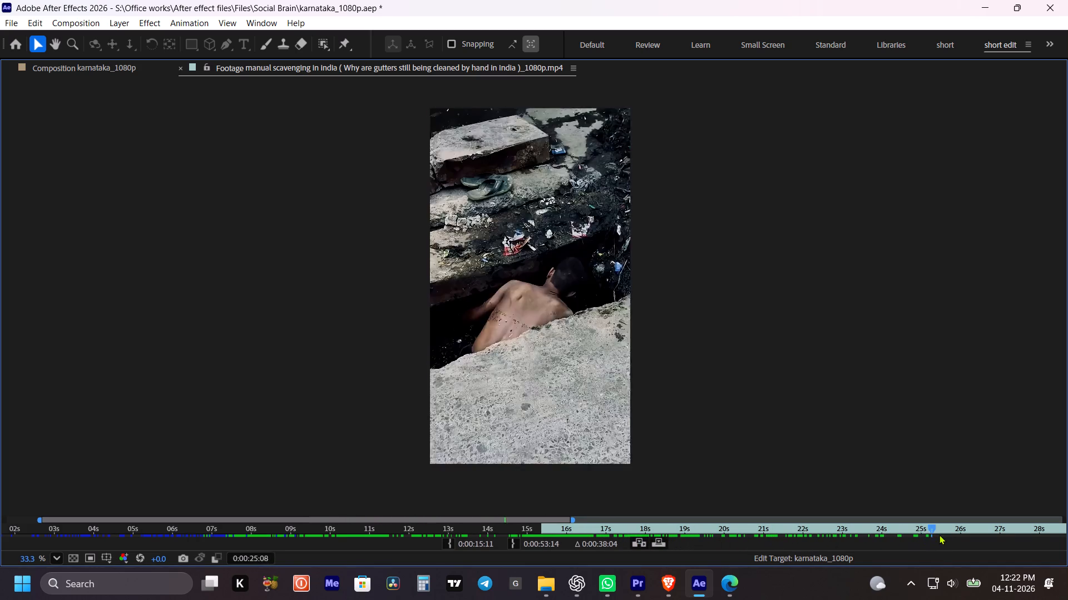
{"action": "left_click_drag", "start_coordinate": [939, 534], "coordinate": [781, 553]}
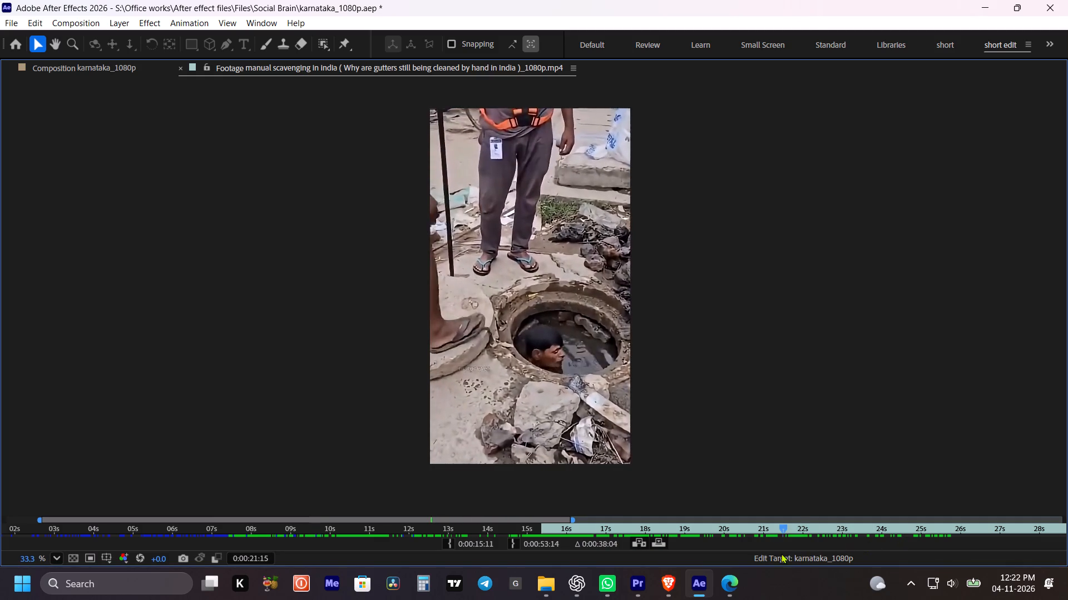
{"action": "left_click_drag", "start_coordinate": [781, 553], "coordinate": [764, 547]}
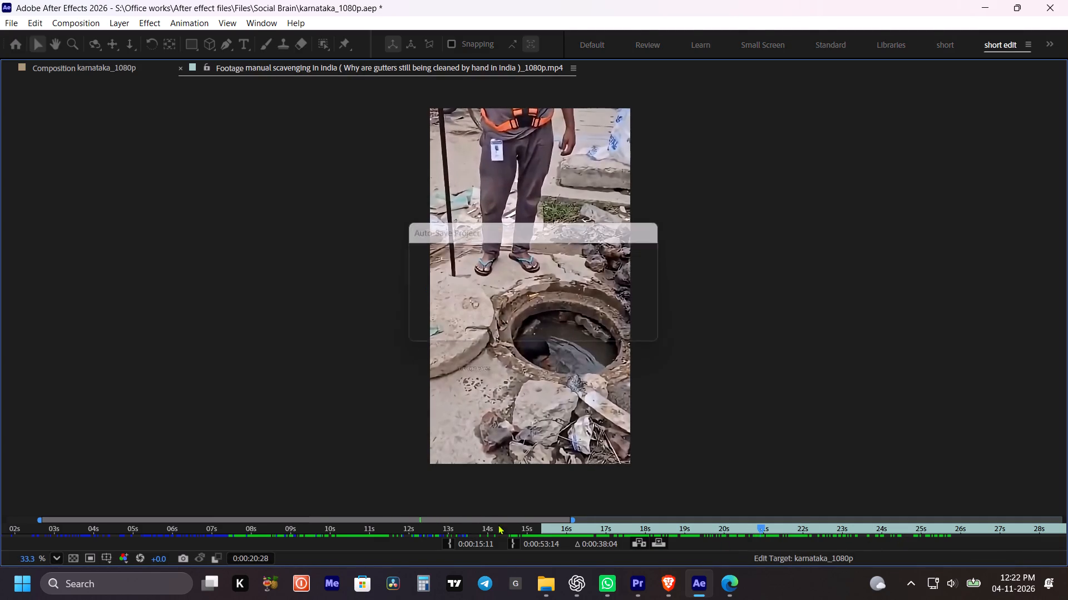
{"action": "left_click", "coordinate": [449, 546]}
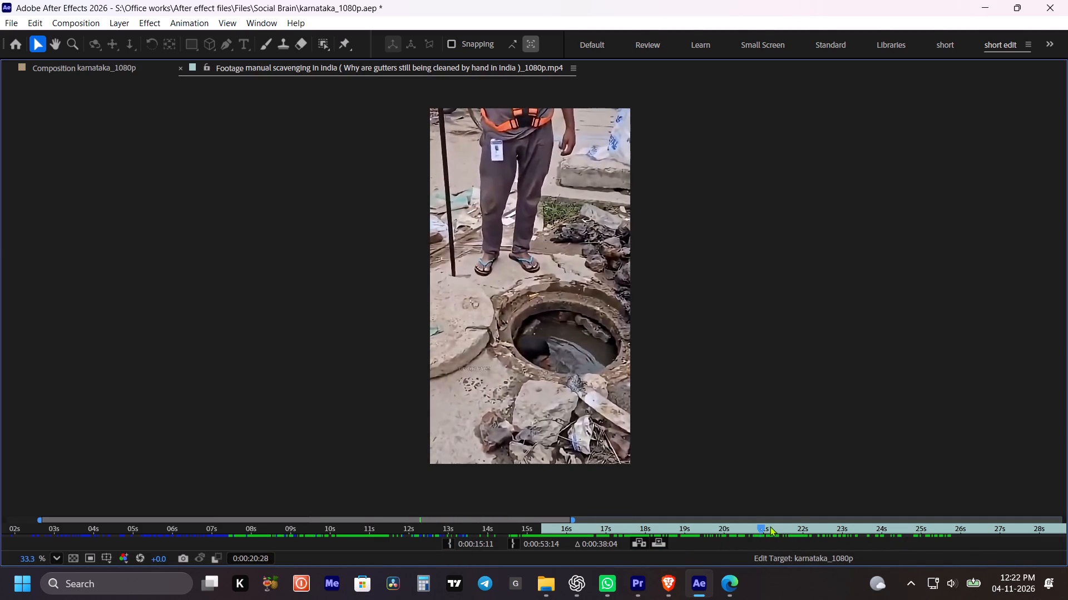
Set the footage's Out point to 0:00:27:22 on the man in the drain and return to the composition workspace.
{"action": "left_click_drag", "start_coordinate": [772, 528], "coordinate": [995, 524]}
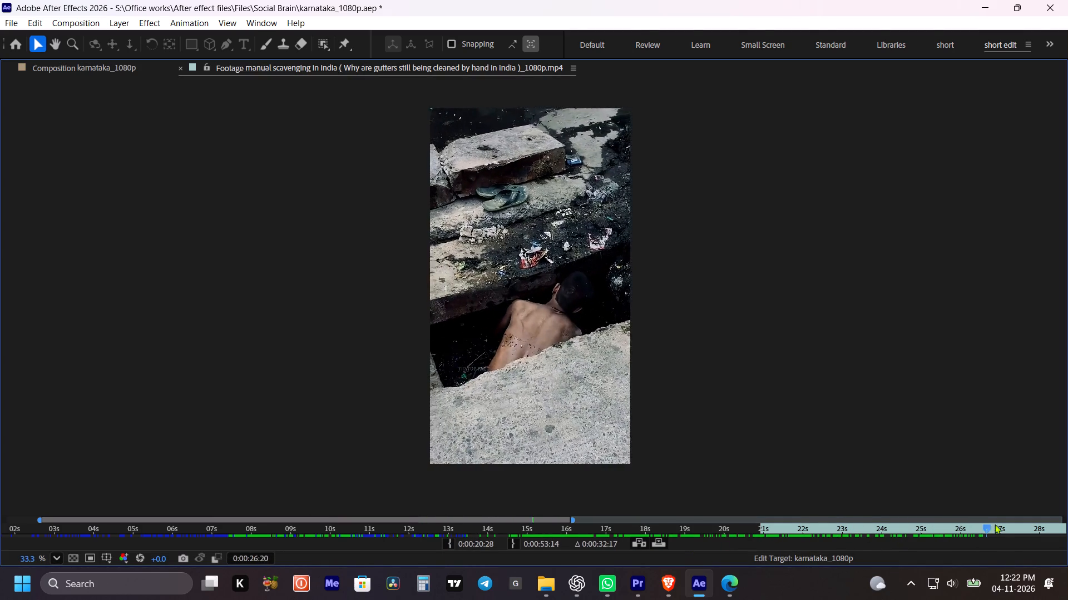
{"action": "left_click_drag", "start_coordinate": [995, 524], "coordinate": [1021, 529]}
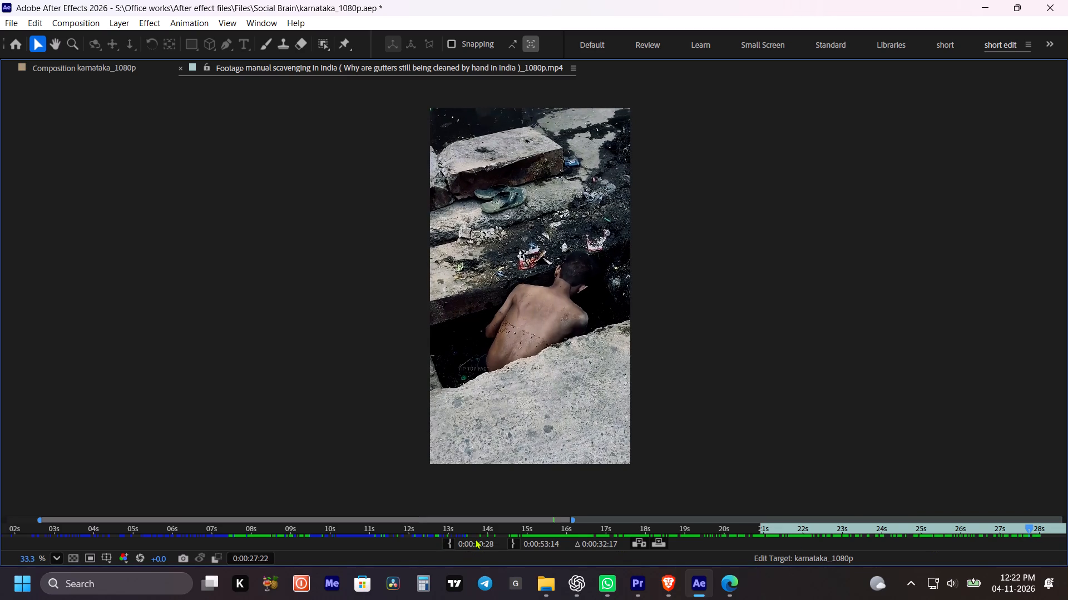
{"action": "left_click", "coordinate": [512, 543]}
{"action": "key", "text": "grave"}
Add the marked manual scavenging clip as the top layer starting at 0:00:19:27, and speed it up to a 37.6% stretch.
{"action": "left_click_drag", "start_coordinate": [566, 348], "coordinate": [561, 348]}
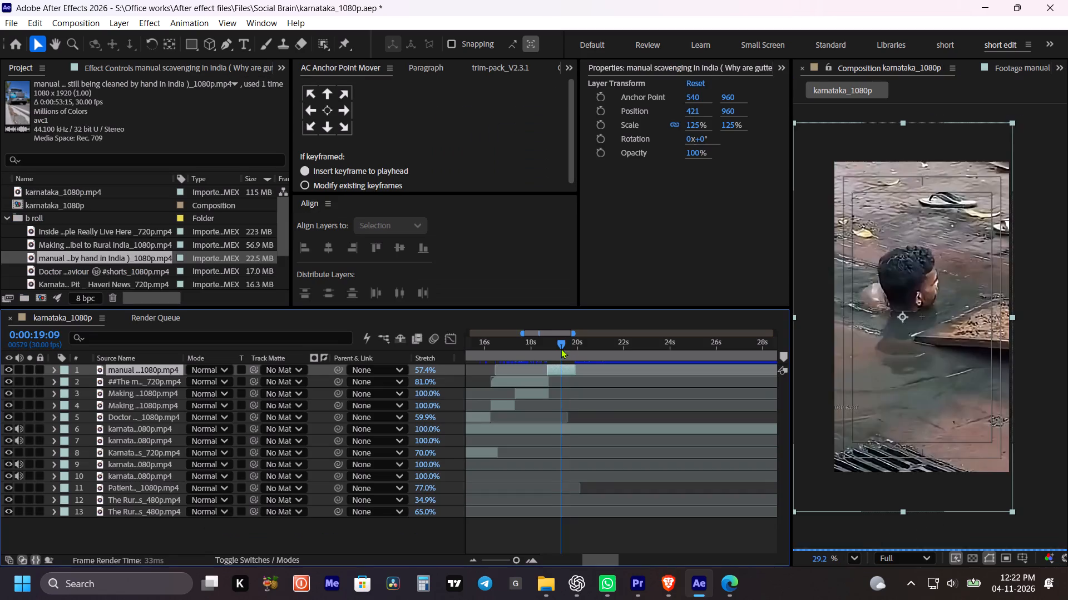
{"action": "left_click_drag", "start_coordinate": [561, 348], "coordinate": [580, 359]}
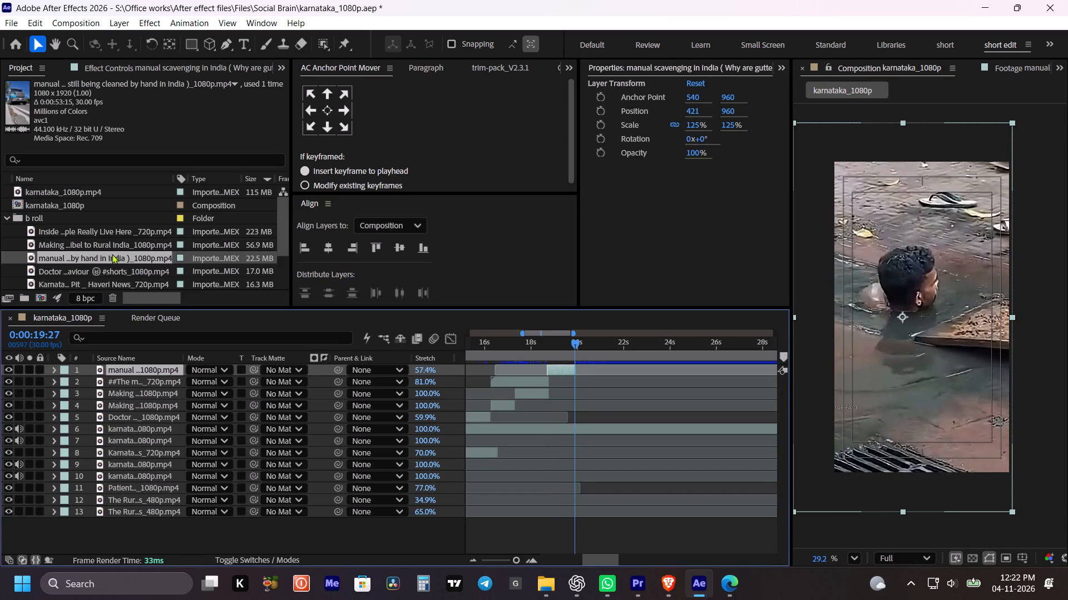
{"action": "left_click_drag", "start_coordinate": [111, 255], "coordinate": [613, 368]}
{"action": "left_click", "coordinate": [629, 368]}
{"action": "key", "text": "bracketleft"}
{"action": "left_click_drag", "start_coordinate": [732, 370], "coordinate": [632, 364], "text": "alt"}
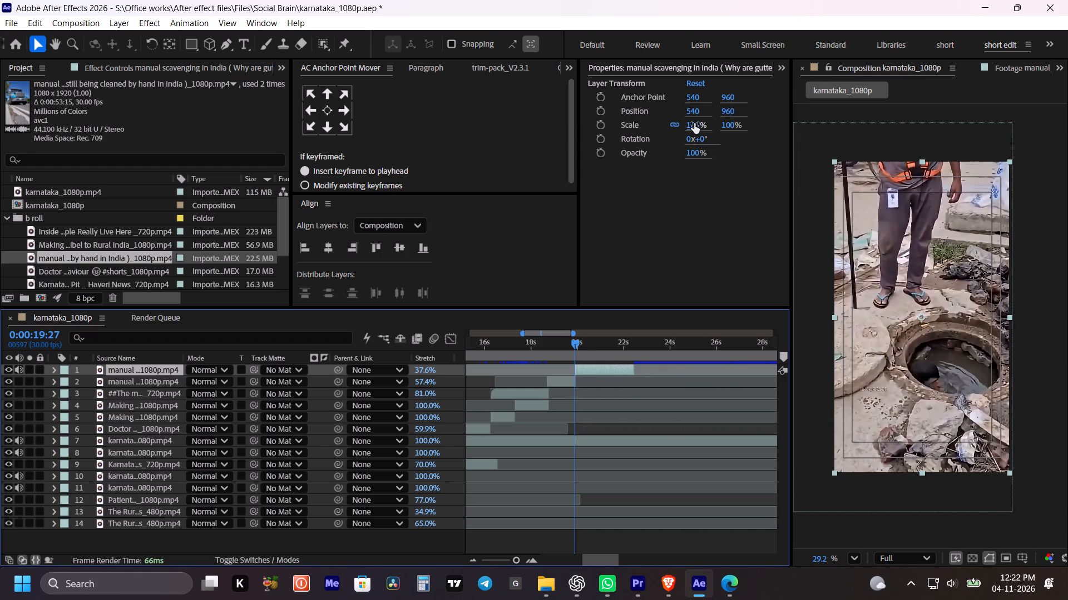
Scale the new manual scavenging layer to 124%, set its Y position to 783, and save the project.
{"action": "left_click_drag", "start_coordinate": [693, 123], "coordinate": [714, 125]}
{"action": "left_click_drag", "start_coordinate": [730, 111], "coordinate": [644, 106]}
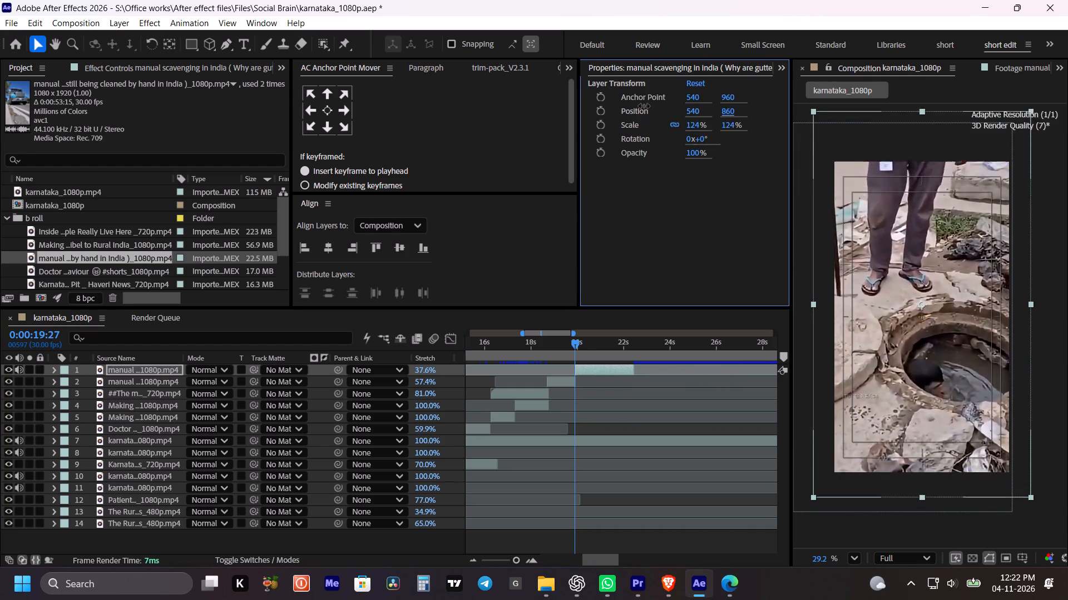
{"action": "left_click_drag", "start_coordinate": [644, 106], "coordinate": [607, 106]}
{"action": "key", "text": "ctrl+s"}
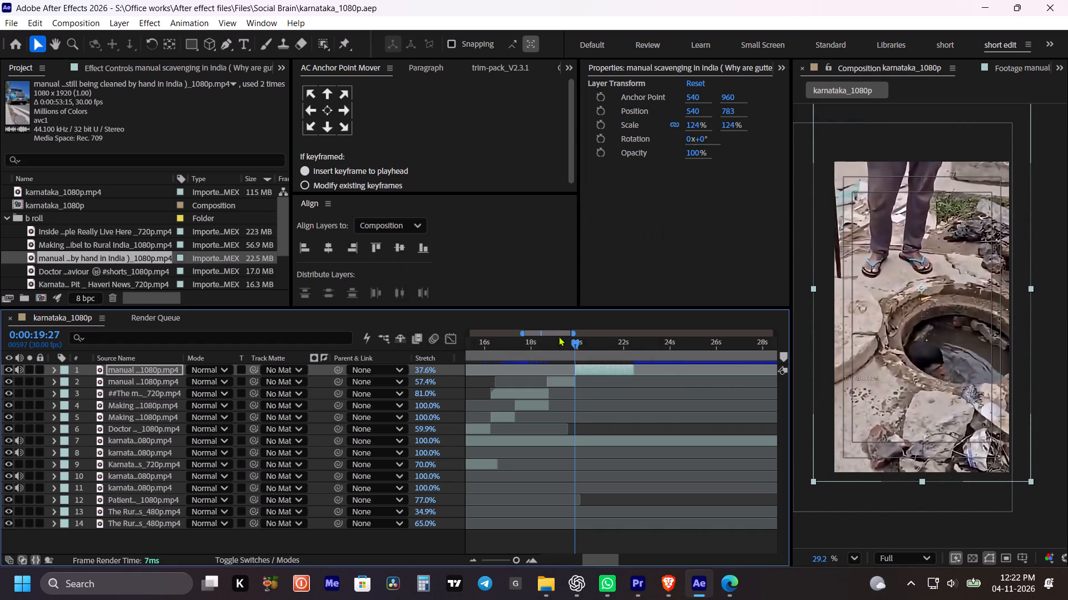
Mute the audio of the new manual scavenging layer and preview its transition from the previous clip.
{"action": "left_click_drag", "start_coordinate": [547, 343], "coordinate": [538, 346]}
{"action": "key", "text": "space"}
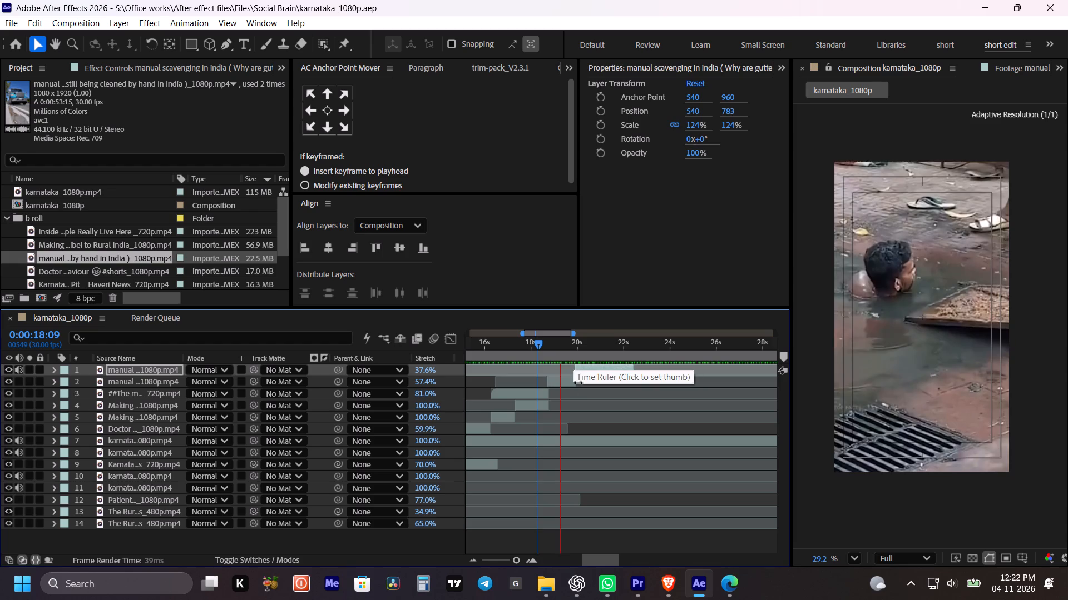
{"action": "key", "text": "space"}
{"action": "left_click", "coordinate": [16, 369]}
{"action": "key", "text": "space"}
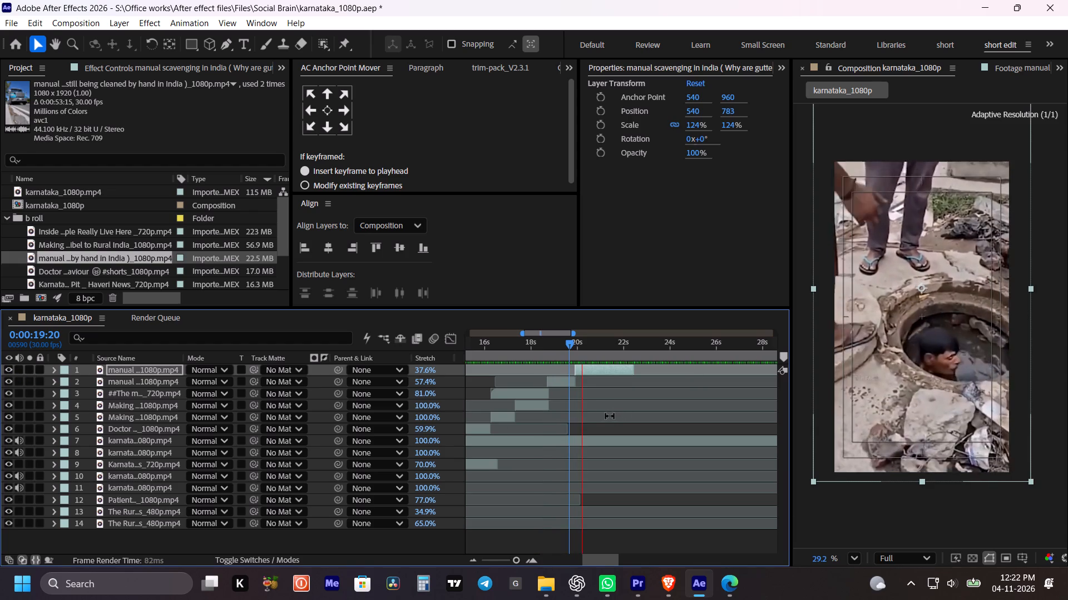
{"action": "key", "text": "space"}
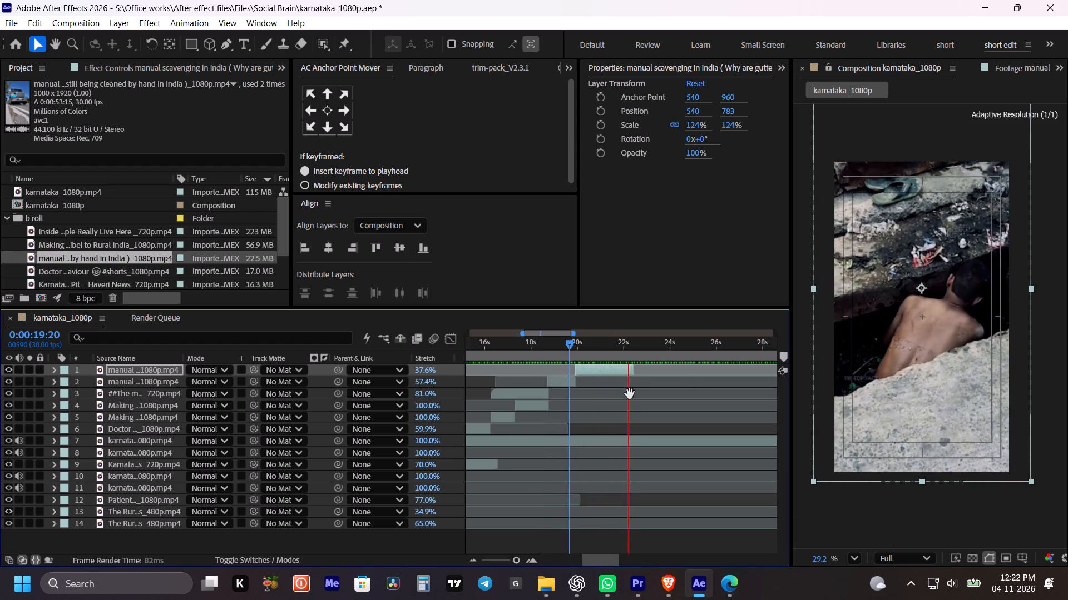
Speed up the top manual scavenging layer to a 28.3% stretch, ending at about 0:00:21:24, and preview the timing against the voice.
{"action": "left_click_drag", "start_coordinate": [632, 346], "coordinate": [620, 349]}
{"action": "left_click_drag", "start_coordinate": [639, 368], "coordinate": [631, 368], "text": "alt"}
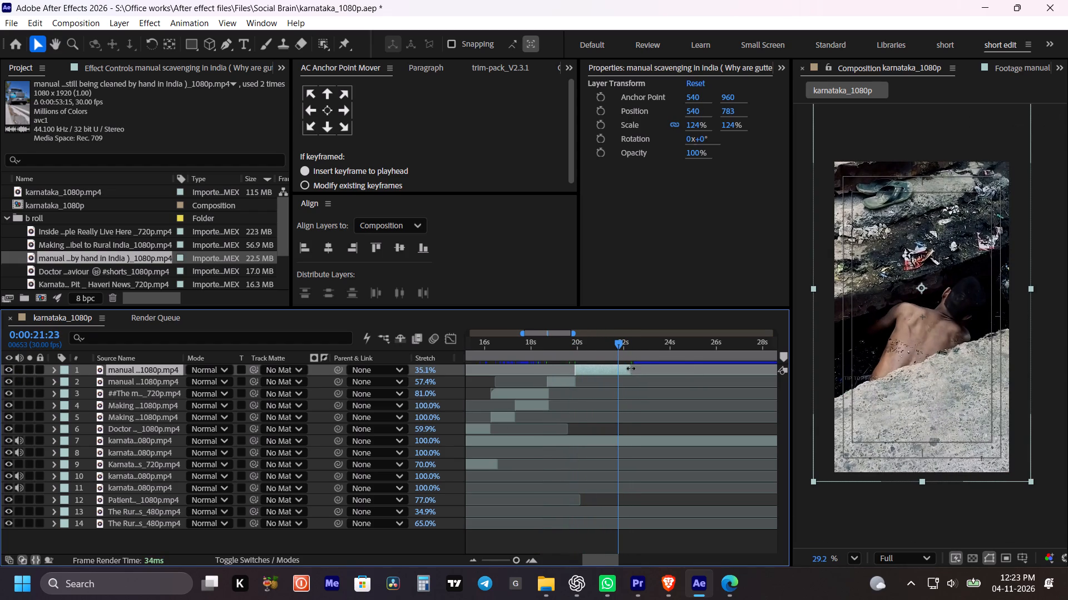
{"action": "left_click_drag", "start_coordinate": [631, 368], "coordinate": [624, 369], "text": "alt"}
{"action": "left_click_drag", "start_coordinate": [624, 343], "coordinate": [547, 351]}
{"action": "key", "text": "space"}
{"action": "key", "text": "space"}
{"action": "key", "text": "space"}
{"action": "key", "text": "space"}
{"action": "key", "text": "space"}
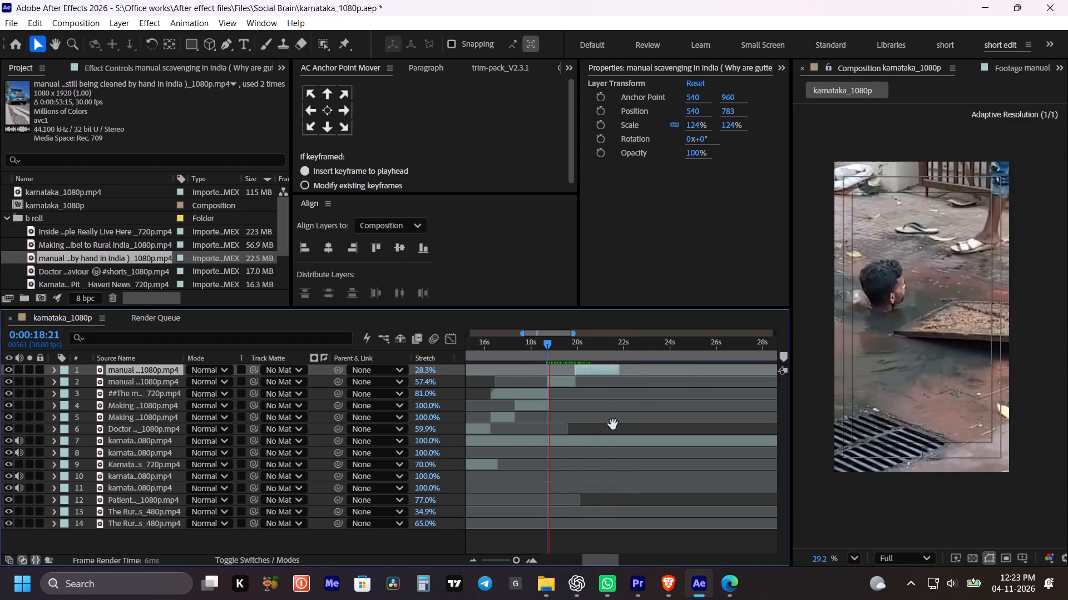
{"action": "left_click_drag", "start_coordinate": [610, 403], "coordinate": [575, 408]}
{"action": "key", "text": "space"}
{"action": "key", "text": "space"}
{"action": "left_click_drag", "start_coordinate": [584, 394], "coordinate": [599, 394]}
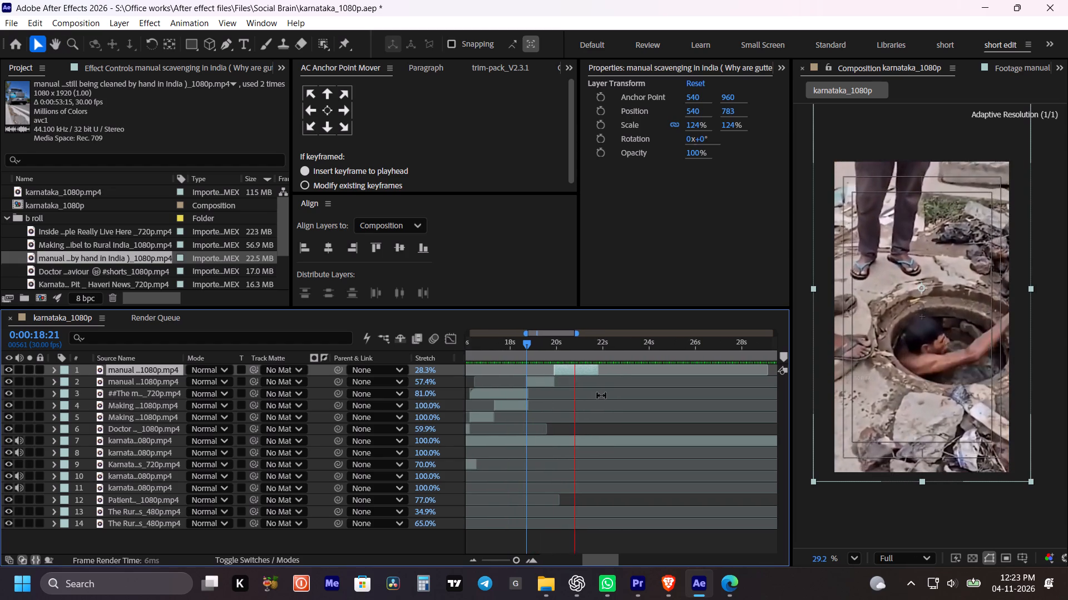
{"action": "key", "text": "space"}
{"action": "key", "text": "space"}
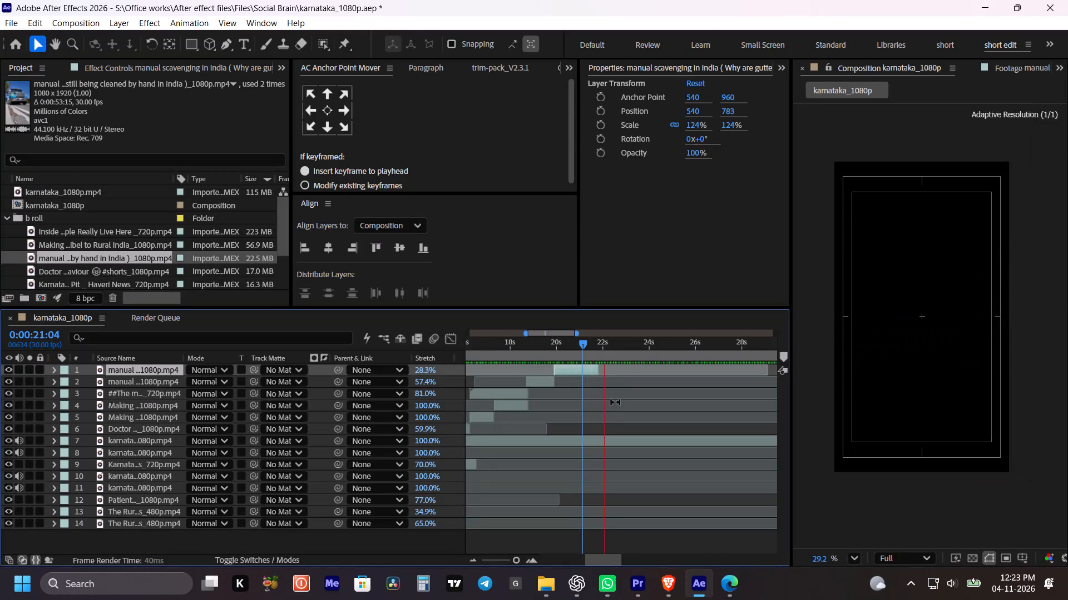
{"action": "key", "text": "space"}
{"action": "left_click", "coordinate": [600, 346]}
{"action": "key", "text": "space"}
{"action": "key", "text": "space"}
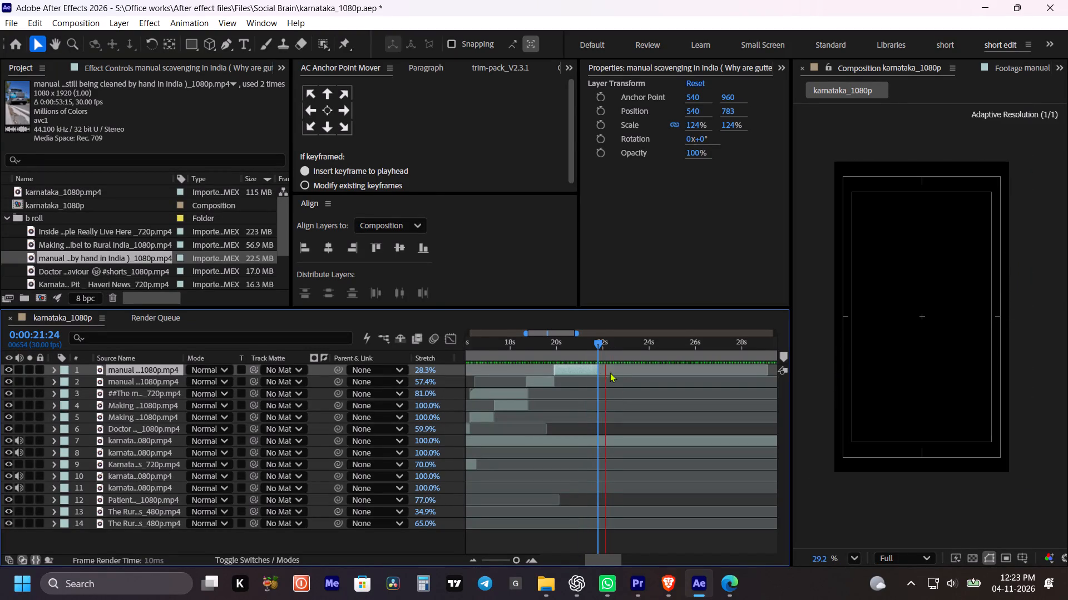
Set the top manual scavenging layer to a 34.6% stretch, ending at about 0:00:22:07, and preview its end.
{"action": "left_click_drag", "start_coordinate": [601, 370], "coordinate": [610, 369], "text": "alt"}
{"action": "left_click_drag", "start_coordinate": [607, 344], "coordinate": [602, 344]}
{"action": "key", "text": "space"}
{"action": "key", "text": "space"}
Add an adjustment layer above all layers, starting at 0:00:18:21 where the first manual scavenging clip begins.
{"action": "left_click_drag", "start_coordinate": [614, 343], "coordinate": [588, 347]}
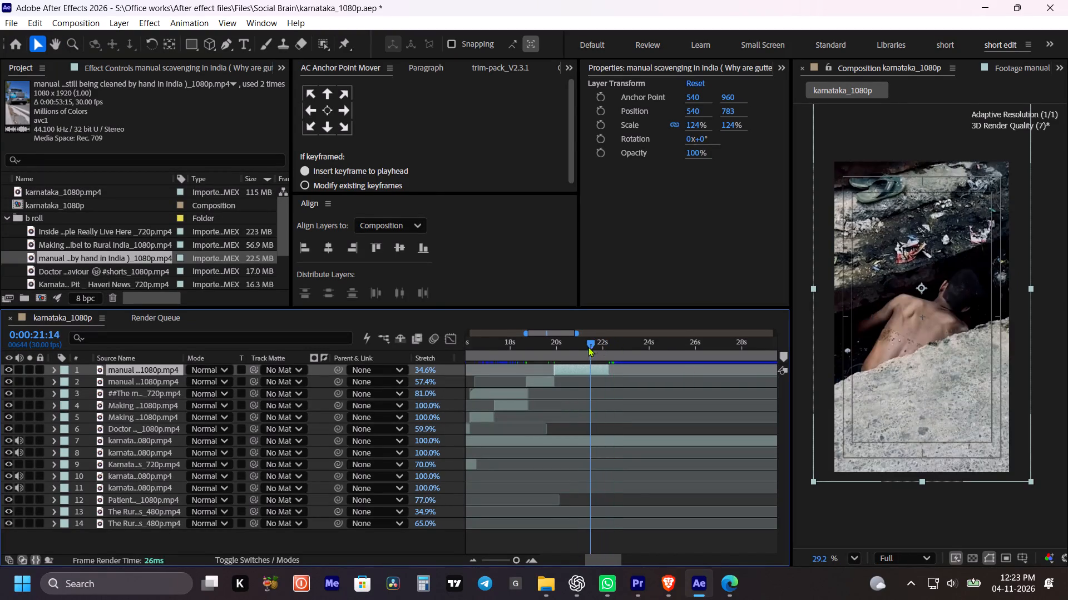
{"action": "left_click_drag", "start_coordinate": [588, 347], "coordinate": [533, 349]}
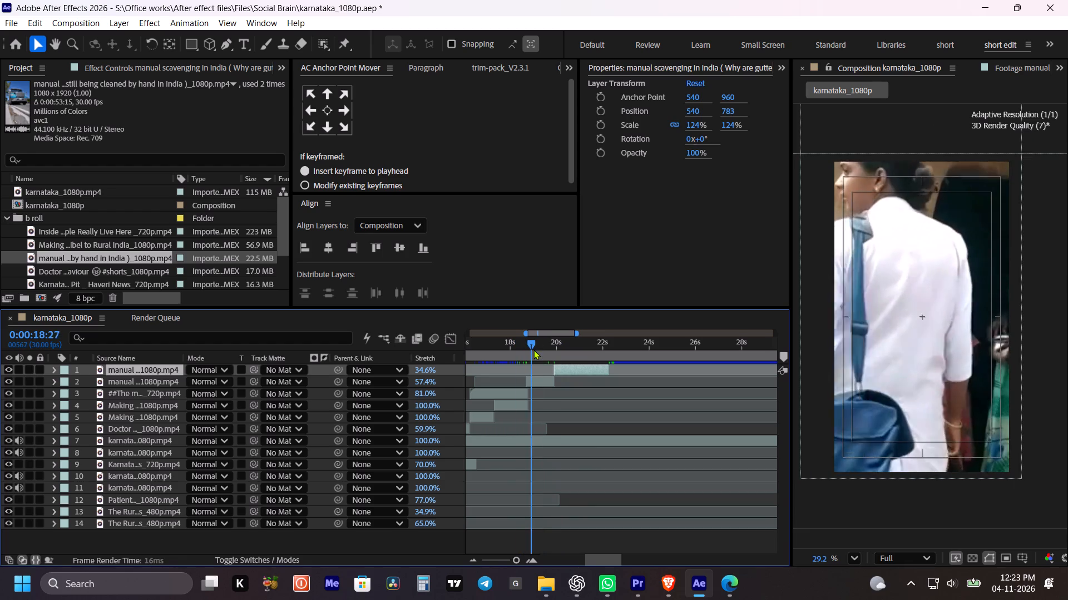
{"action": "left_click_drag", "start_coordinate": [533, 349], "coordinate": [548, 353]}
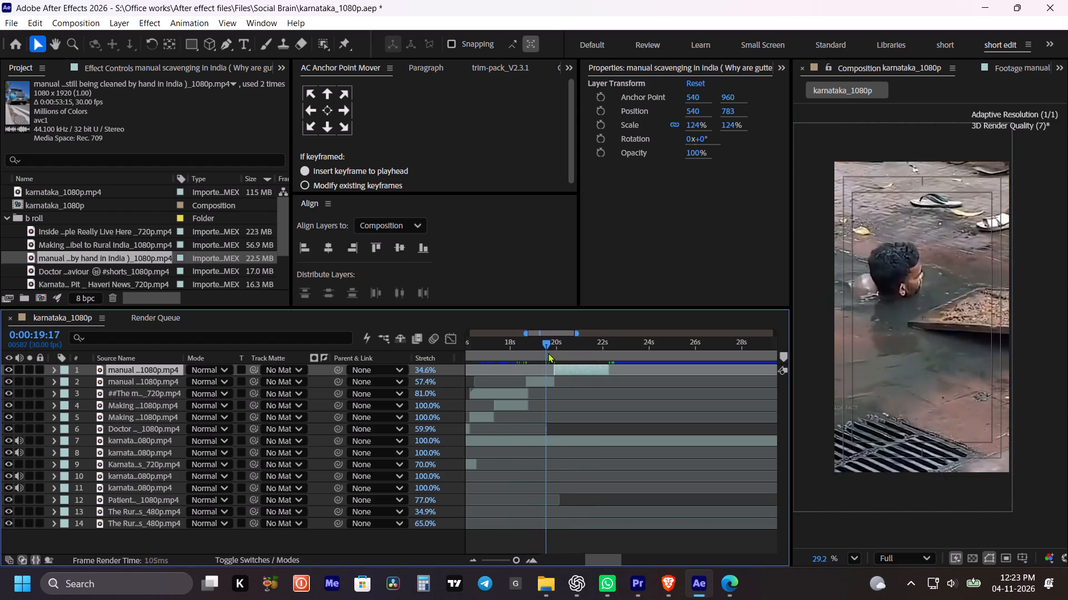
{"action": "left_click_drag", "start_coordinate": [548, 353], "coordinate": [557, 358]}
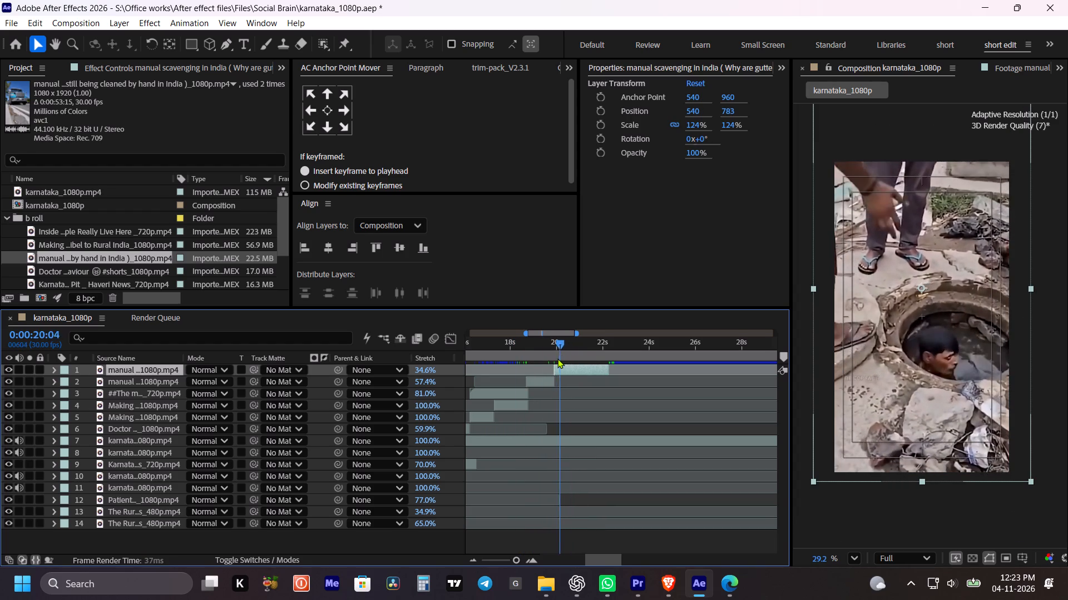
{"action": "left_click_drag", "start_coordinate": [557, 358], "coordinate": [527, 354]}
{"action": "left_click", "coordinate": [561, 369]}
{"action": "key", "text": "1"}
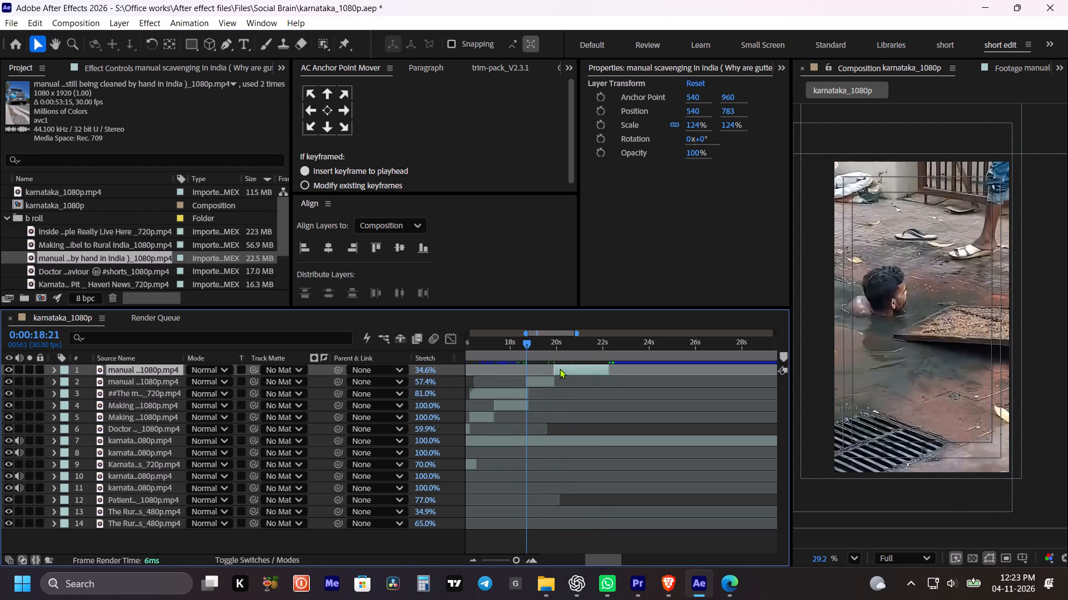
{"action": "left_click", "coordinate": [558, 367]}
{"action": "key", "text": "bracketleft"}
Trim the adjustment layer's end to 0:00:22:07, where the top manual scavenging clip ends, and save the project.
{"action": "left_click", "coordinate": [612, 341], "text": "shift"}
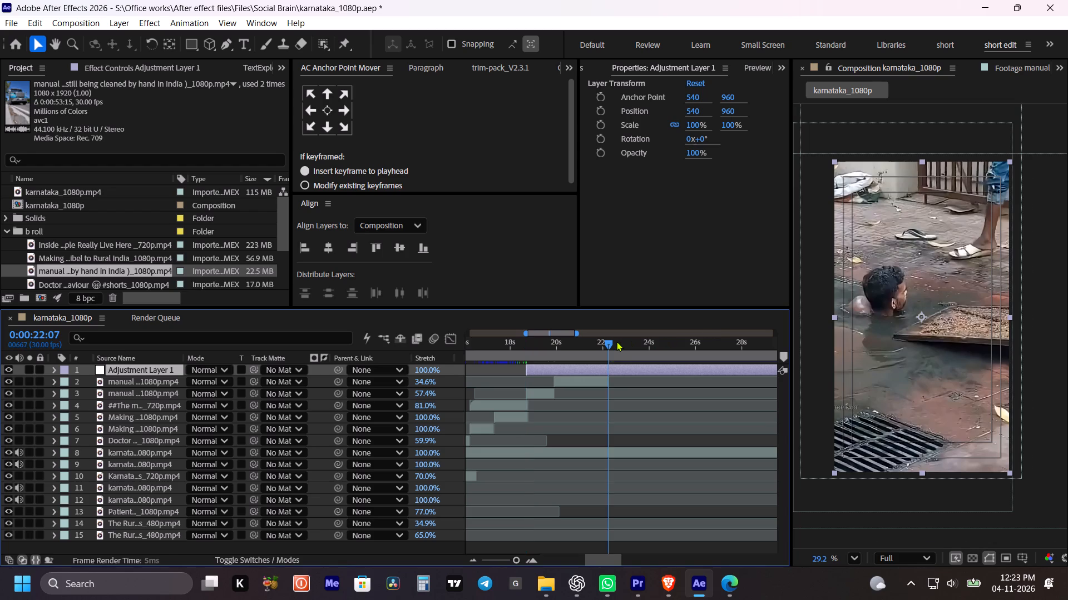
{"action": "key", "text": "alt+bracketright"}
{"action": "key", "text": "ctrl+s"}
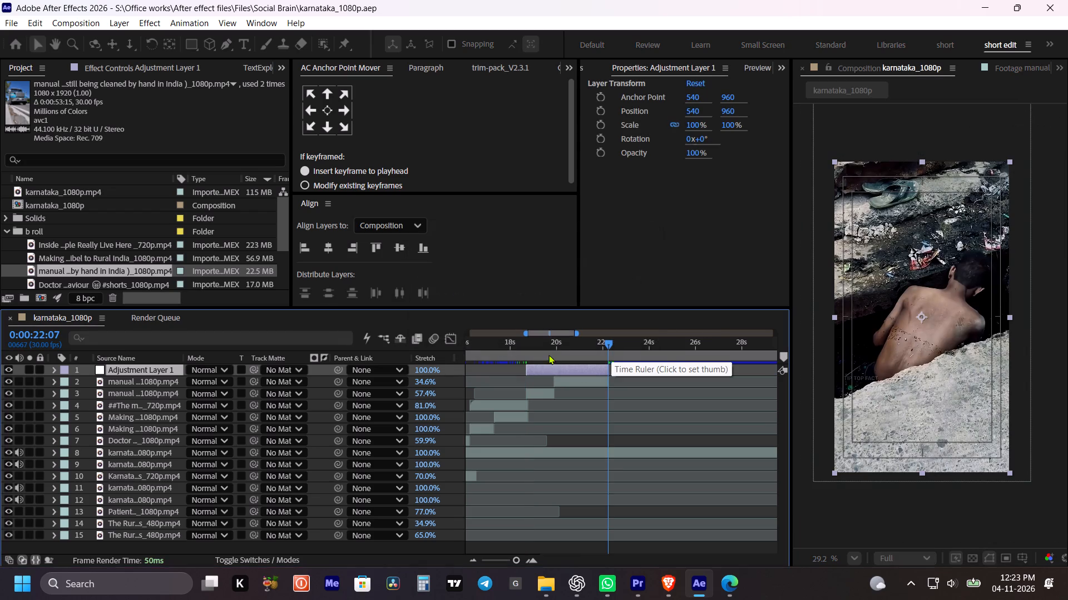
Apply Gaussian Blur to the adjustment layer and set its blurriness to 33.4 while viewing the first manual scavenging clip at 0:00:18:21.
{"action": "left_click_drag", "start_coordinate": [545, 344], "coordinate": [511, 347], "text": "shift"}
{"action": "scroll", "coordinate": [517, 357], "scroll_direction": "up", "scroll_amount": 3, "text": "alt"}
{"action": "left_click_drag", "start_coordinate": [616, 337], "coordinate": [612, 338], "text": "shift"}
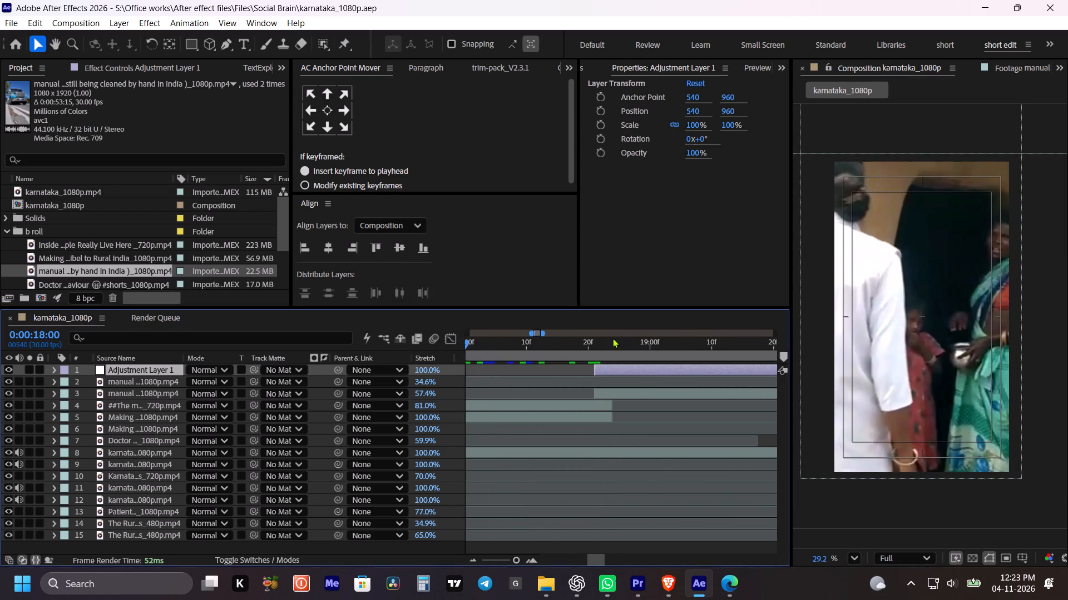
{"action": "left_click_drag", "start_coordinate": [612, 338], "coordinate": [589, 342], "text": "shift"}
{"action": "scroll", "coordinate": [595, 371], "scroll_direction": "up", "scroll_amount": 3, "text": "alt"}
{"action": "scroll", "coordinate": [595, 371], "scroll_direction": "down", "scroll_amount": 5, "text": "alt"}
{"action": "key", "text": "space"}
{"action": "left_click_drag", "start_coordinate": [654, 399], "coordinate": [634, 403]}
{"action": "key", "text": "ctrl+s"}
{"action": "left_click", "coordinate": [606, 372]}
{"action": "key", "text": "ctrl+space"}
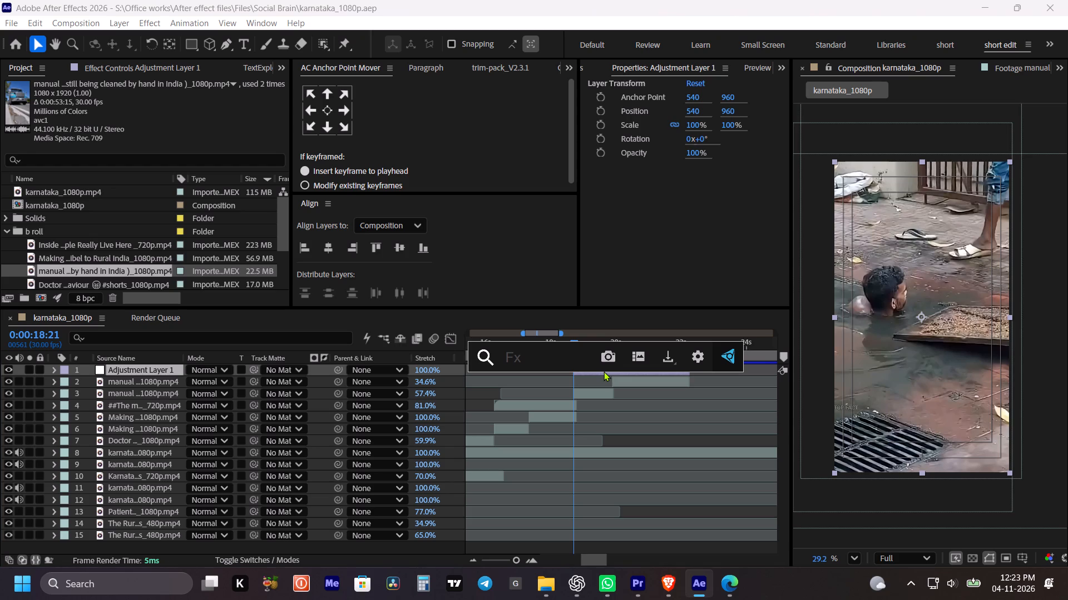
{"action": "type", "text": "gau"}
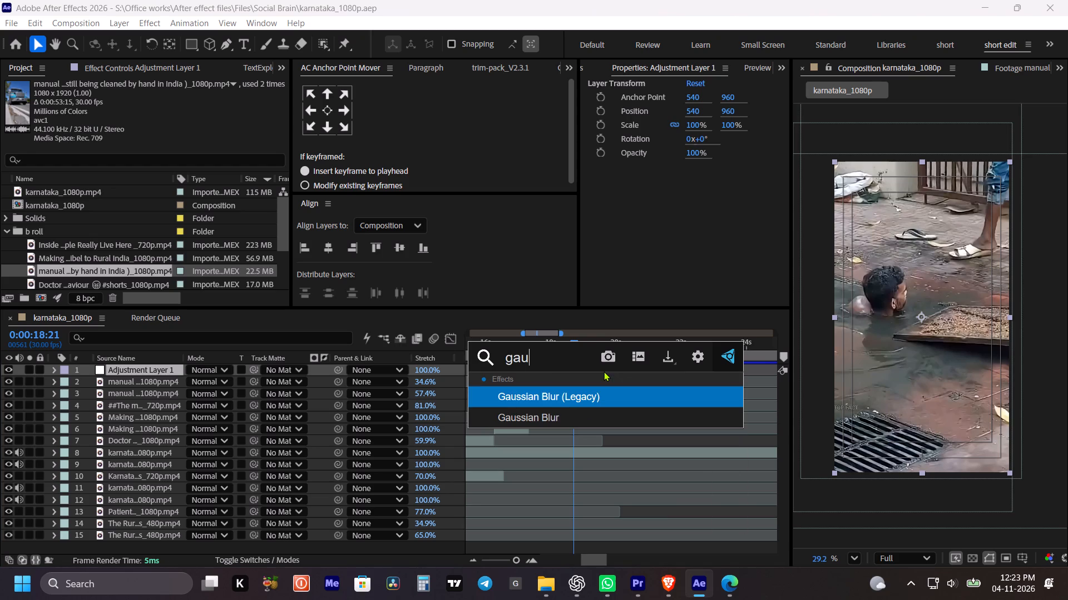
{"action": "left_click", "coordinate": [591, 416]}
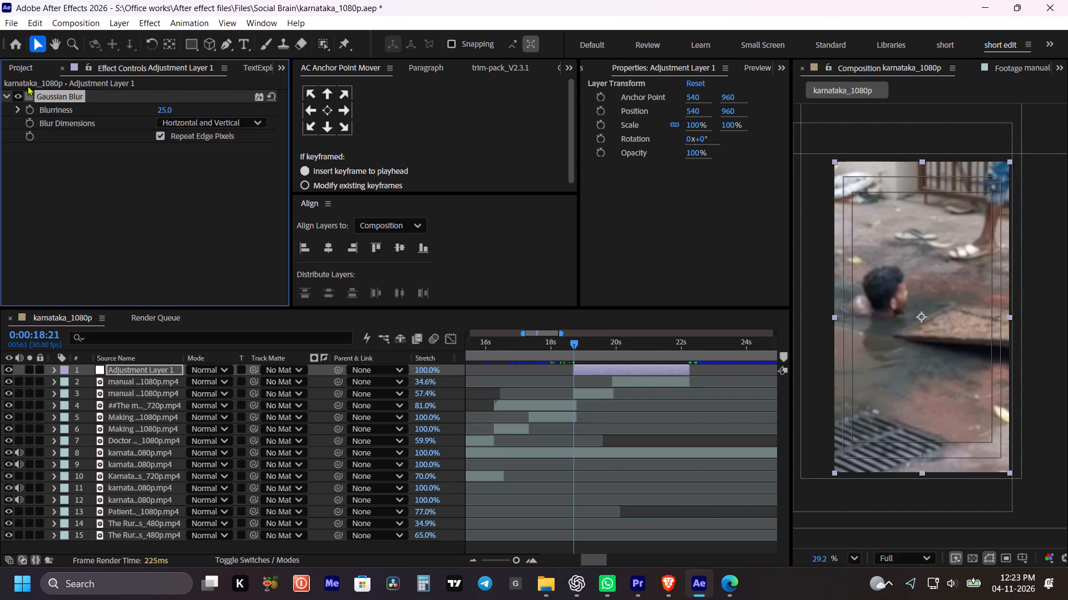
{"action": "left_click_drag", "start_coordinate": [162, 107], "coordinate": [225, 109]}
{"action": "key", "text": "v"}
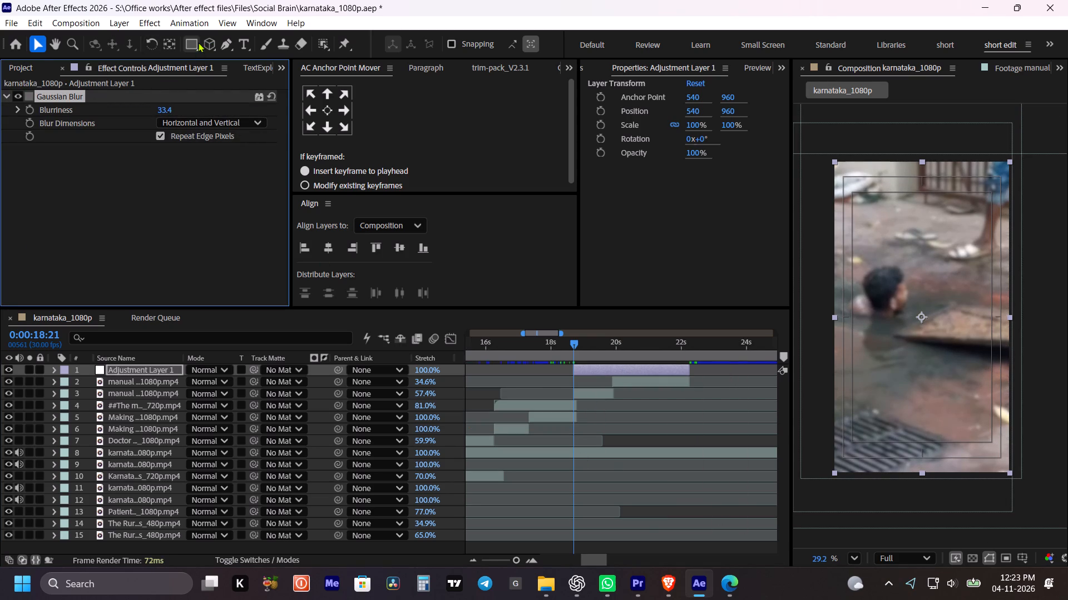
Draw a rectangular mask on the adjustment layer around the watermark text just above the drain grate and adjust its position.
{"action": "left_click_drag", "start_coordinate": [191, 44], "coordinate": [234, 42]}
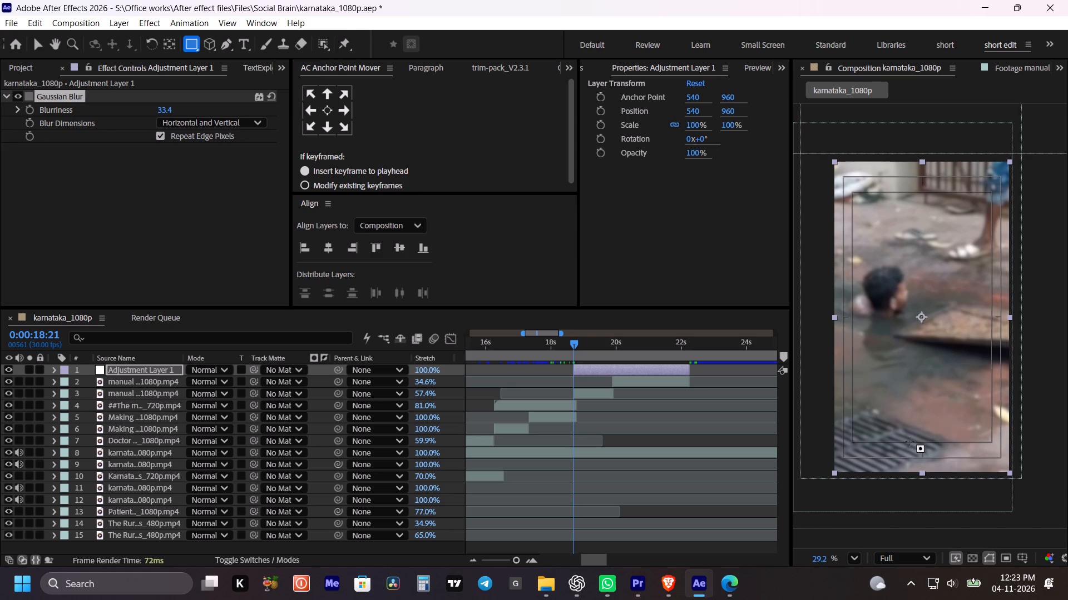
{"action": "scroll", "coordinate": [883, 403], "scroll_direction": "up", "scroll_amount": 4}
{"action": "scroll", "coordinate": [881, 421], "scroll_direction": "down", "scroll_amount": 2}
{"action": "left_click_drag", "start_coordinate": [817, 368], "coordinate": [901, 403]}
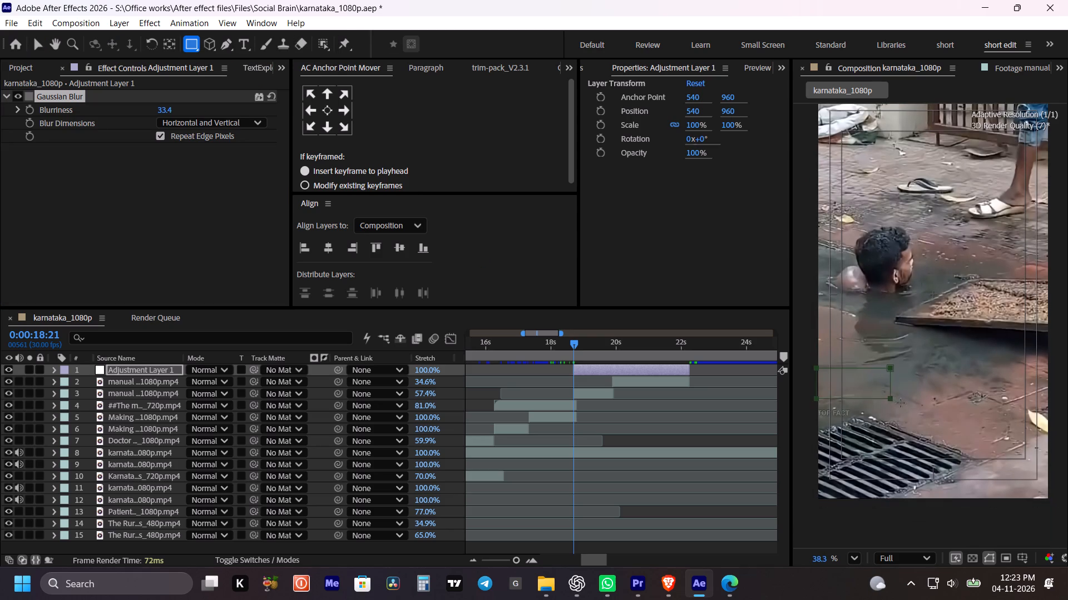
{"action": "left_click_drag", "start_coordinate": [901, 403], "coordinate": [902, 432]}
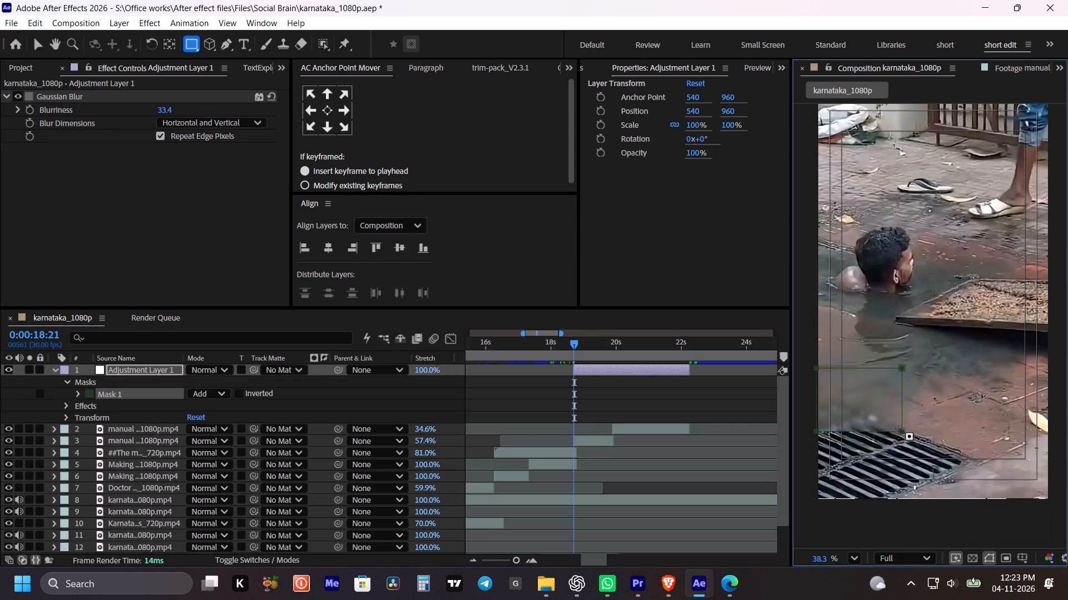
{"action": "key", "text": "v"}
{"action": "left_click_drag", "start_coordinate": [903, 368], "coordinate": [898, 386]}
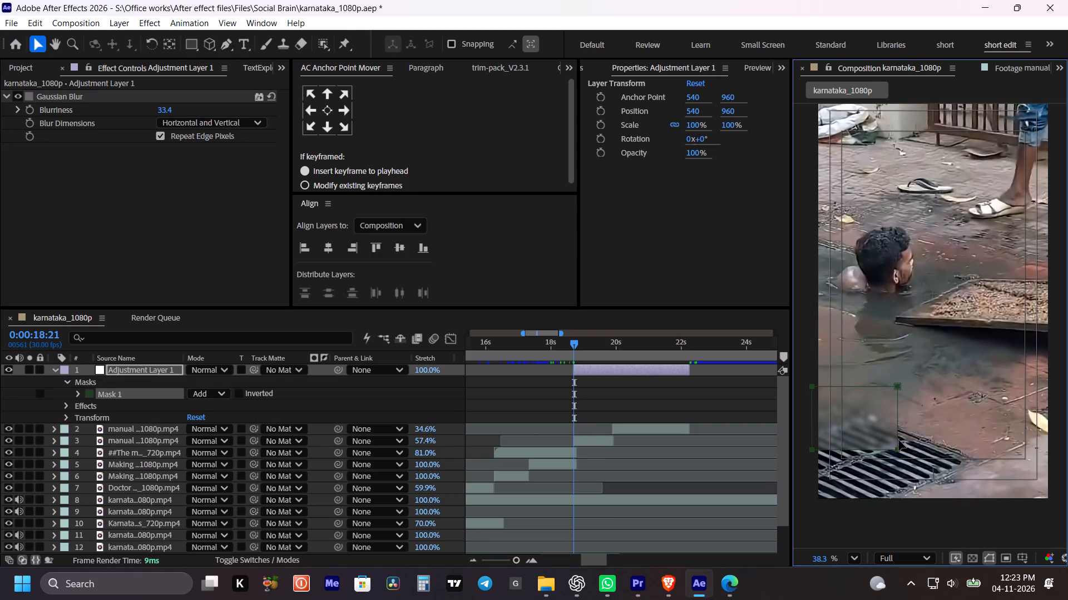
{"action": "left_click_drag", "start_coordinate": [900, 448], "coordinate": [900, 439]}
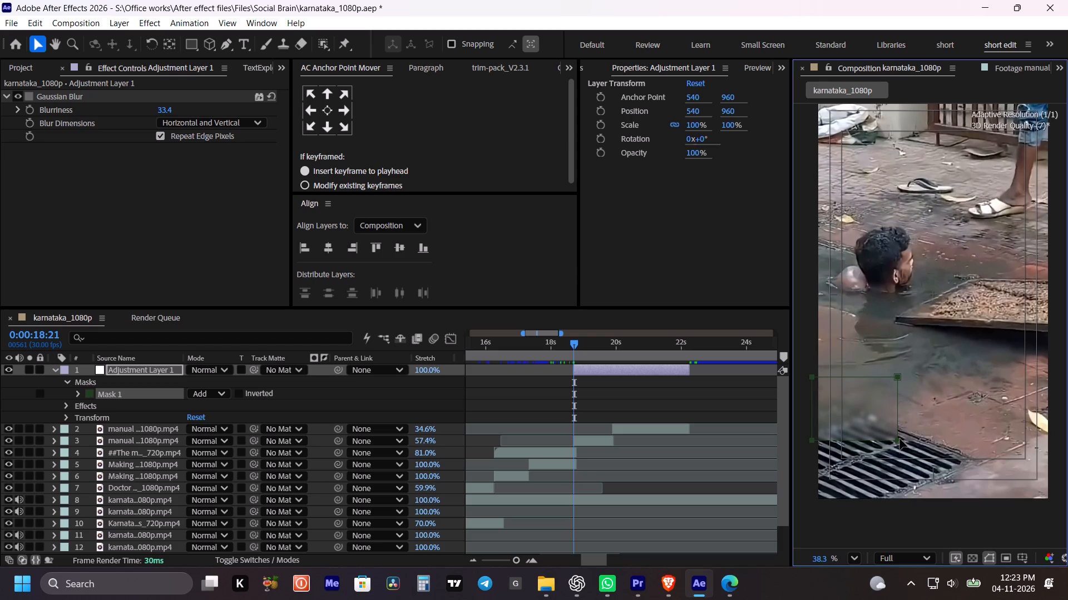
{"action": "key", "text": "g"}
{"action": "key", "text": "g"}
{"action": "key", "text": "g"}
{"action": "left_click_drag", "start_coordinate": [898, 442], "coordinate": [903, 436]}
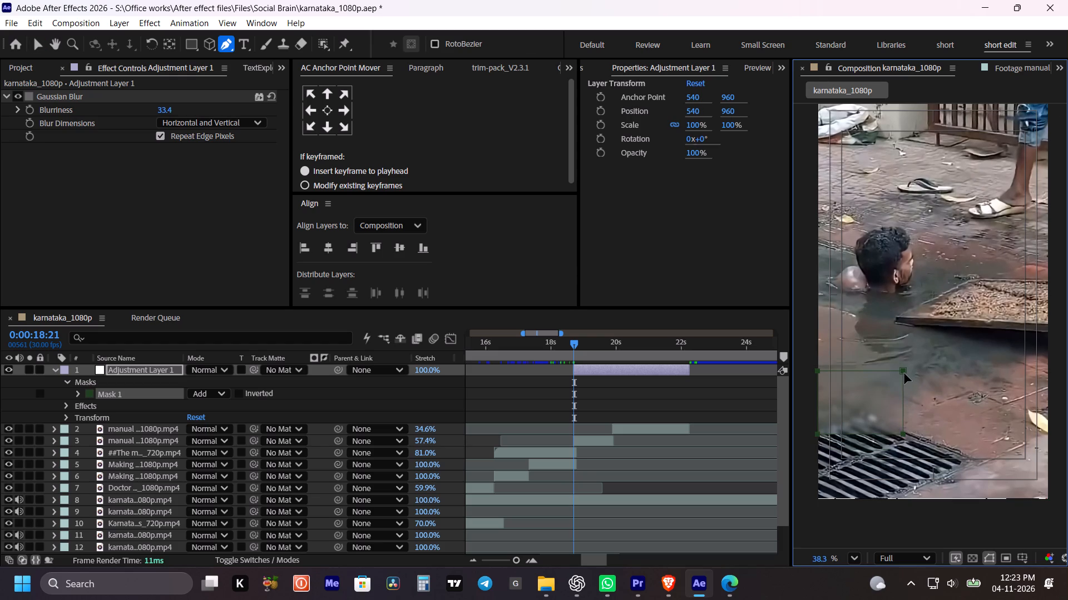
Shrink the mask's height to a narrow strip and place it over the watermark text above the drain grate.
{"action": "key", "text": "ctrl+t"}
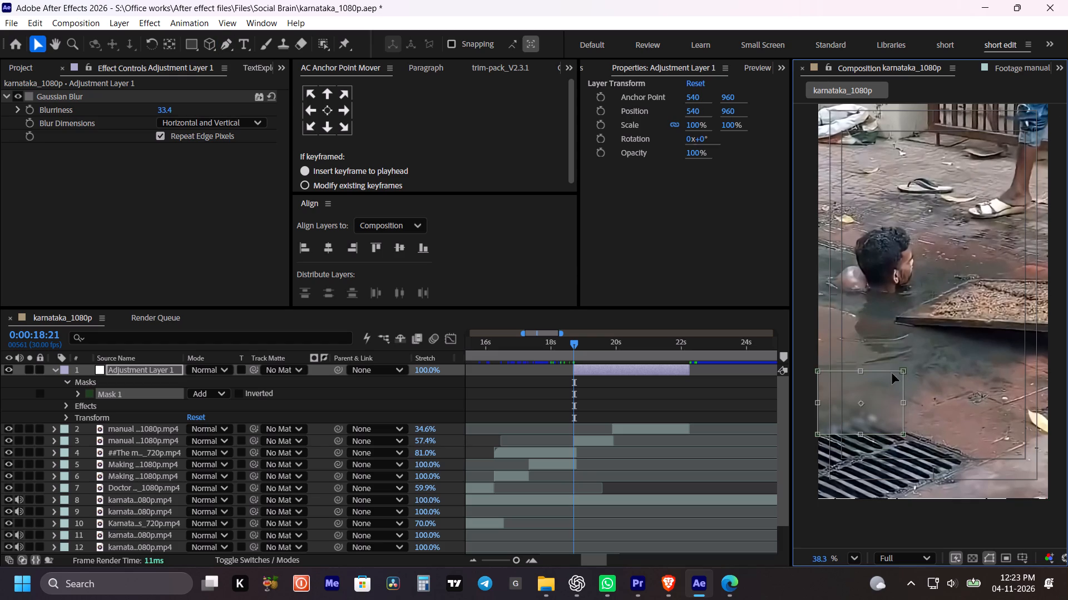
{"action": "left_click_drag", "start_coordinate": [862, 373], "coordinate": [866, 393]}
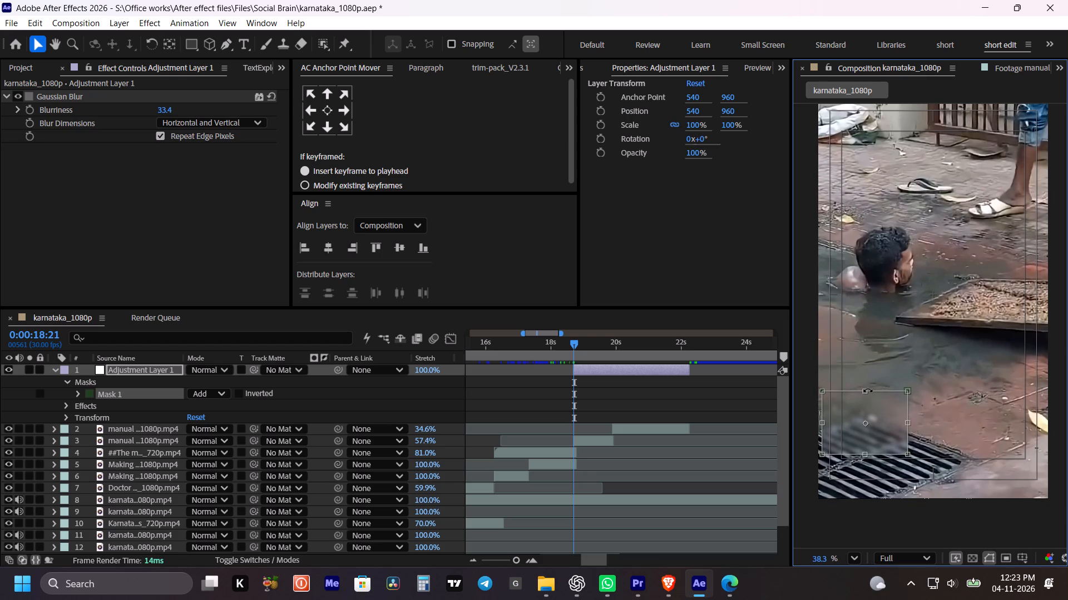
{"action": "left_click_drag", "start_coordinate": [864, 392], "coordinate": [868, 437]}
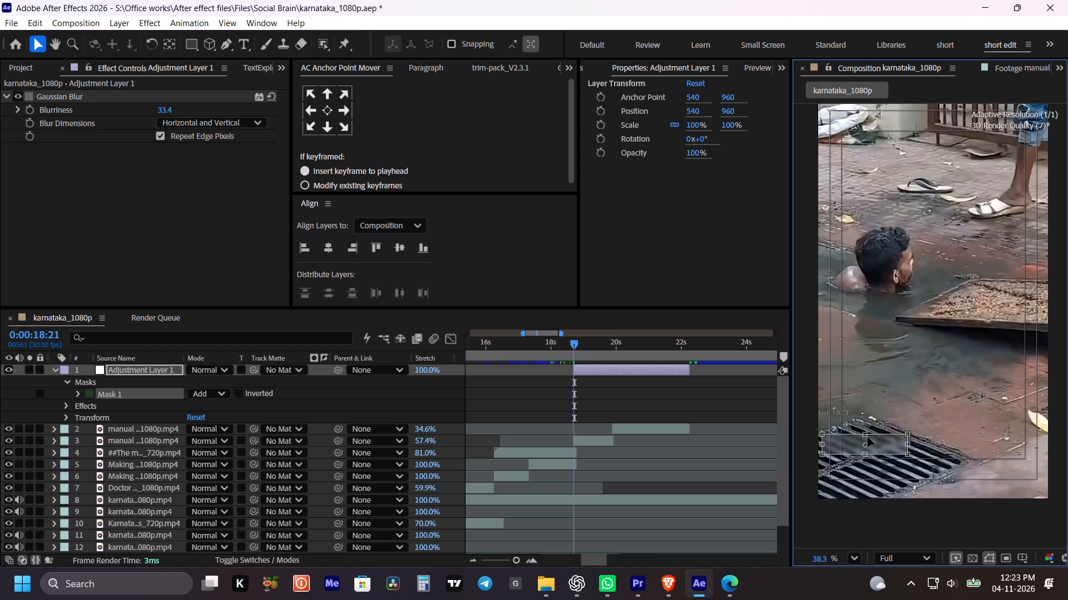
{"action": "left_click_drag", "start_coordinate": [868, 437], "coordinate": [868, 437]}
{"action": "key", "text": "v"}
{"action": "left_click_drag", "start_coordinate": [883, 446], "coordinate": [876, 420]}
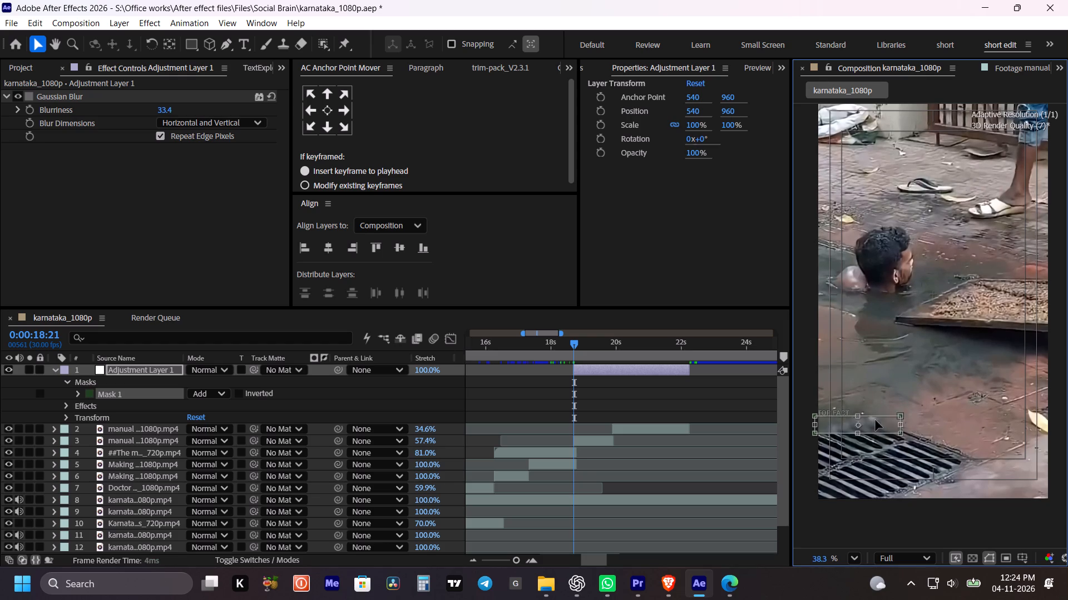
{"action": "left_click_drag", "start_coordinate": [876, 420], "coordinate": [875, 412]}
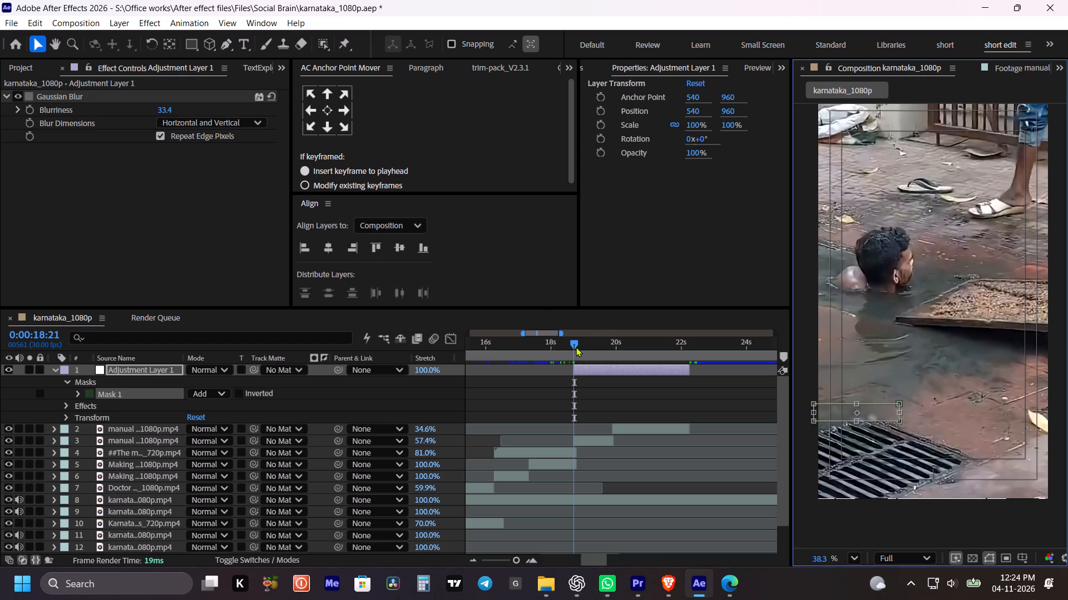
Split the adjustment layer at 0:00:19:27, where the second manual scavenging clip begins, and collapse the layer properties.
{"action": "left_click_drag", "start_coordinate": [576, 351], "coordinate": [599, 362]}
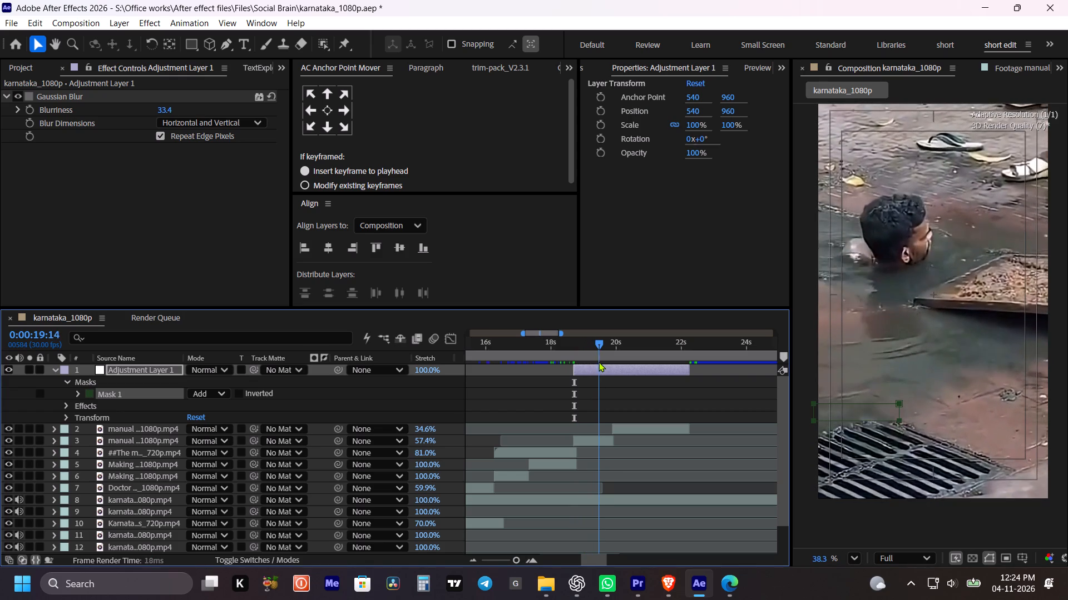
{"action": "left_click_drag", "start_coordinate": [599, 362], "coordinate": [610, 364]}
{"action": "left_click", "coordinate": [617, 370]}
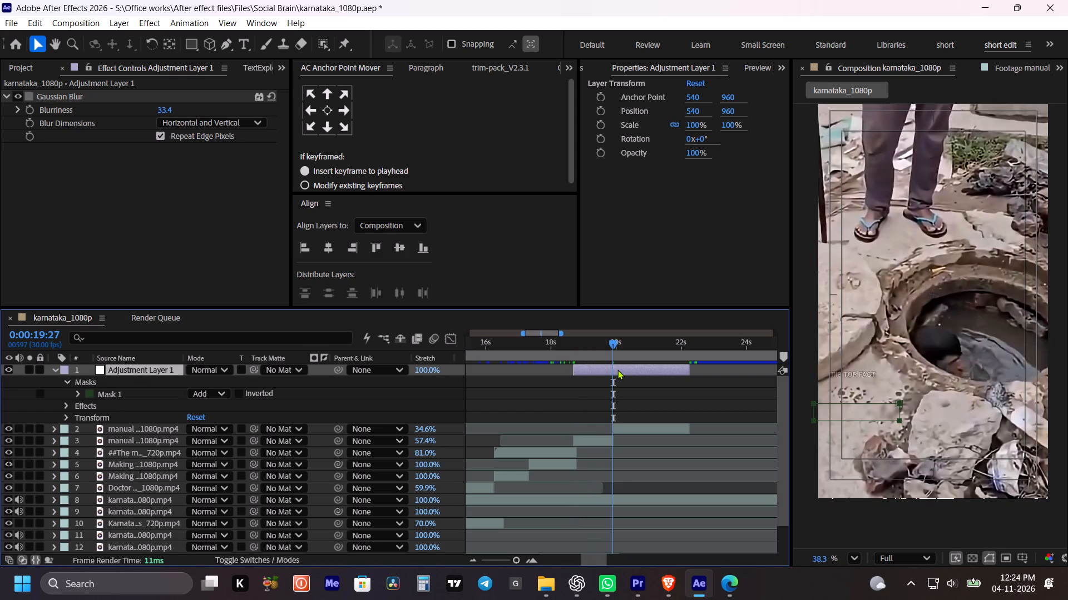
{"action": "key", "text": "ctrl+shift+d"}
{"action": "key", "text": "m"}
{"action": "key", "text": "m"}
{"action": "left_click", "coordinate": [592, 429]}
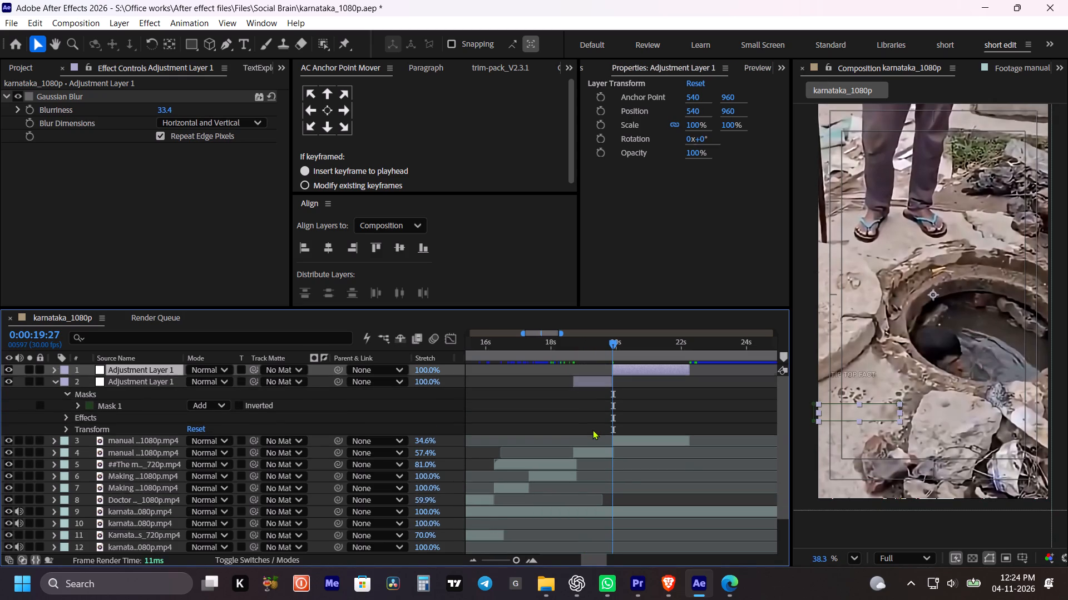
{"action": "key", "text": "m"}
{"action": "key", "text": "m"}
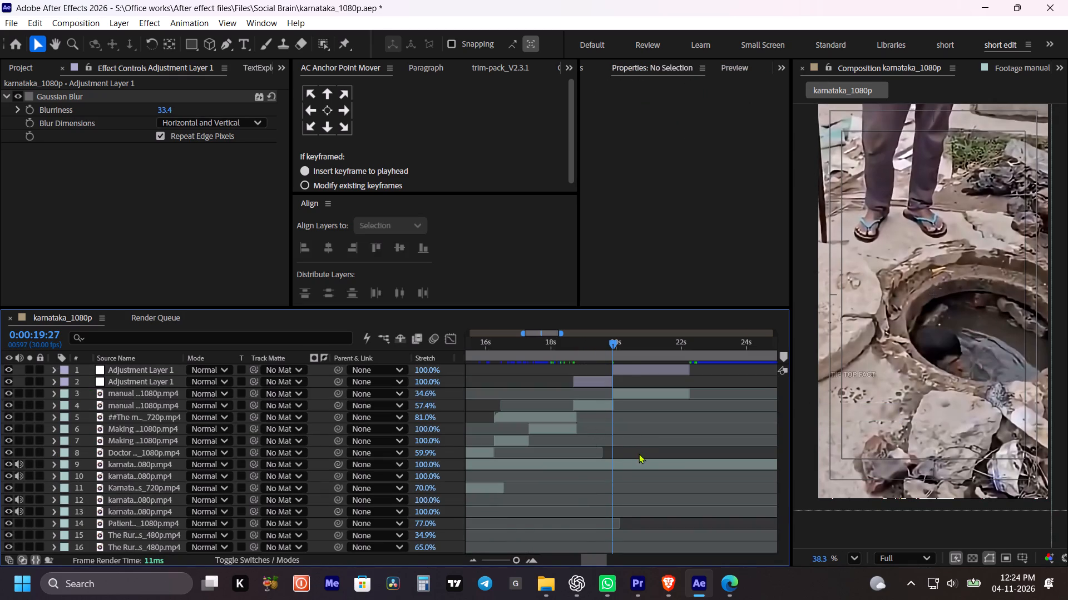
{"action": "left_click", "coordinate": [639, 453]}
Move the earlier adjustment layer part below the top manual scavenging clip and extend its end to about 0:00:20:05.
{"action": "left_click", "coordinate": [599, 379]}
{"action": "left_click_drag", "start_coordinate": [155, 384], "coordinate": [159, 393]}
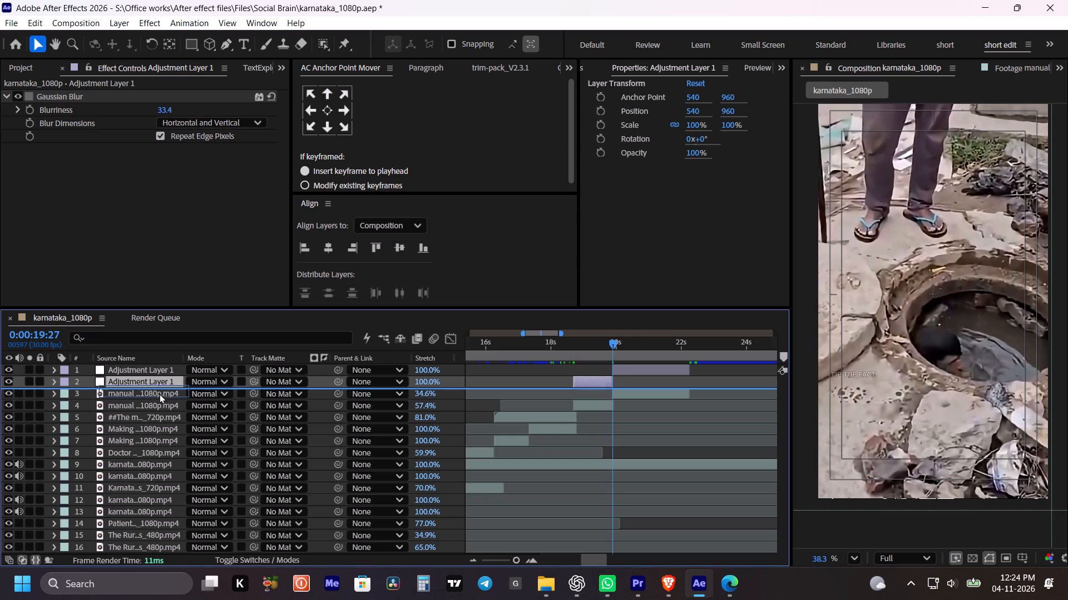
{"action": "left_click_drag", "start_coordinate": [159, 393], "coordinate": [159, 399]}
{"action": "left_click_drag", "start_coordinate": [619, 394], "coordinate": [622, 393]}
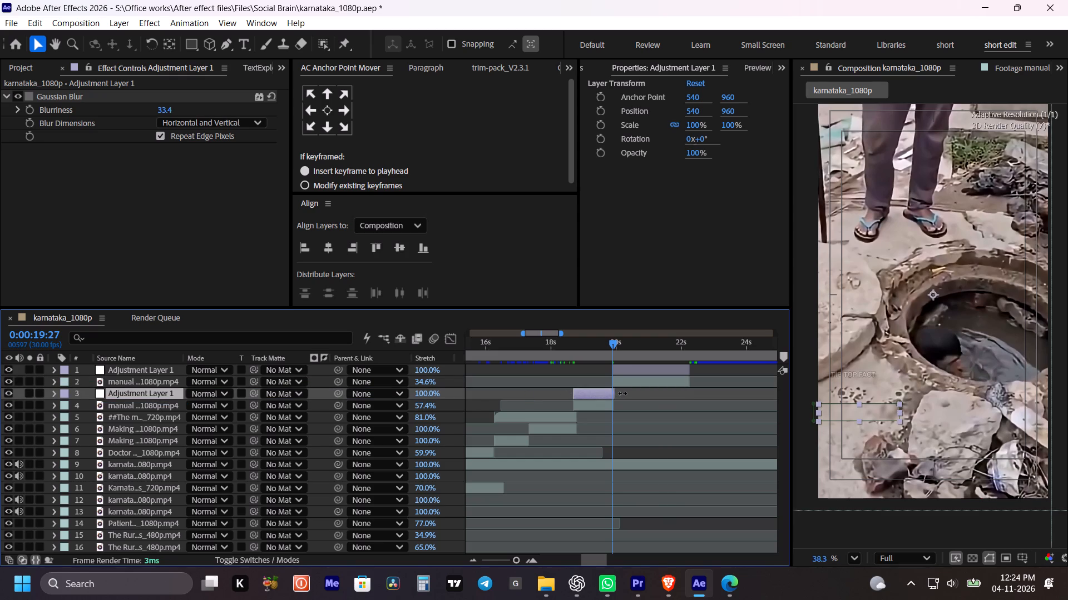
{"action": "left_click_drag", "start_coordinate": [622, 393], "coordinate": [627, 393]}
Shift the second adjustment layer part upward so its blur strip covers the watermark text in the manhole clip.
{"action": "scroll", "coordinate": [611, 389], "scroll_direction": "up", "scroll_amount": 4, "text": "alt"}
{"action": "left_click", "coordinate": [644, 369]}
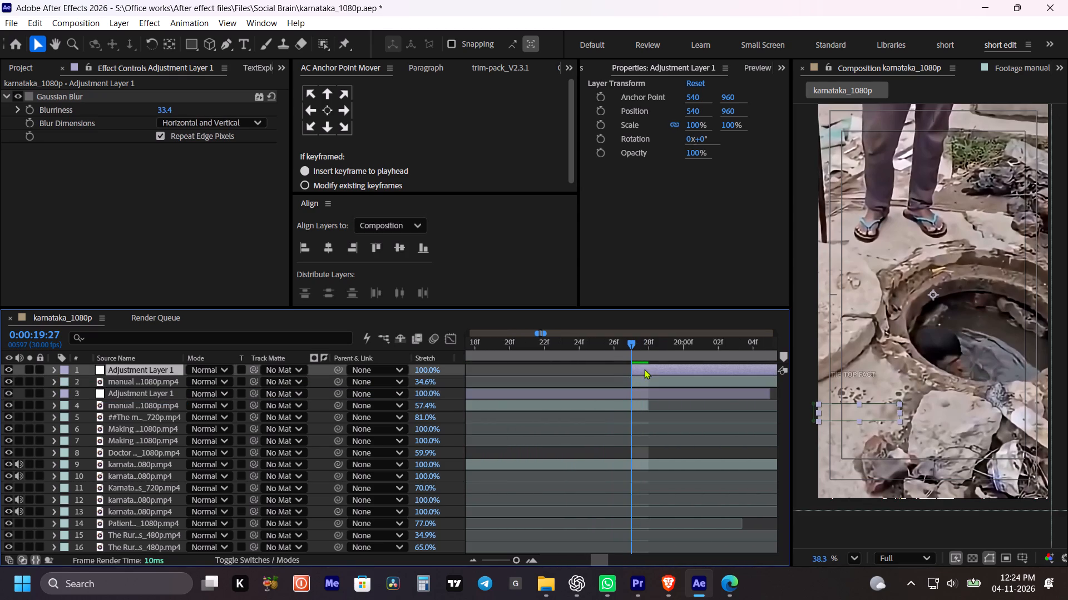
{"action": "left_click_drag", "start_coordinate": [727, 107], "coordinate": [603, 116]}
{"action": "left_click", "coordinate": [681, 453]}
Preview the watermark blur across both manual scavenging clips up to 0:00:22:07 and save the project.
{"action": "scroll", "coordinate": [642, 431], "scroll_direction": "down", "scroll_amount": 2, "text": "alt"}
{"action": "key", "text": "space"}
{"action": "left_click_drag", "start_coordinate": [725, 406], "coordinate": [601, 448]}
{"action": "scroll", "coordinate": [607, 425], "scroll_direction": "down", "scroll_amount": 2, "text": "alt"}
{"action": "key", "text": "space"}
{"action": "left_click_drag", "start_coordinate": [646, 399], "coordinate": [617, 408]}
{"action": "left_click", "coordinate": [547, 349]}
{"action": "key", "text": "space"}
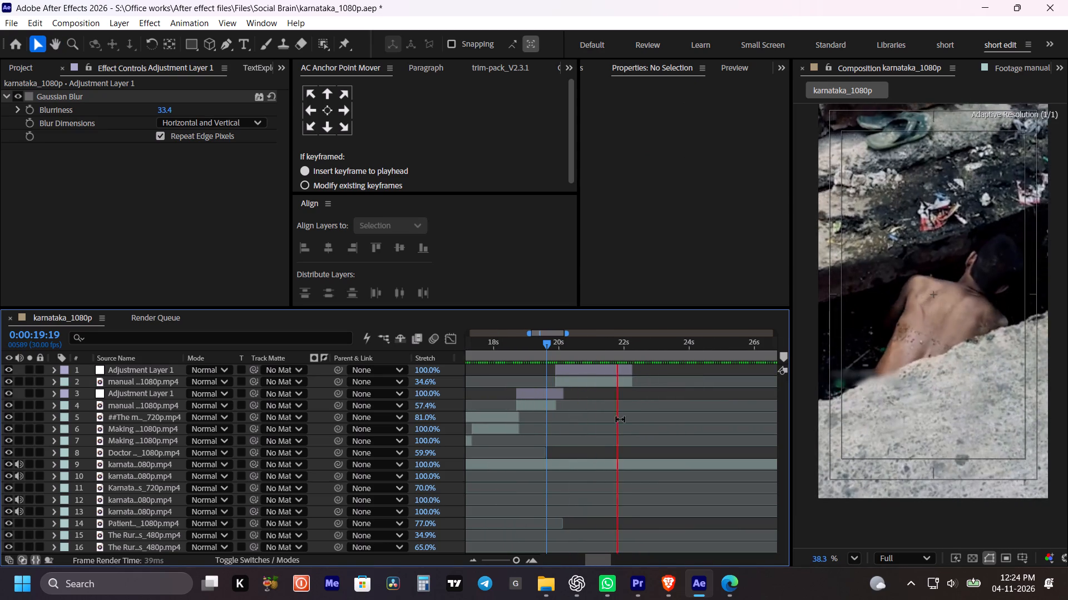
{"action": "key", "text": "space"}
{"action": "left_click_drag", "start_coordinate": [628, 346], "coordinate": [635, 346], "text": "shift"}
{"action": "key", "text": "ctrl+s"}
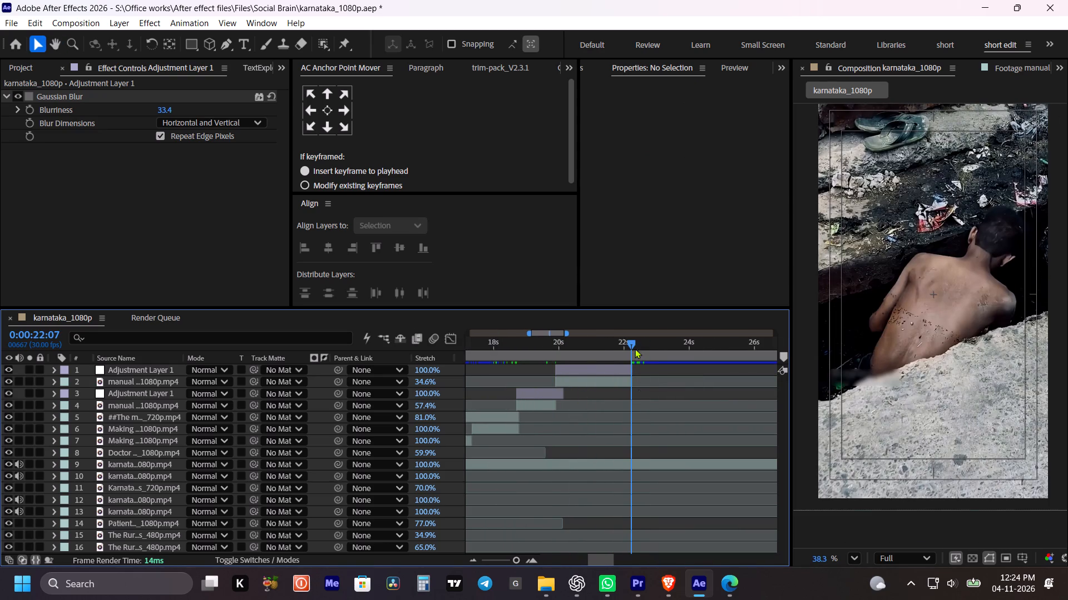
{"action": "scroll", "coordinate": [567, 471], "scroll_direction": "down", "scroll_amount": 4, "text": "alt"}
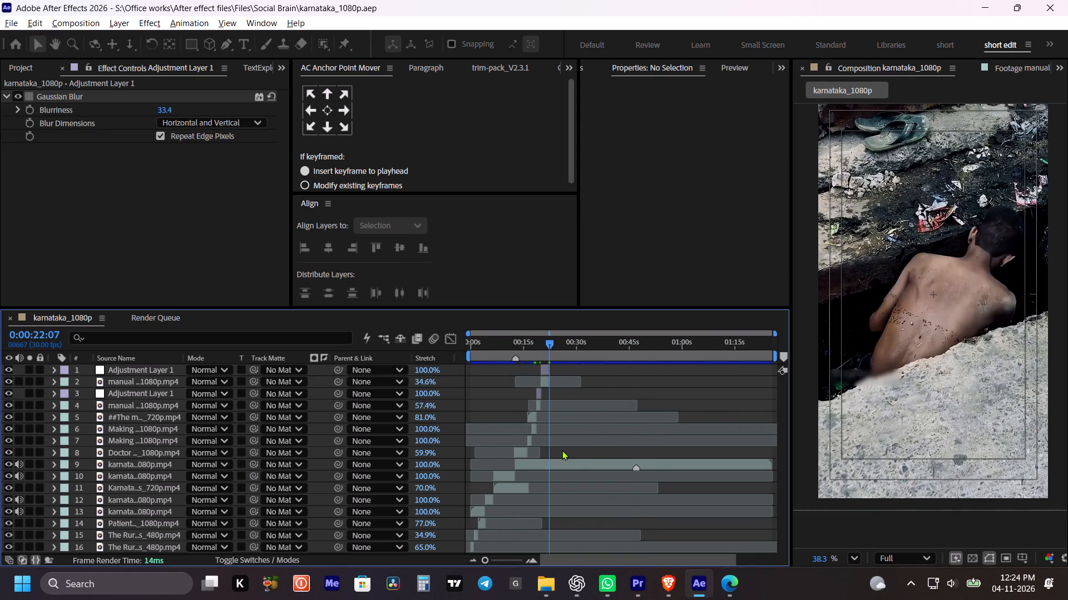